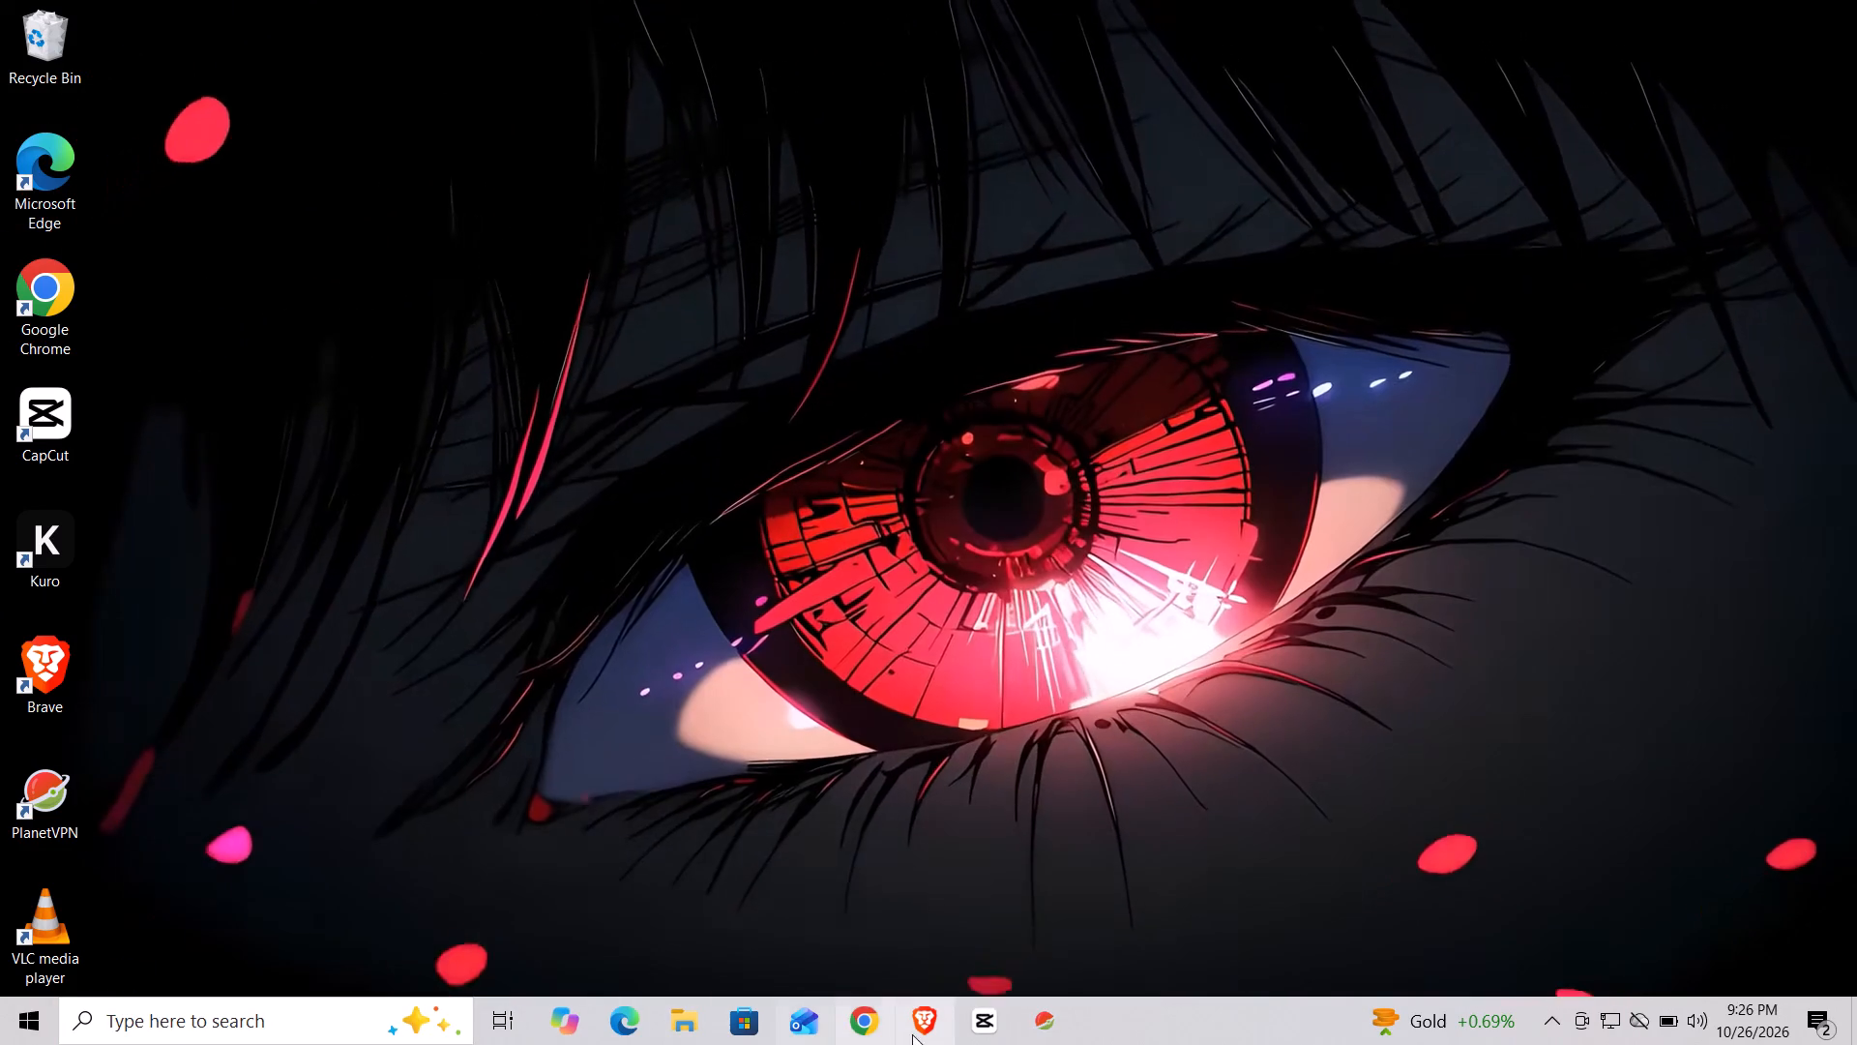
Switch to Google Chrome and open the Canva home page from the bookmarks in a new browser tab.
{"action": "left_click", "coordinate": [859, 1025]}
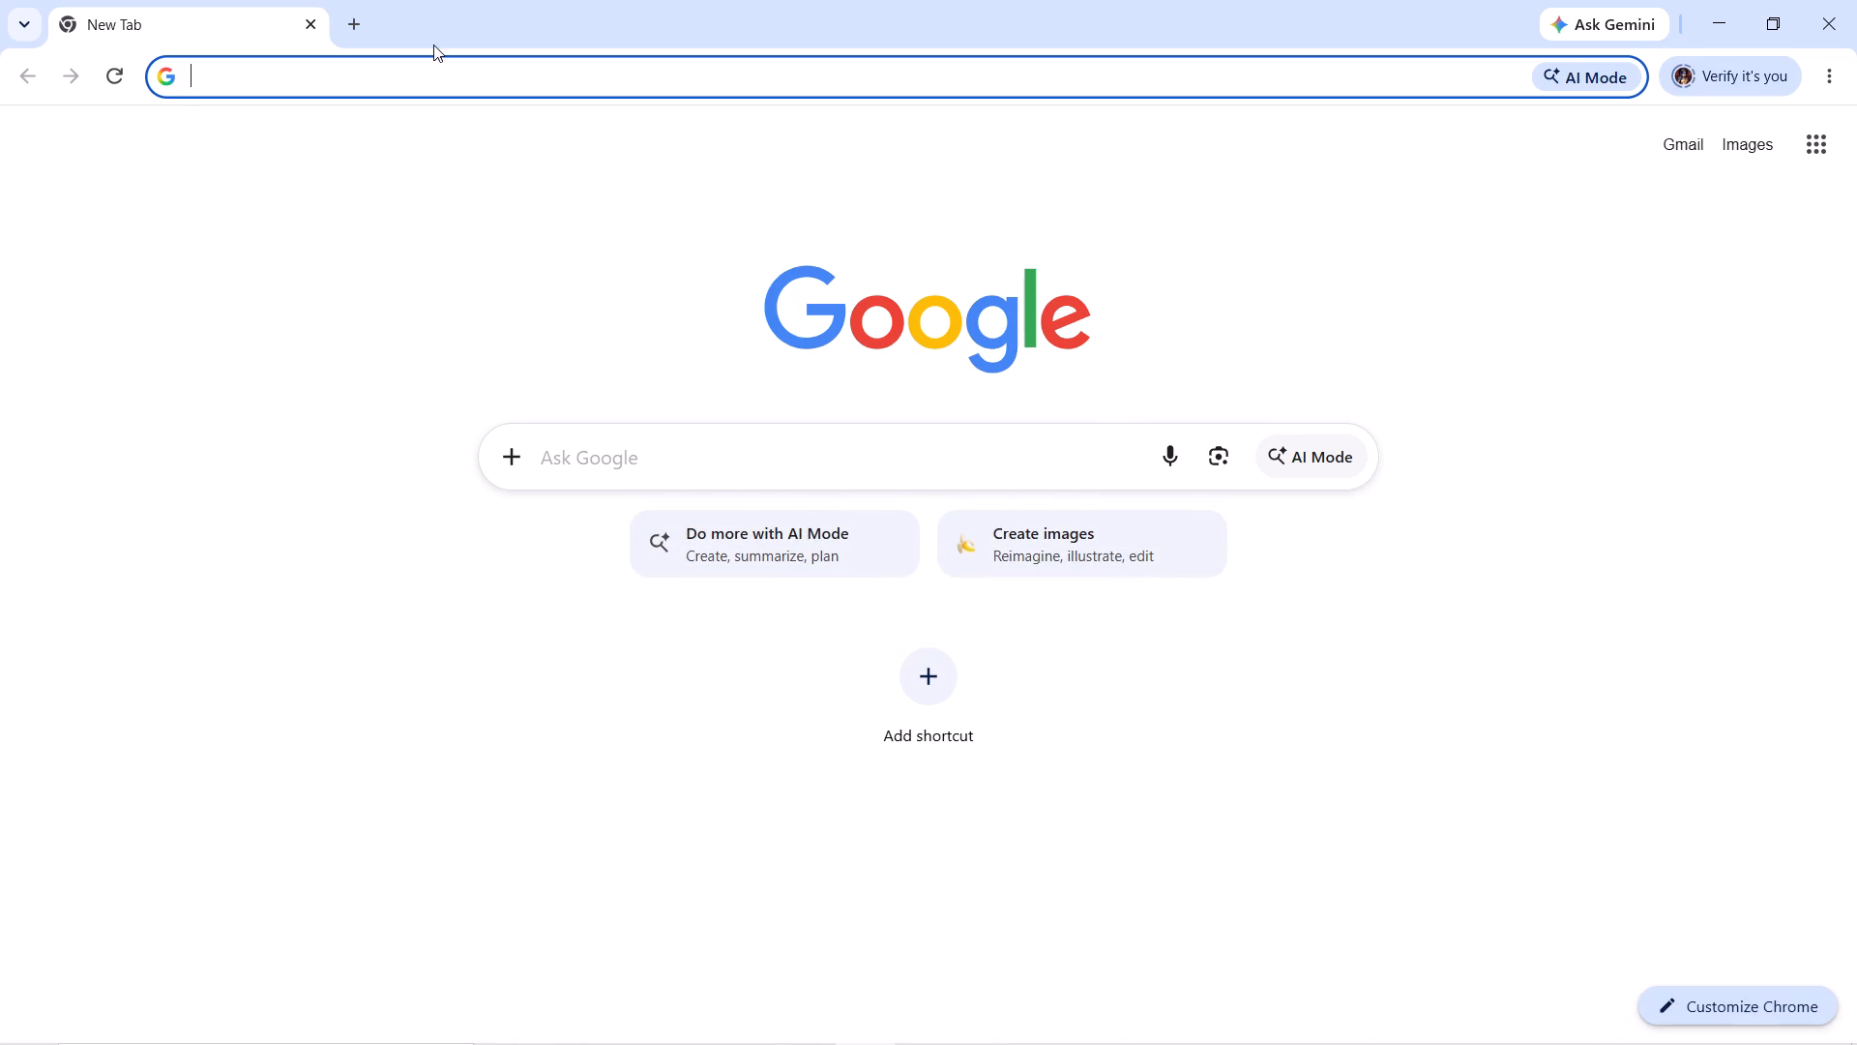
{"action": "left_click", "coordinate": [359, 14]}
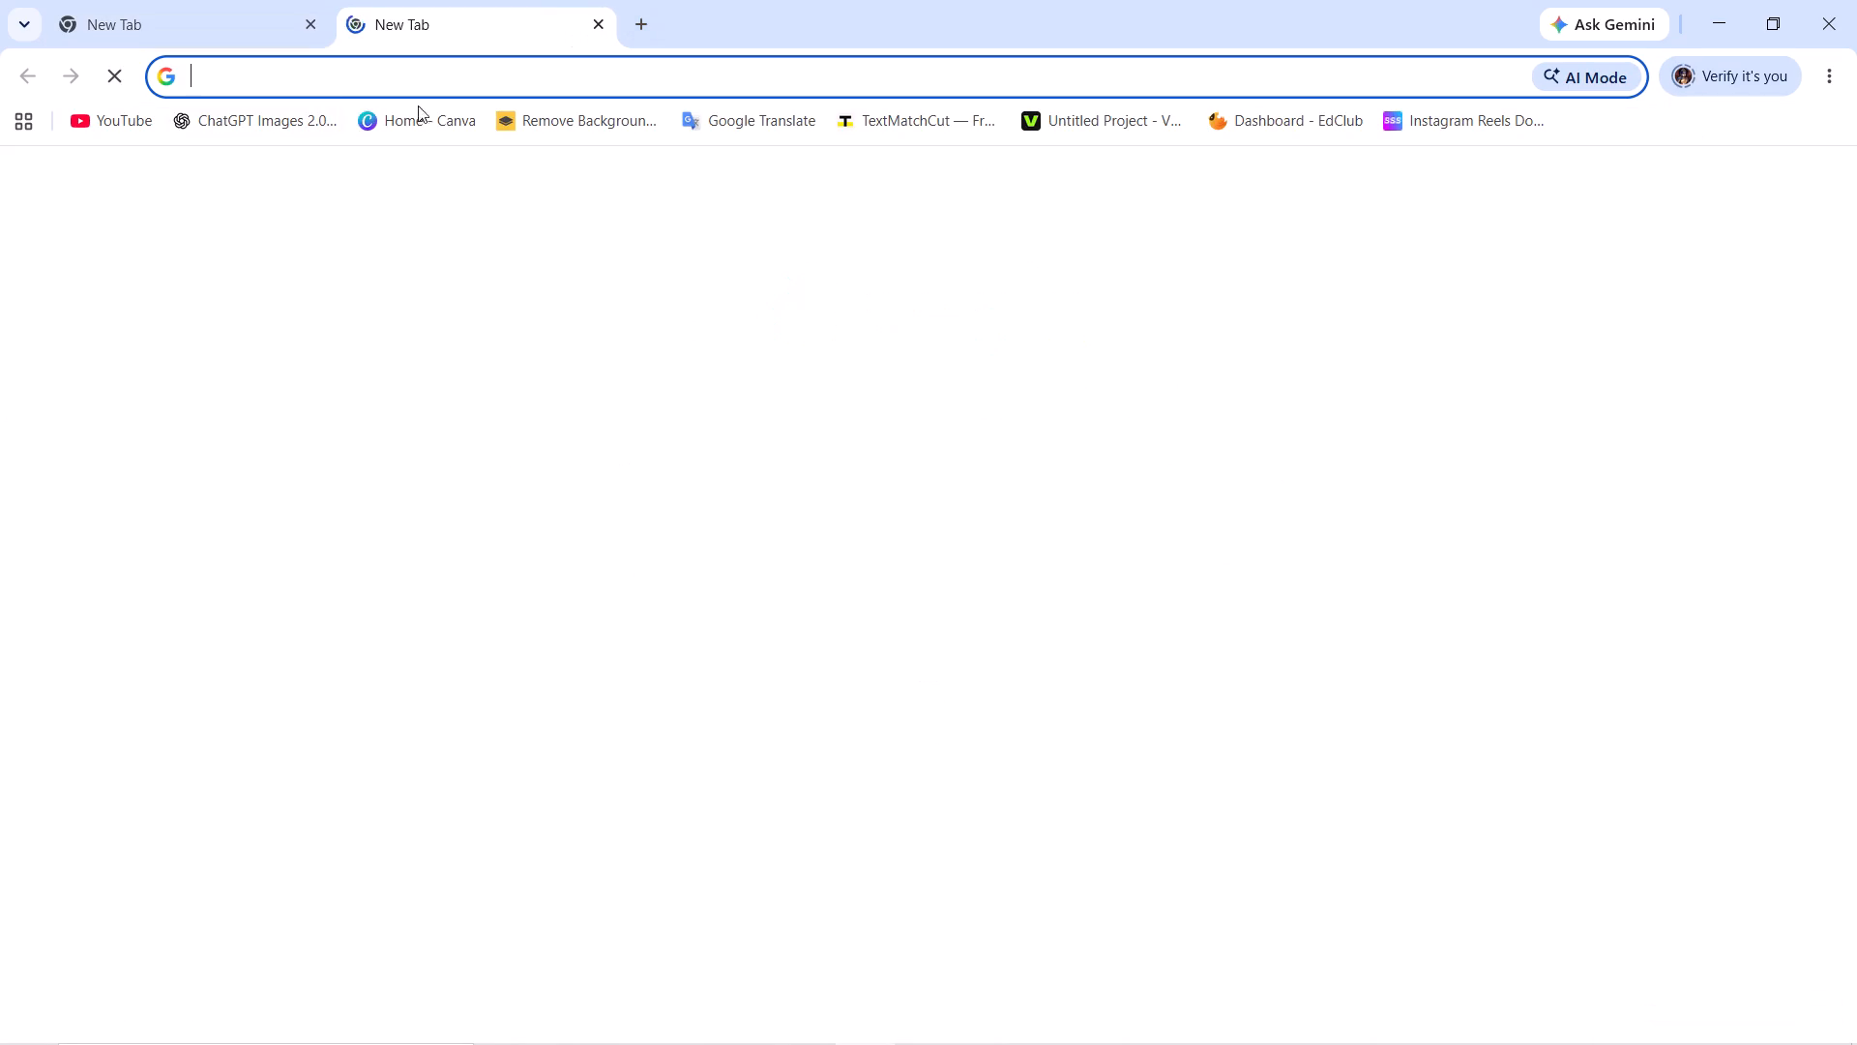
{"action": "left_click", "coordinate": [359, 121]}
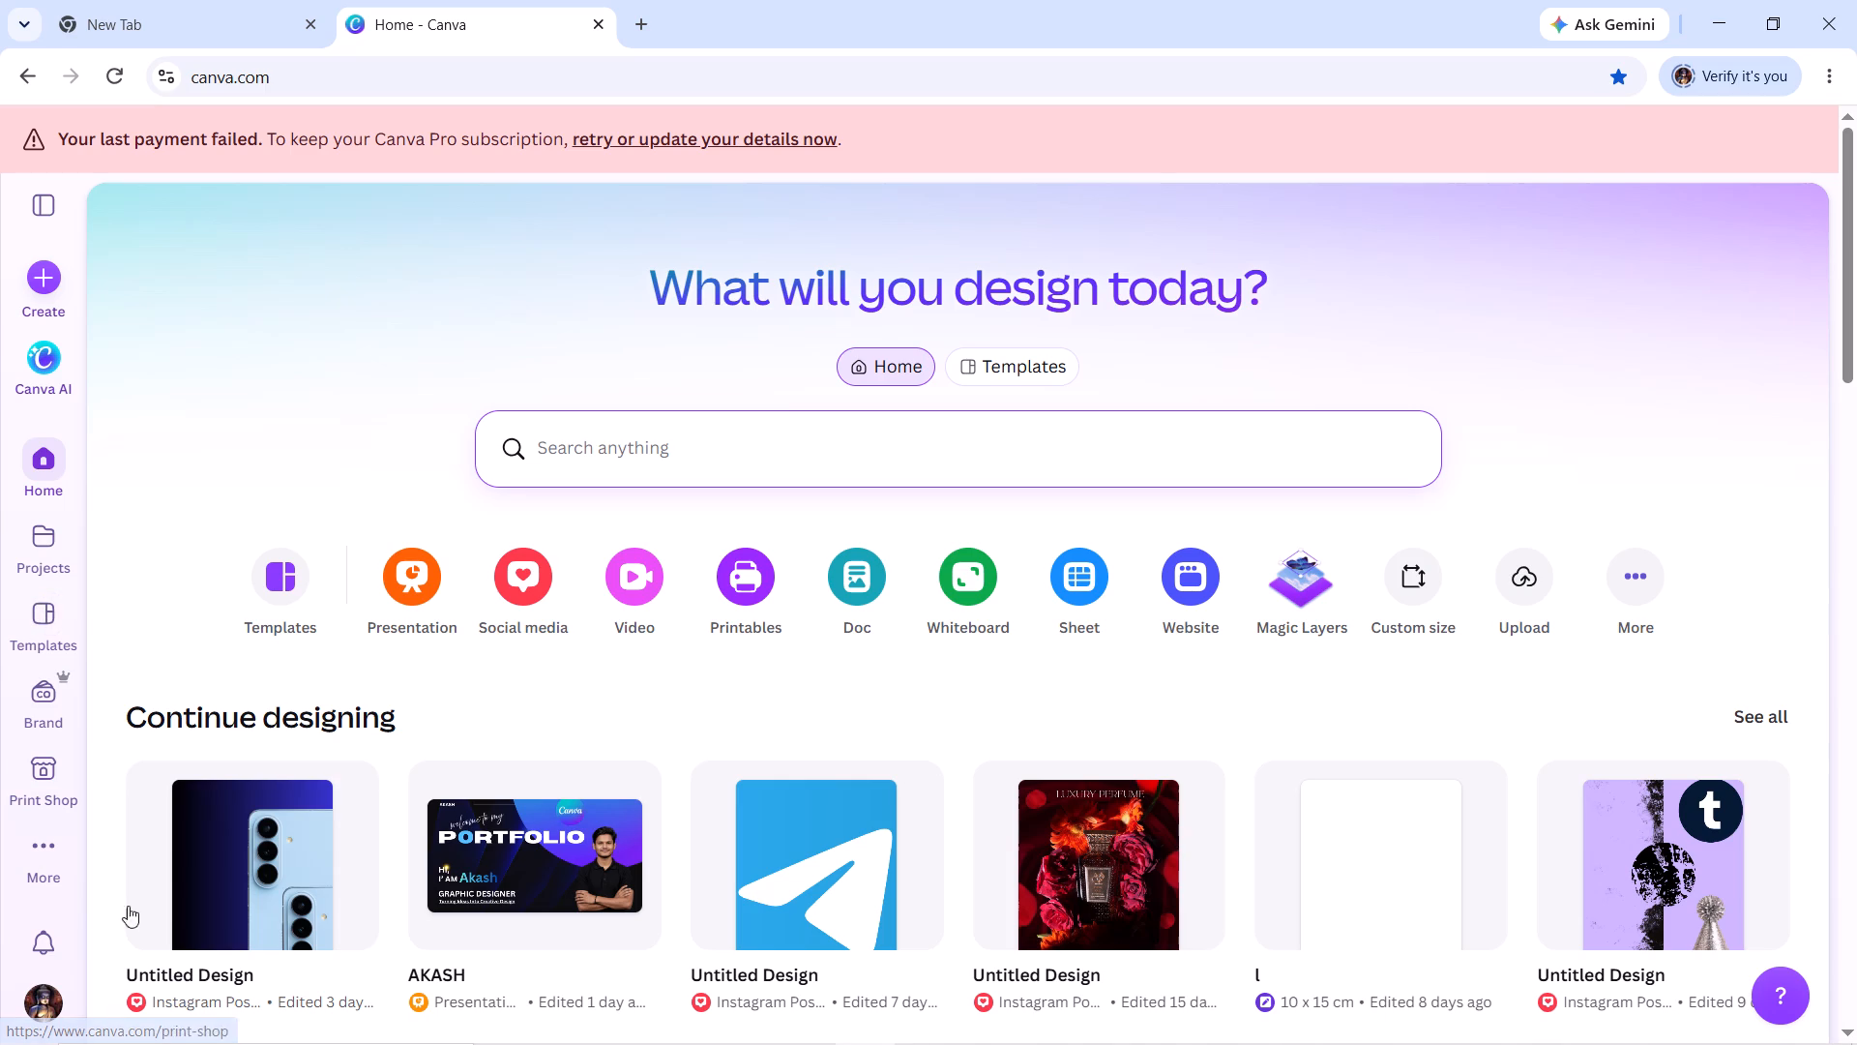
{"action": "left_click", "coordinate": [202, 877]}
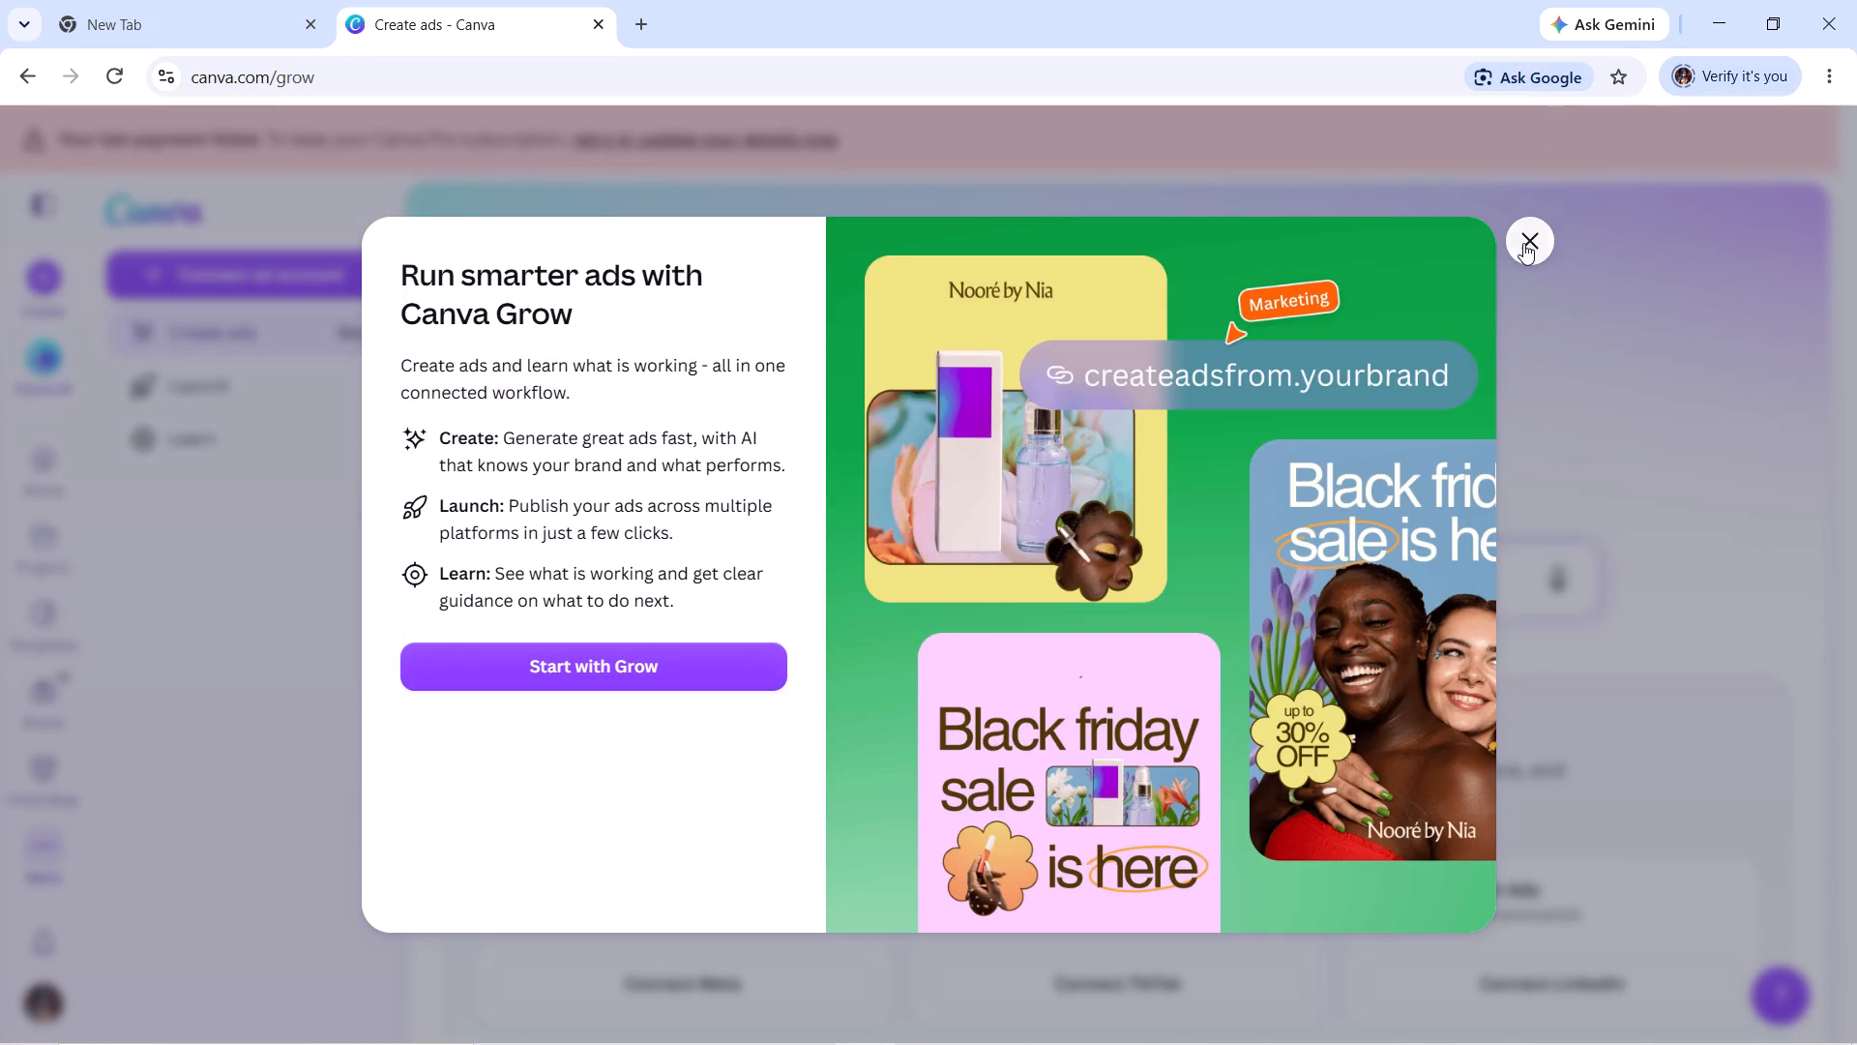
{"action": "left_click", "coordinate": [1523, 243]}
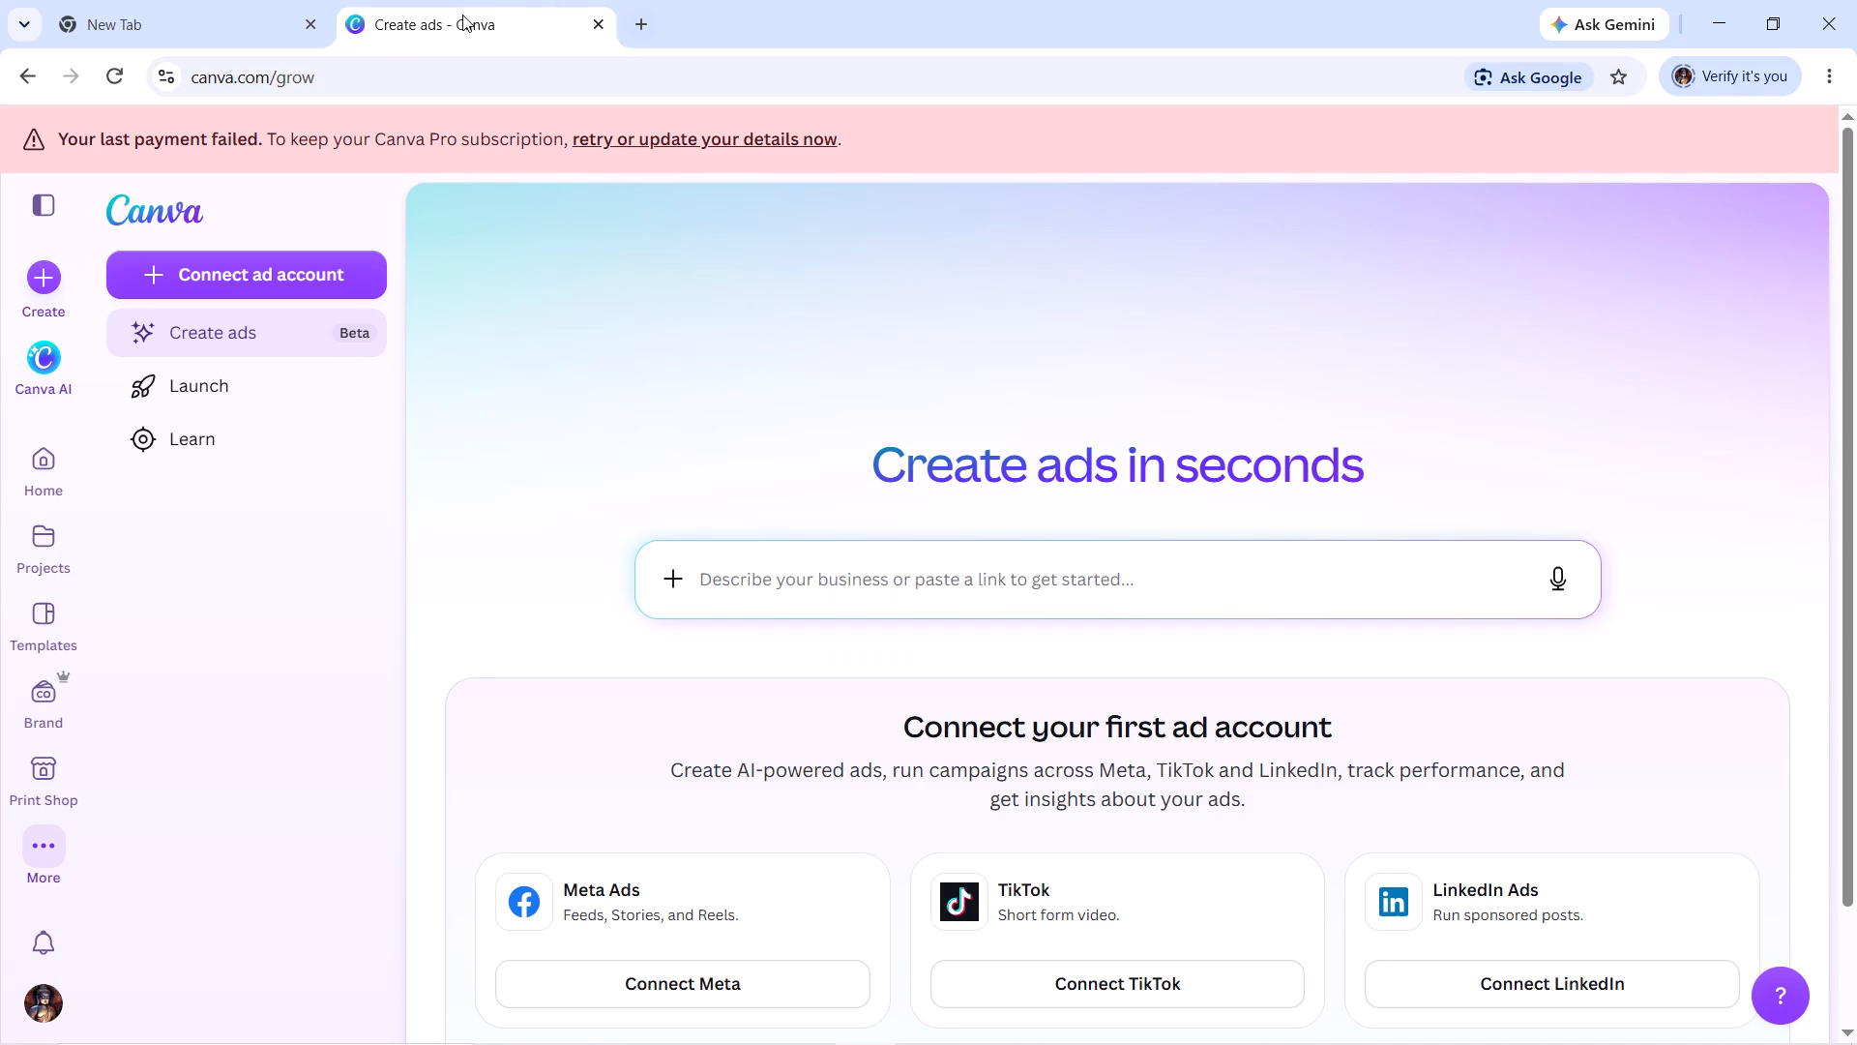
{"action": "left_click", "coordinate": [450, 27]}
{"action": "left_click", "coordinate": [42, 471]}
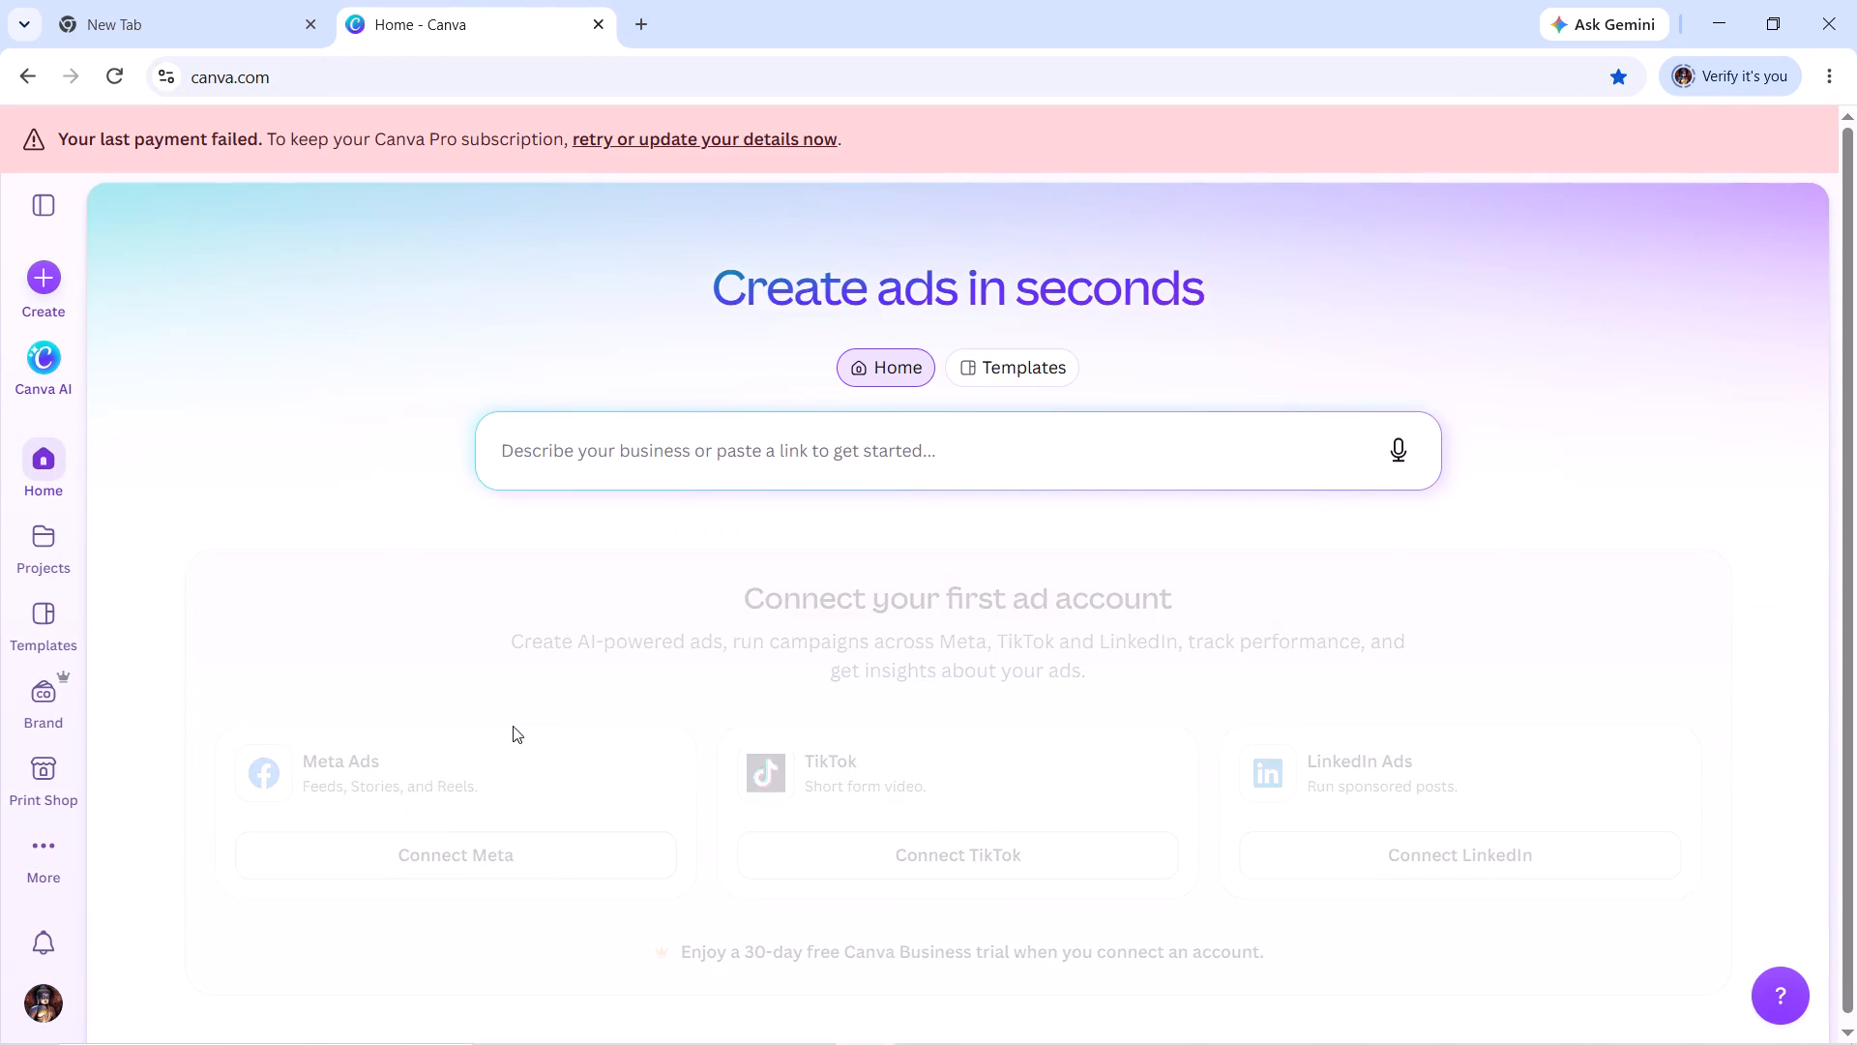
Open the recent untitled Instagram Post design showing the light-blue phones on a dark blue background.
{"action": "scroll", "coordinate": [612, 705], "scroll_direction": "down", "scroll_amount": 1}
{"action": "left_click", "coordinate": [245, 717]}
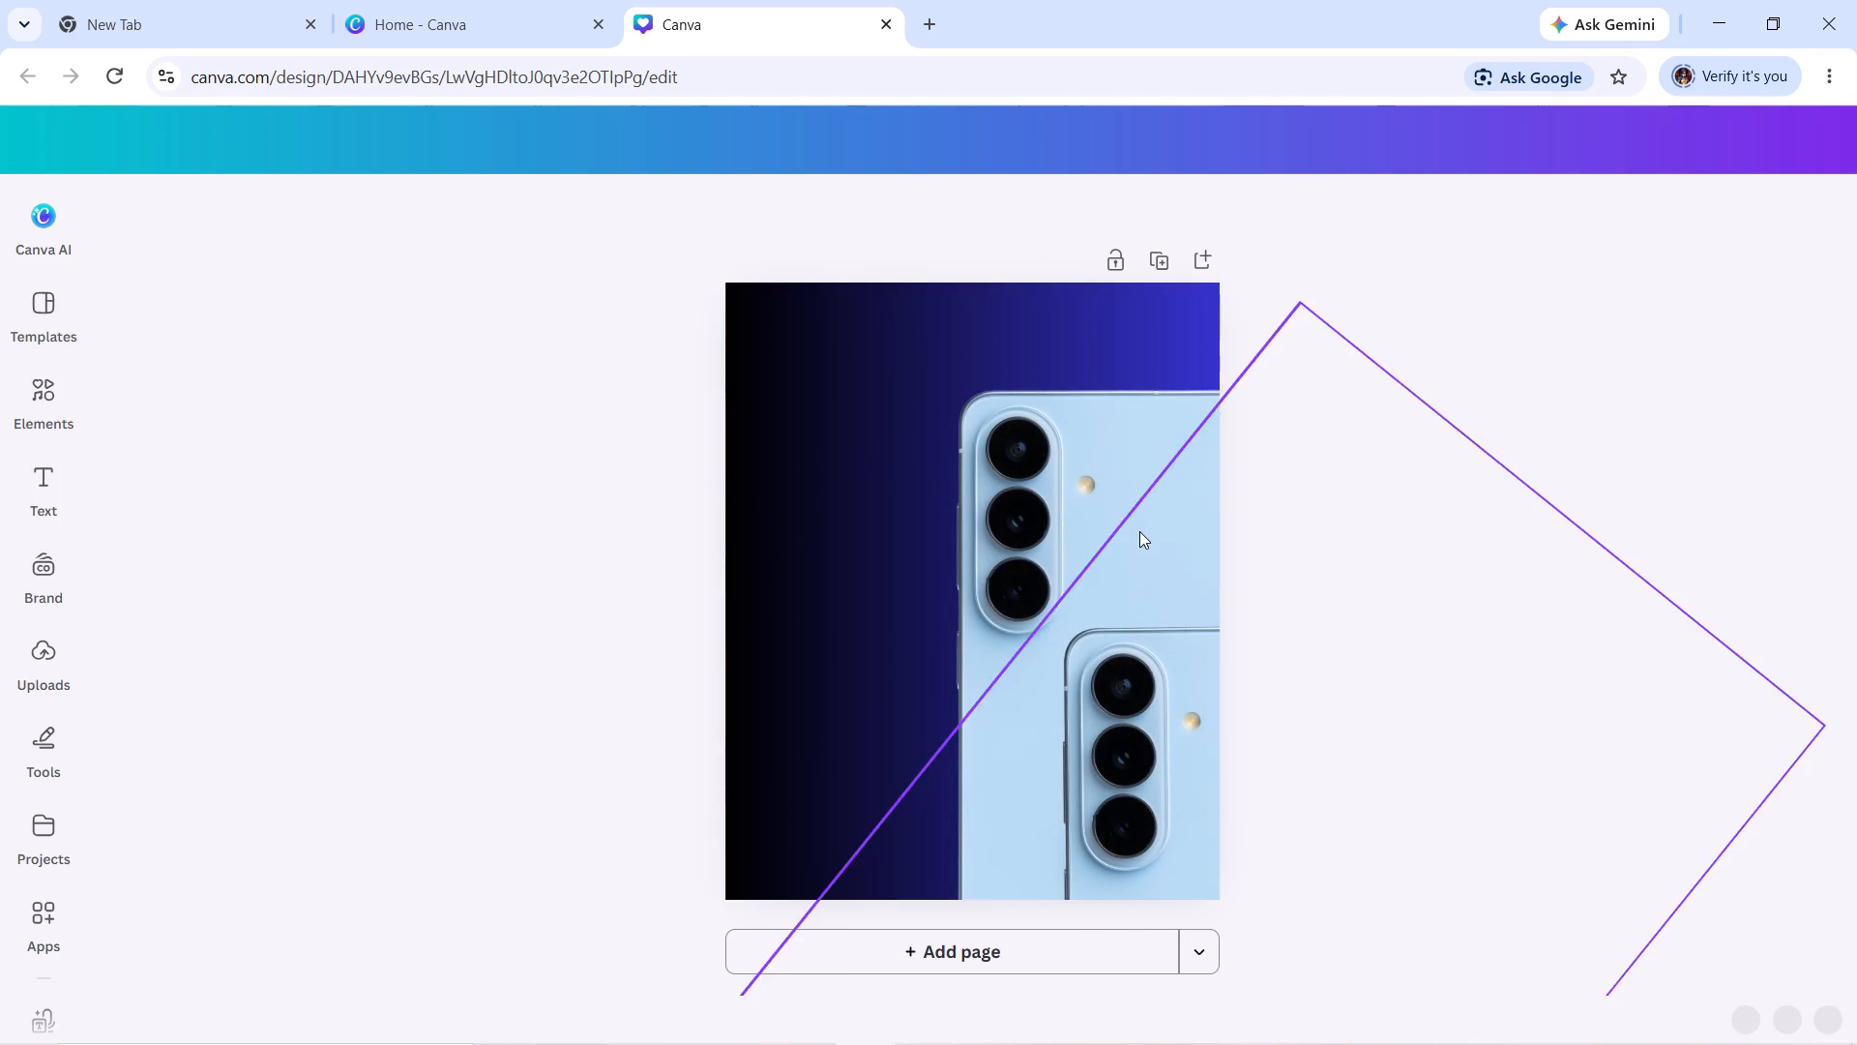
Nudge the front phone image, the lower of the two, slightly down on the page.
{"action": "left_click_drag", "start_coordinate": [1139, 692], "coordinate": [1137, 706]}
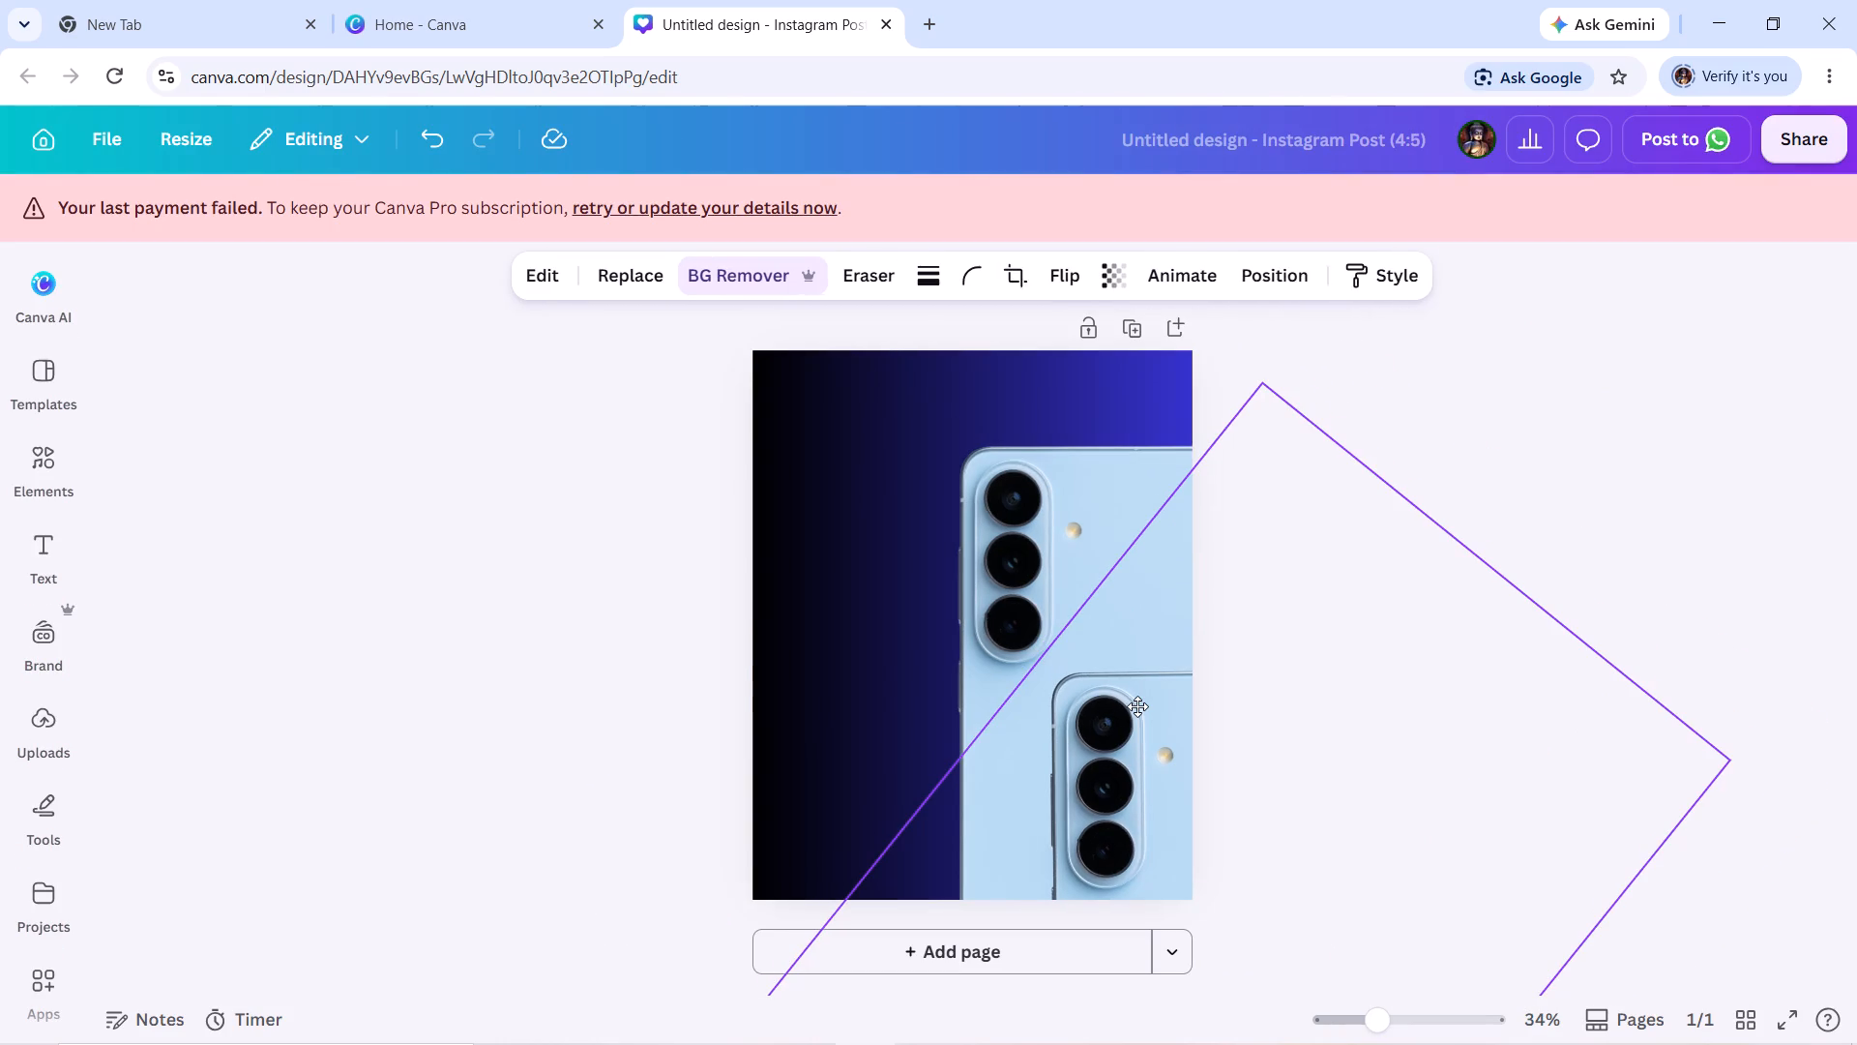
{"action": "left_click_drag", "start_coordinate": [1137, 706], "coordinate": [1137, 711]}
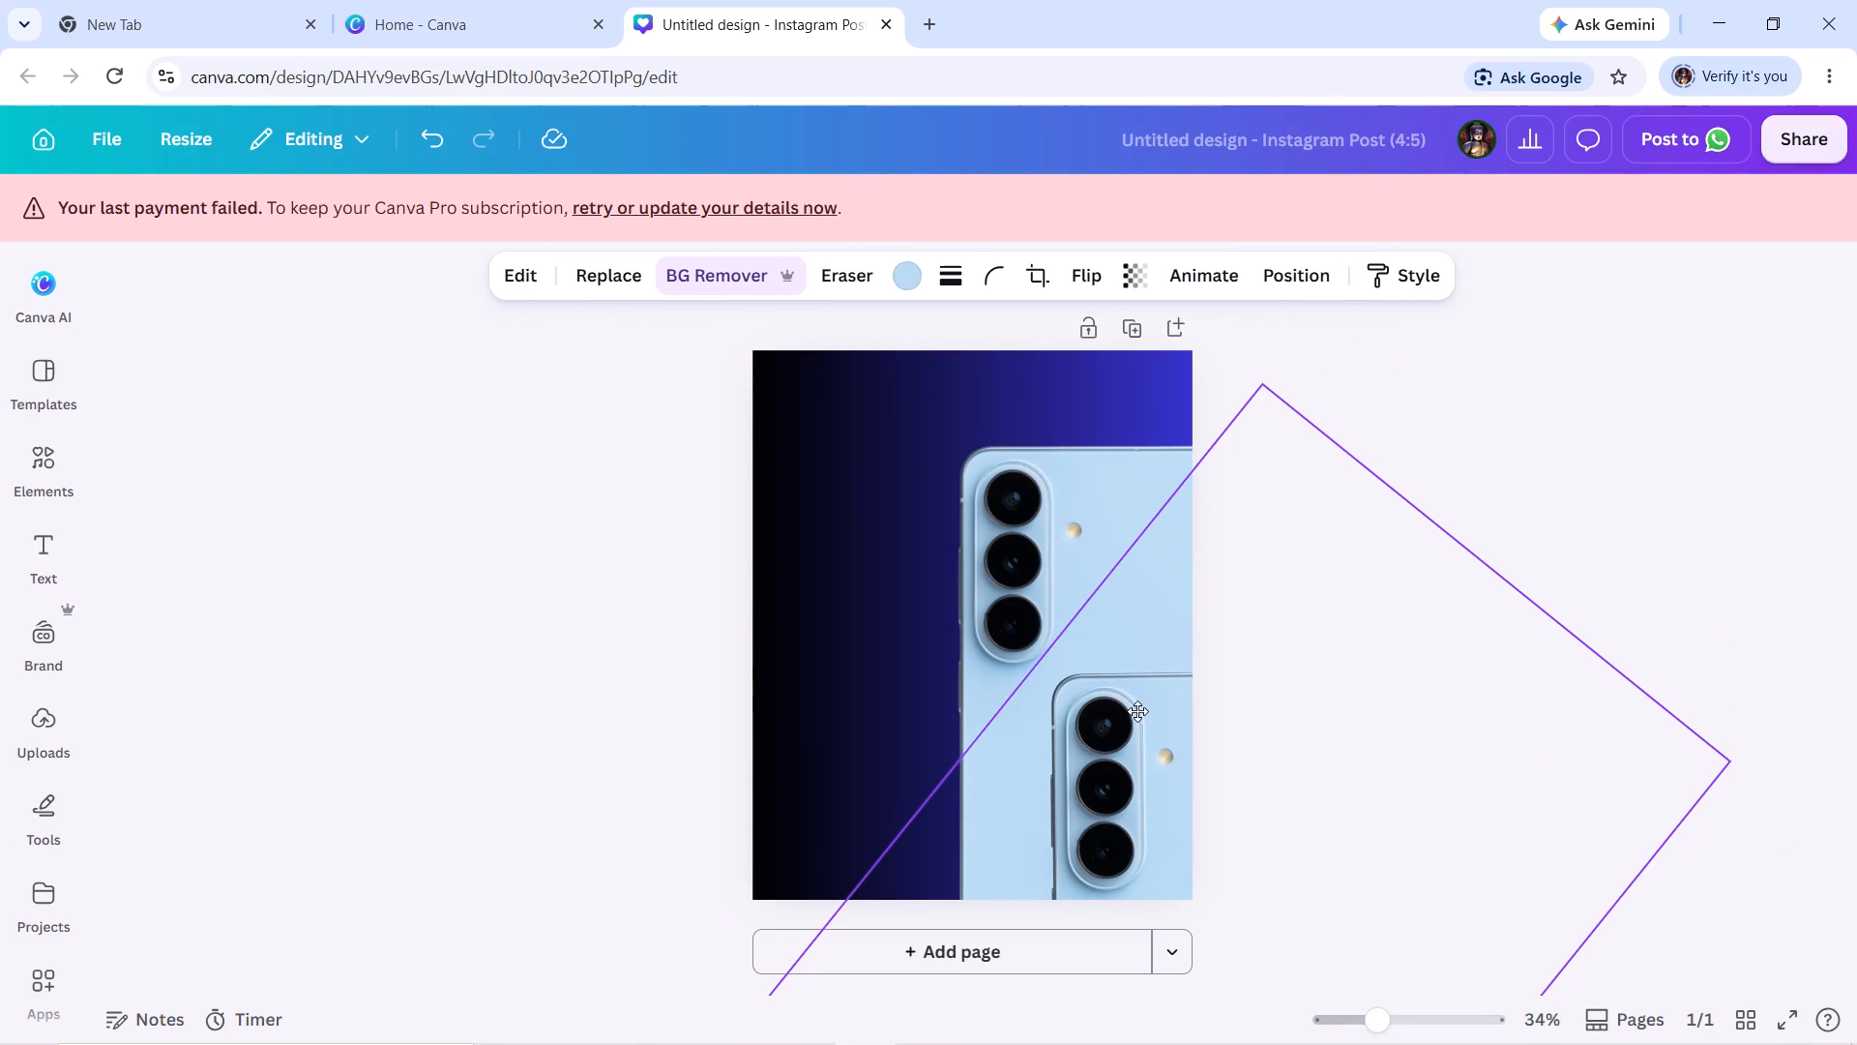
{"action": "left_click_drag", "start_coordinate": [1137, 711], "coordinate": [1136, 708]}
Move the rear phone image slightly down, closer to the front phone, and deselect it.
{"action": "left_click", "coordinate": [1029, 572]}
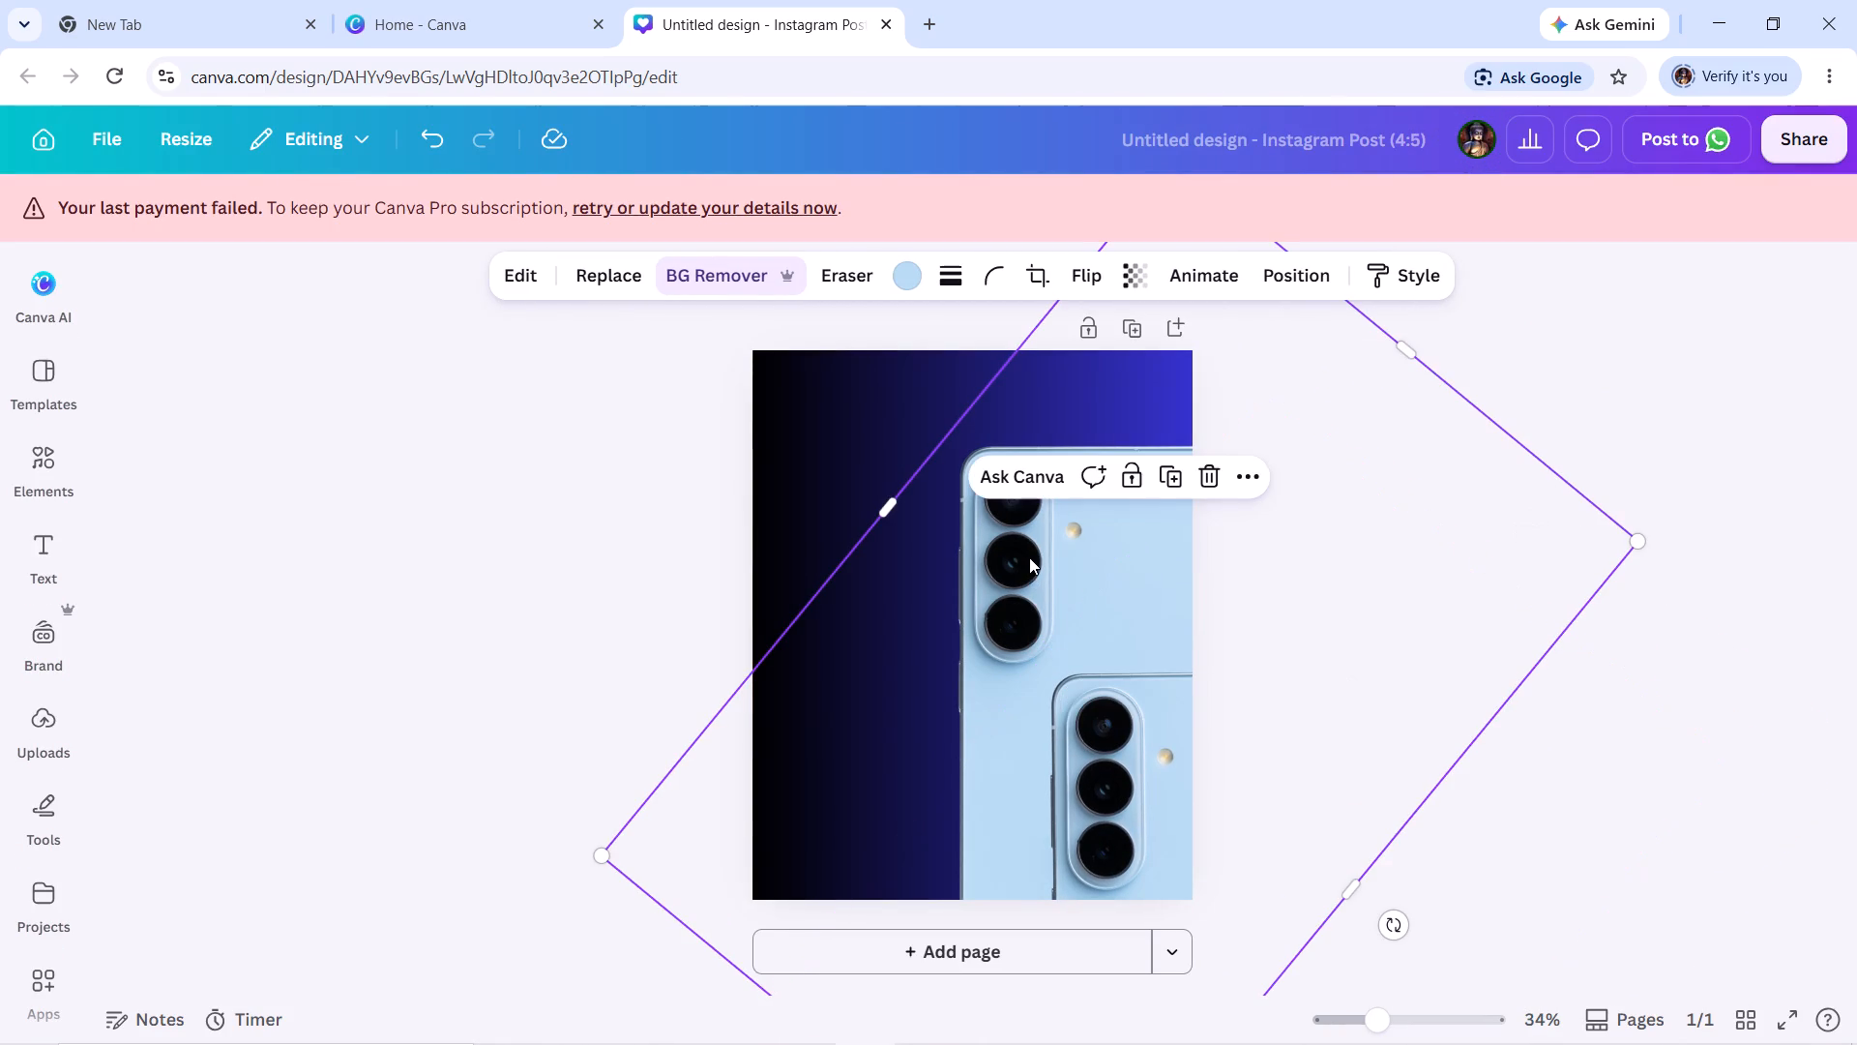
{"action": "left_click_drag", "start_coordinate": [1029, 555], "coordinate": [1029, 587]}
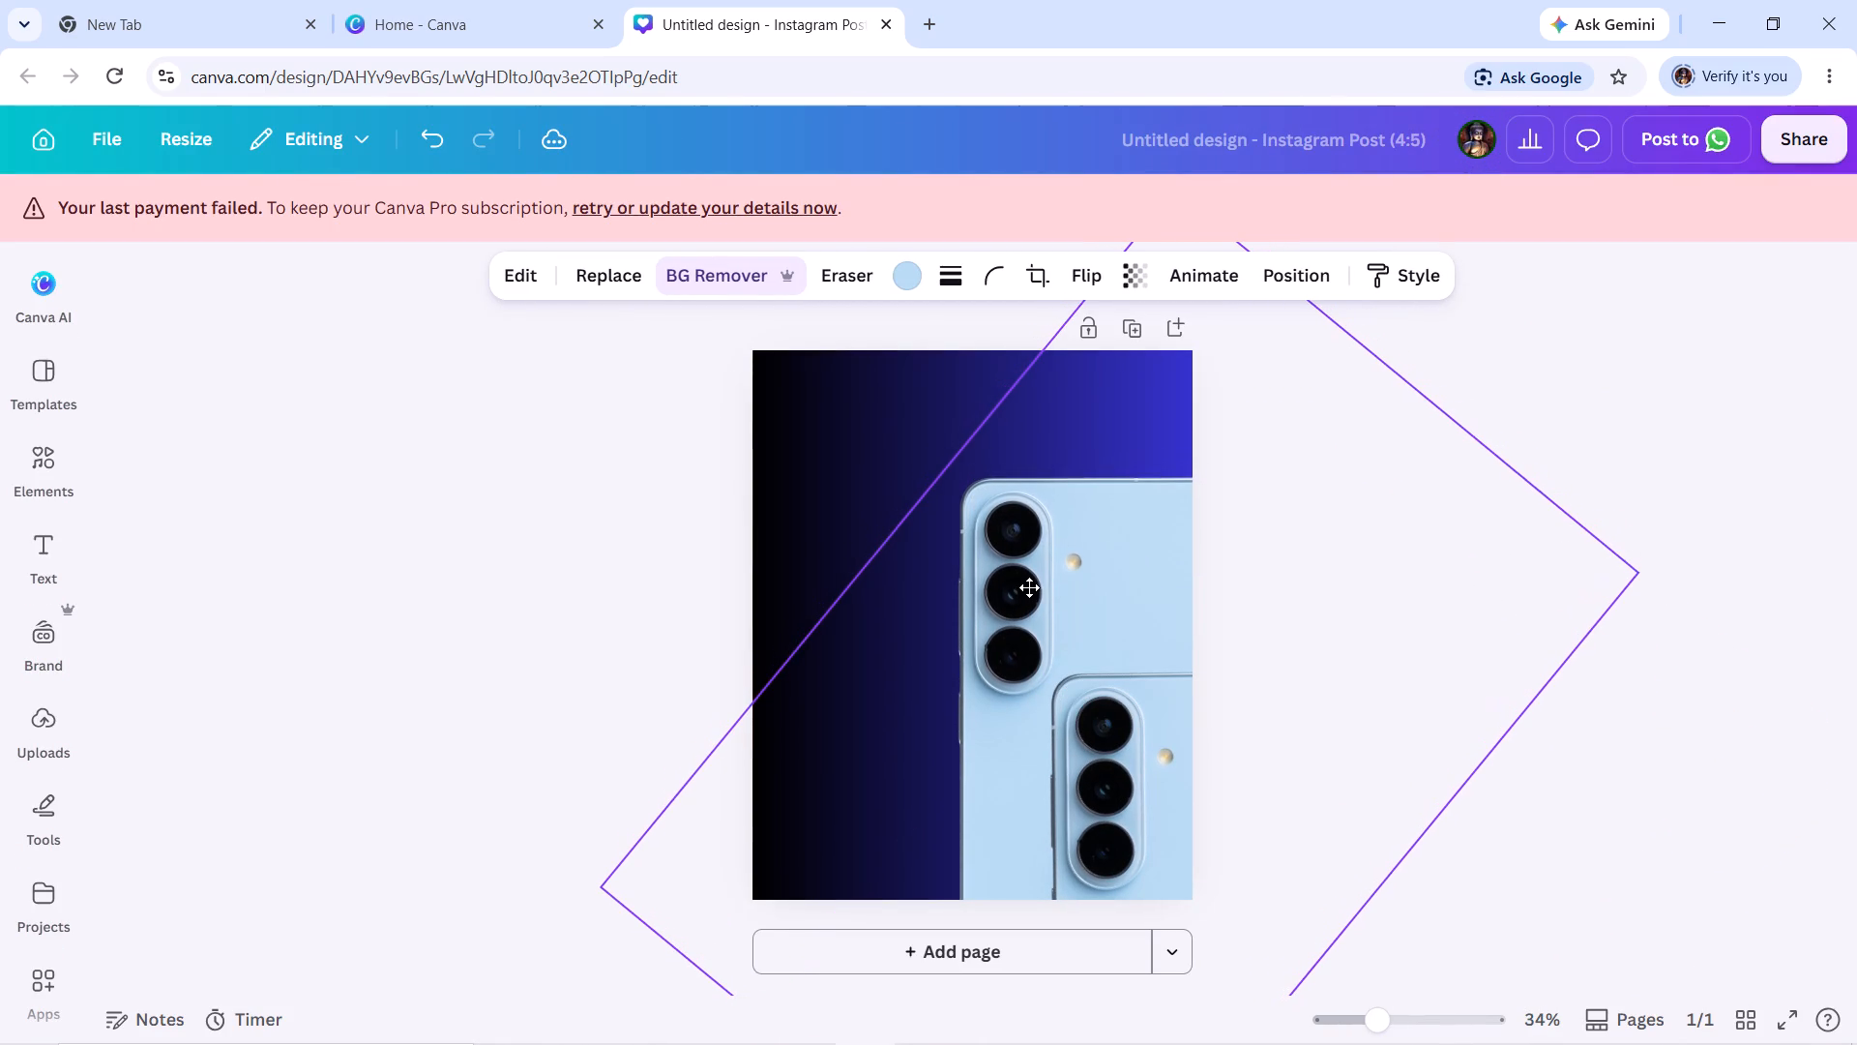
{"action": "left_click_drag", "start_coordinate": [1029, 587], "coordinate": [1030, 592]}
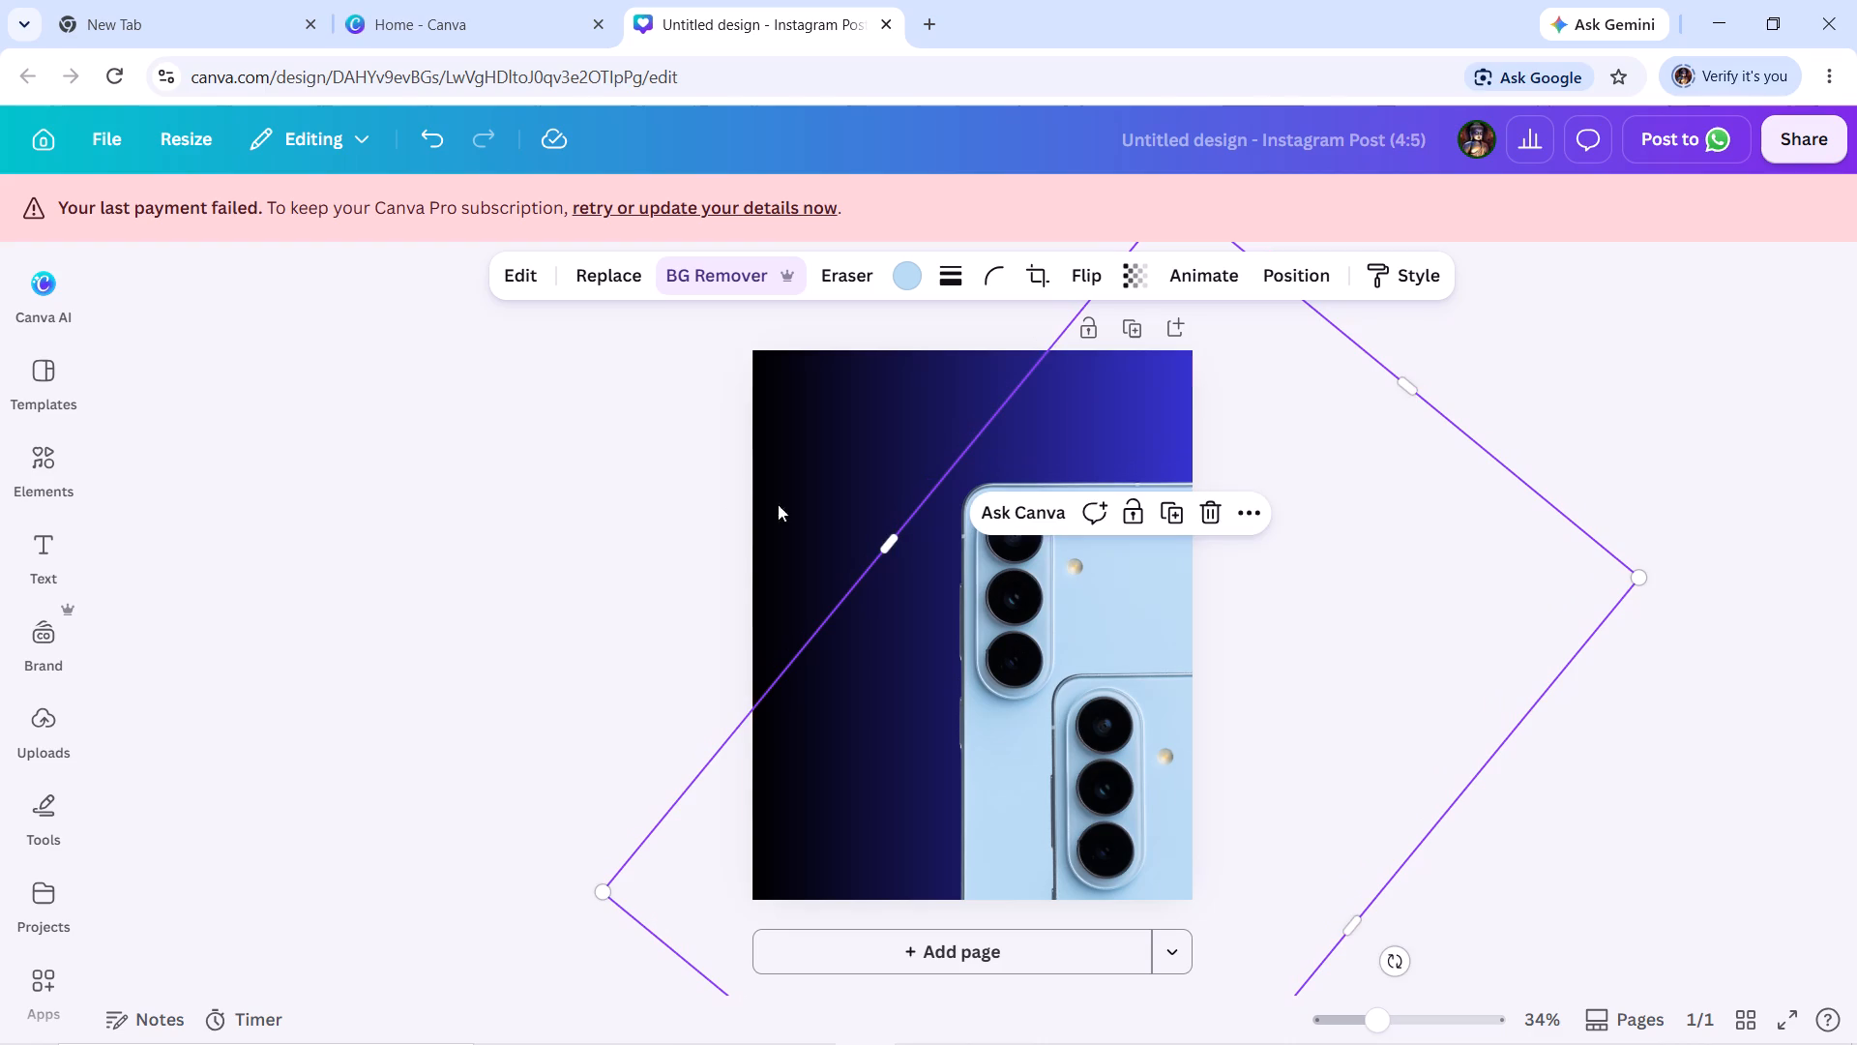
{"action": "left_click", "coordinate": [533, 465]}
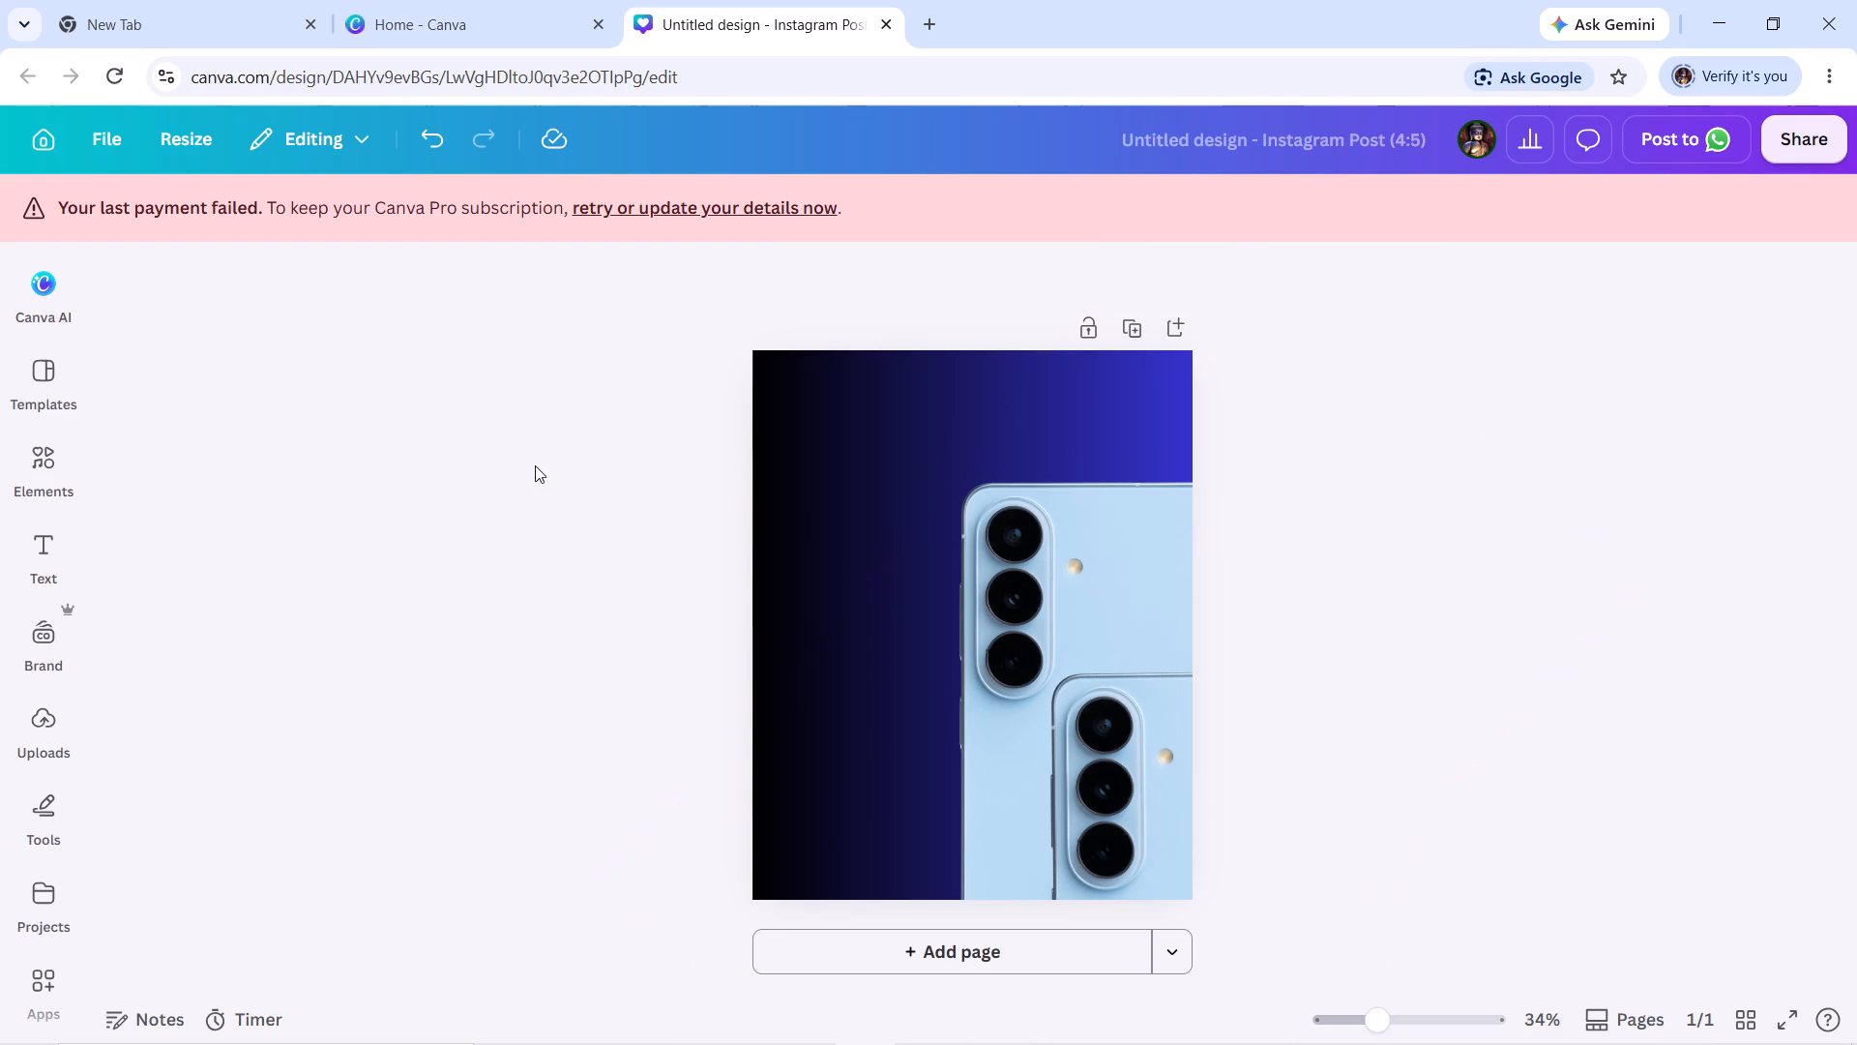
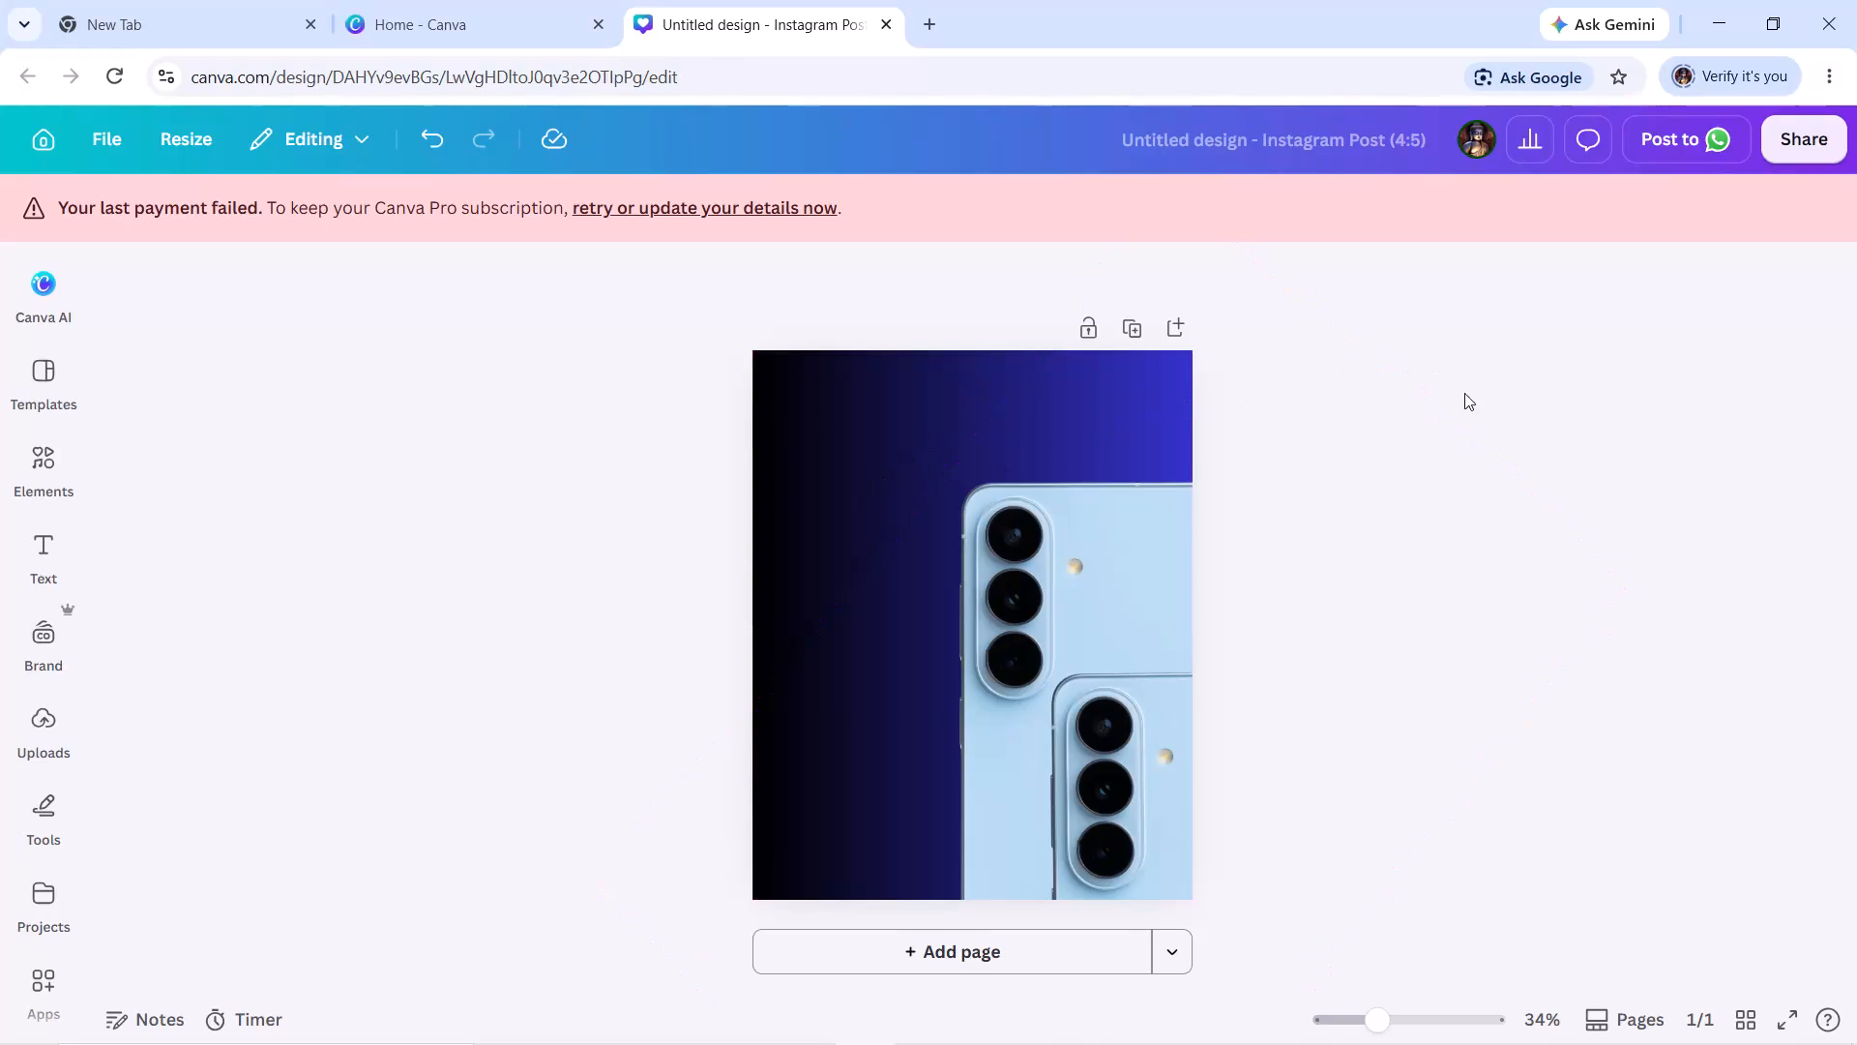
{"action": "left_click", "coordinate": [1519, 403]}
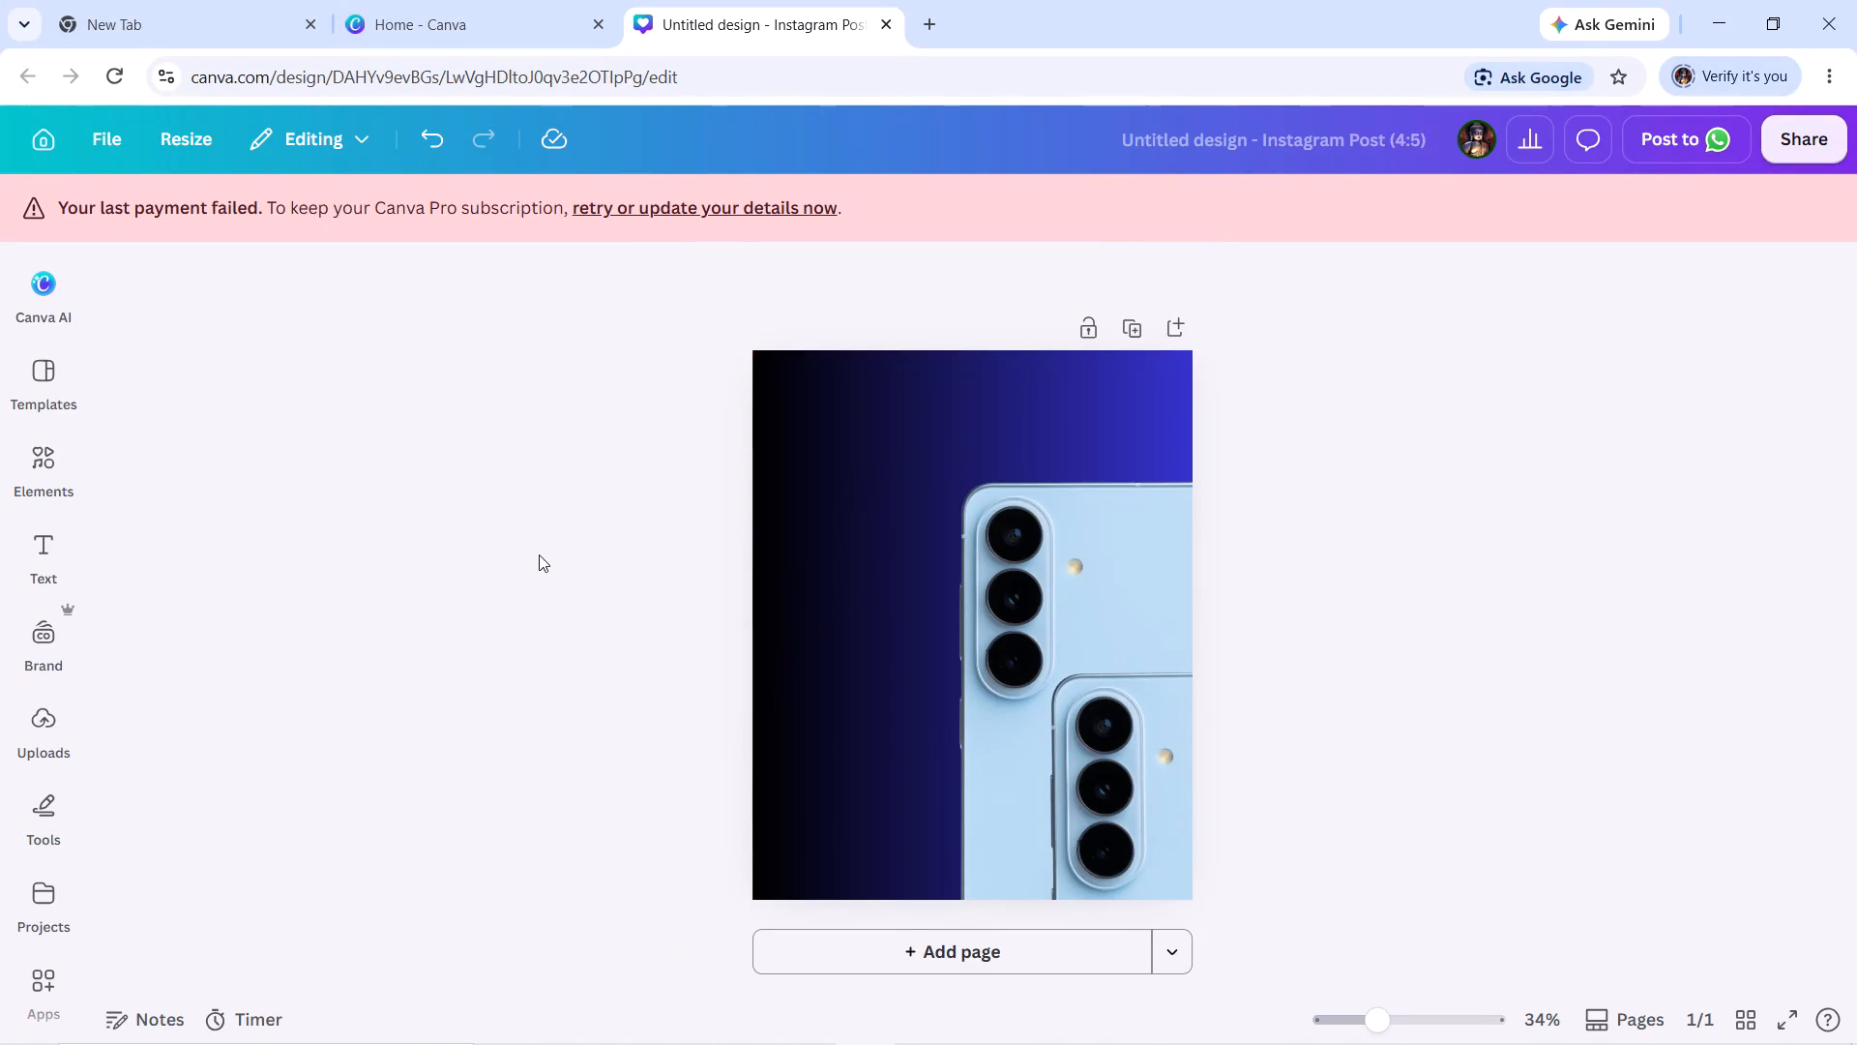
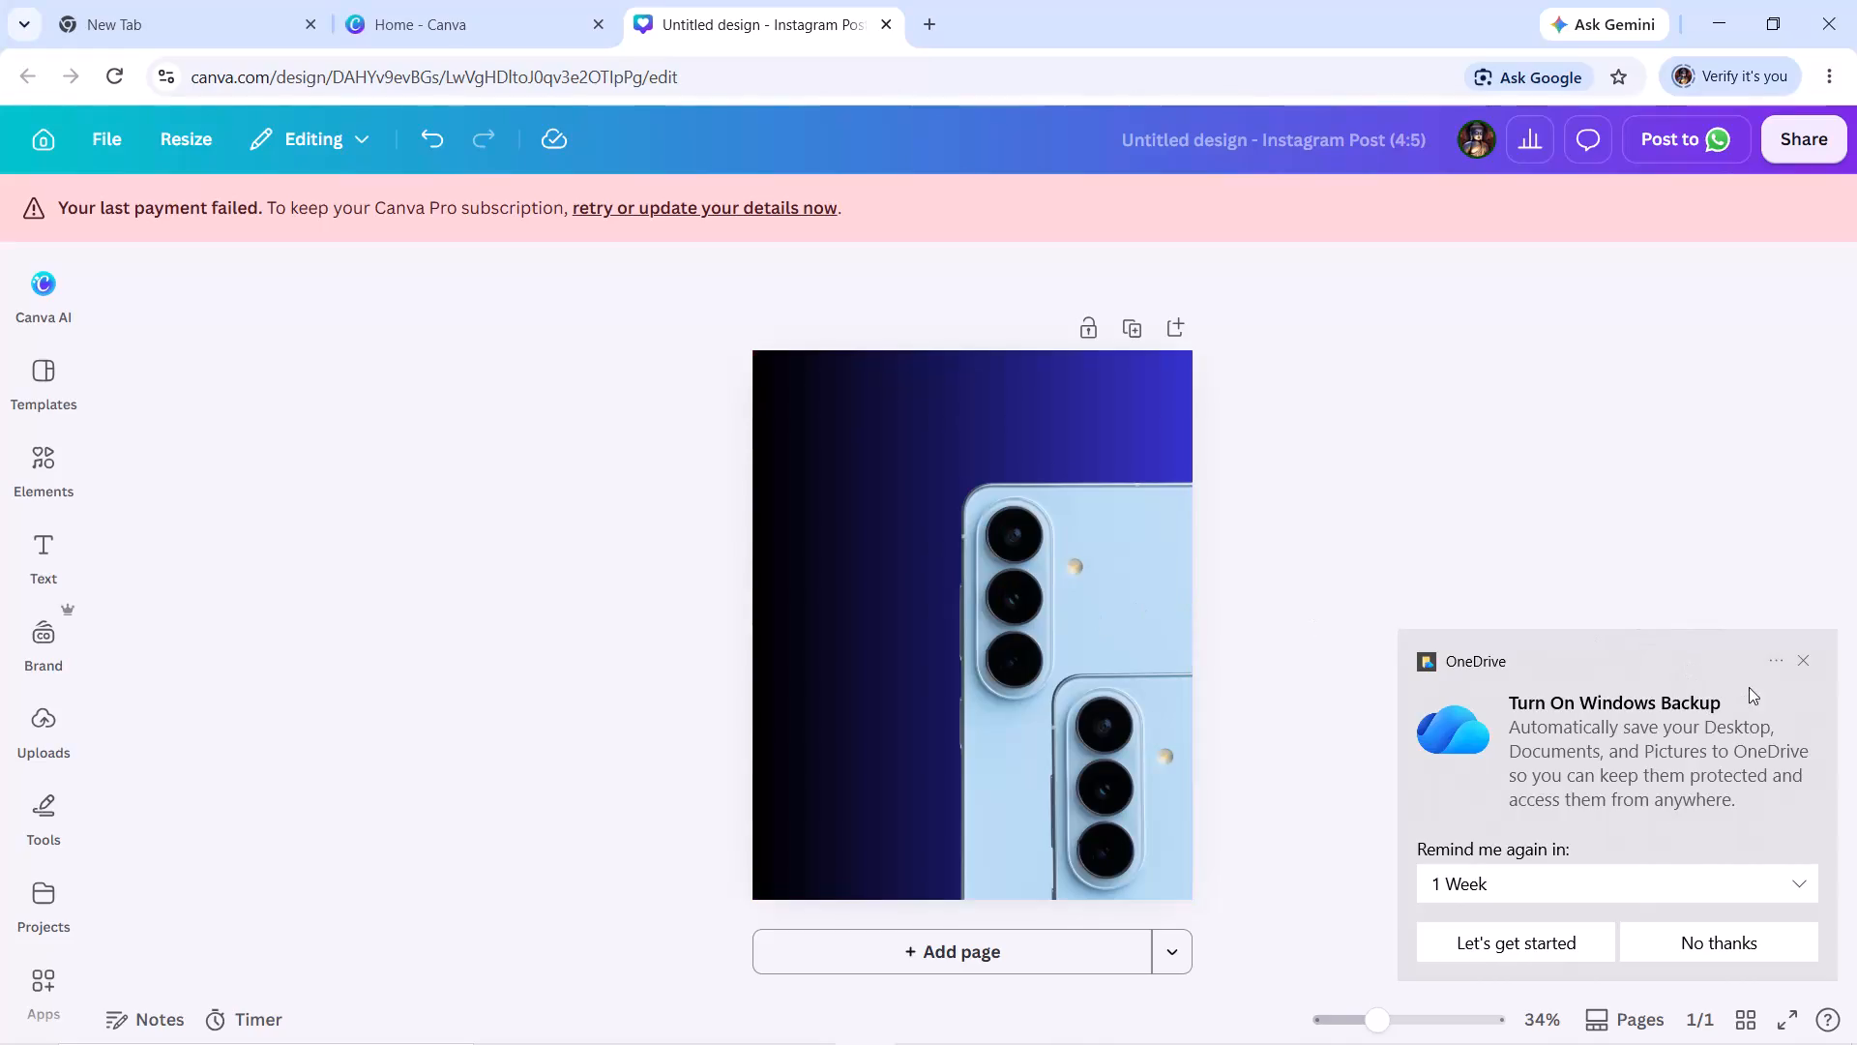
Dismiss the OneDrive Windows Backup notification covering part of the design editor.
{"action": "left_click", "coordinate": [1806, 657]}
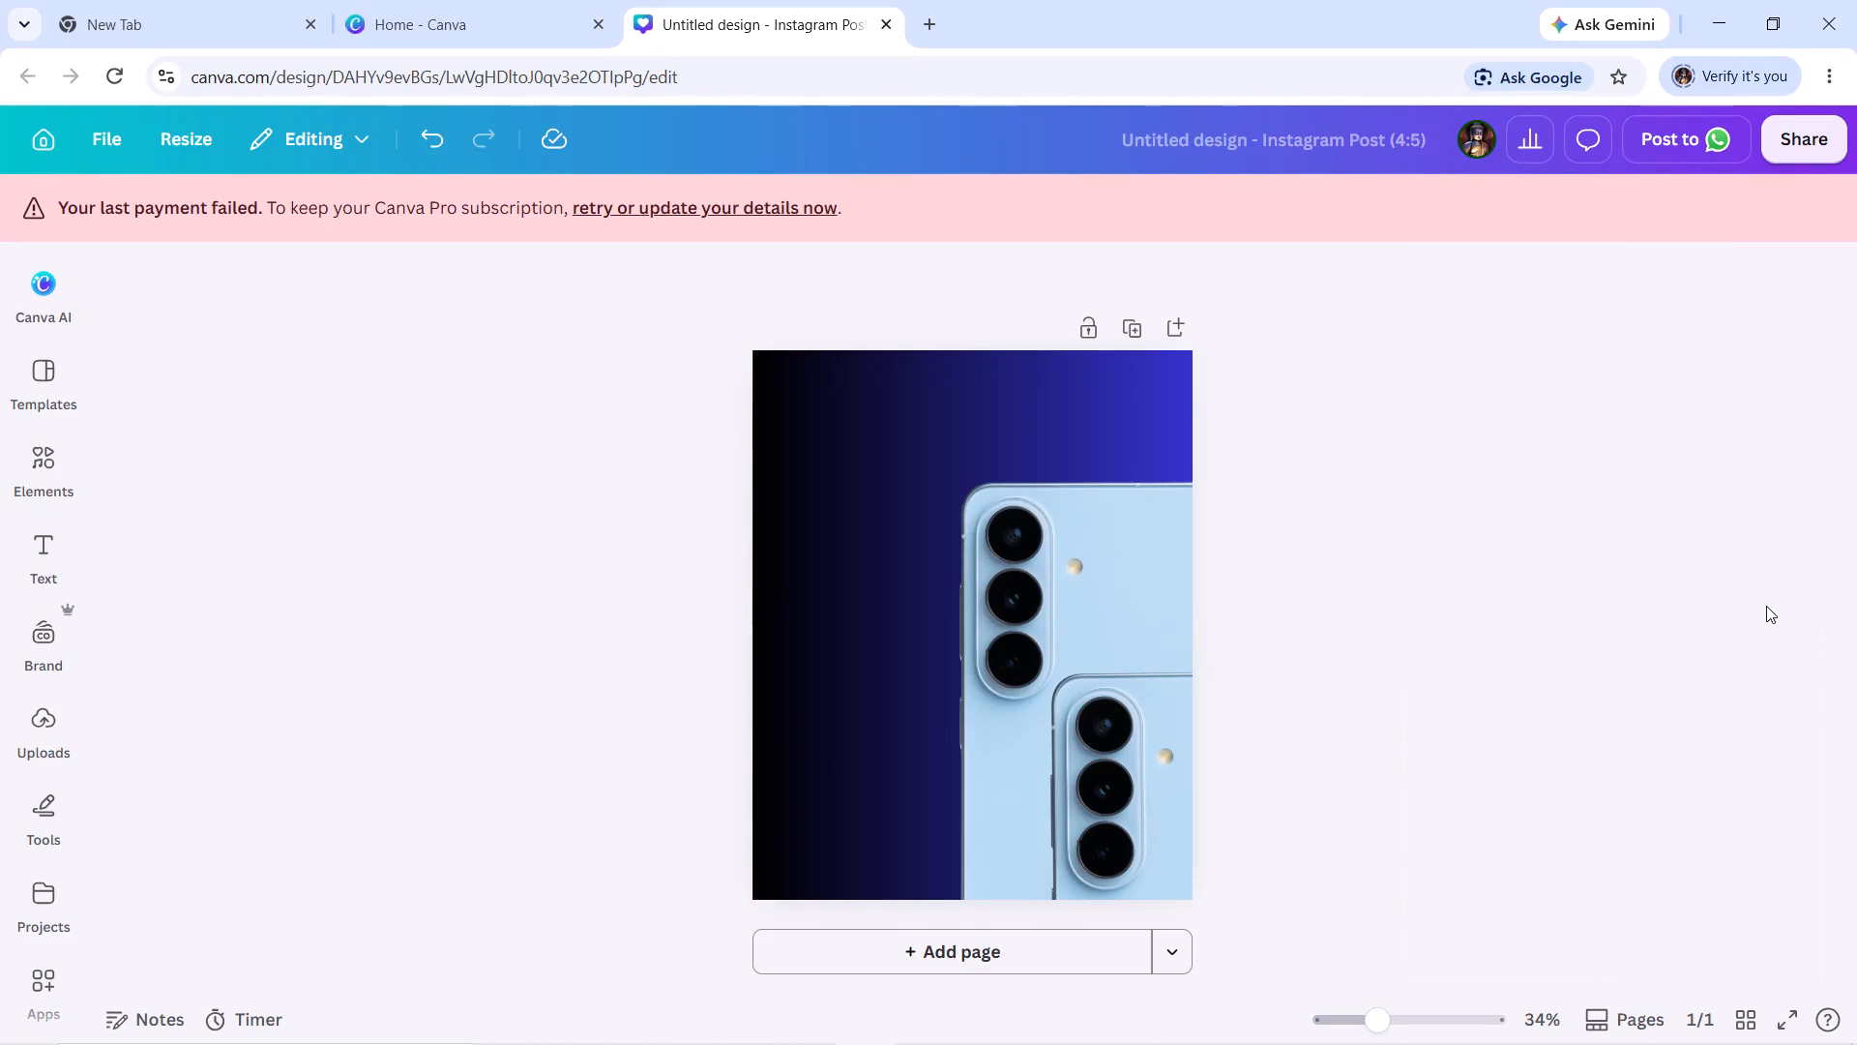
{"action": "key", "text": "Left"}
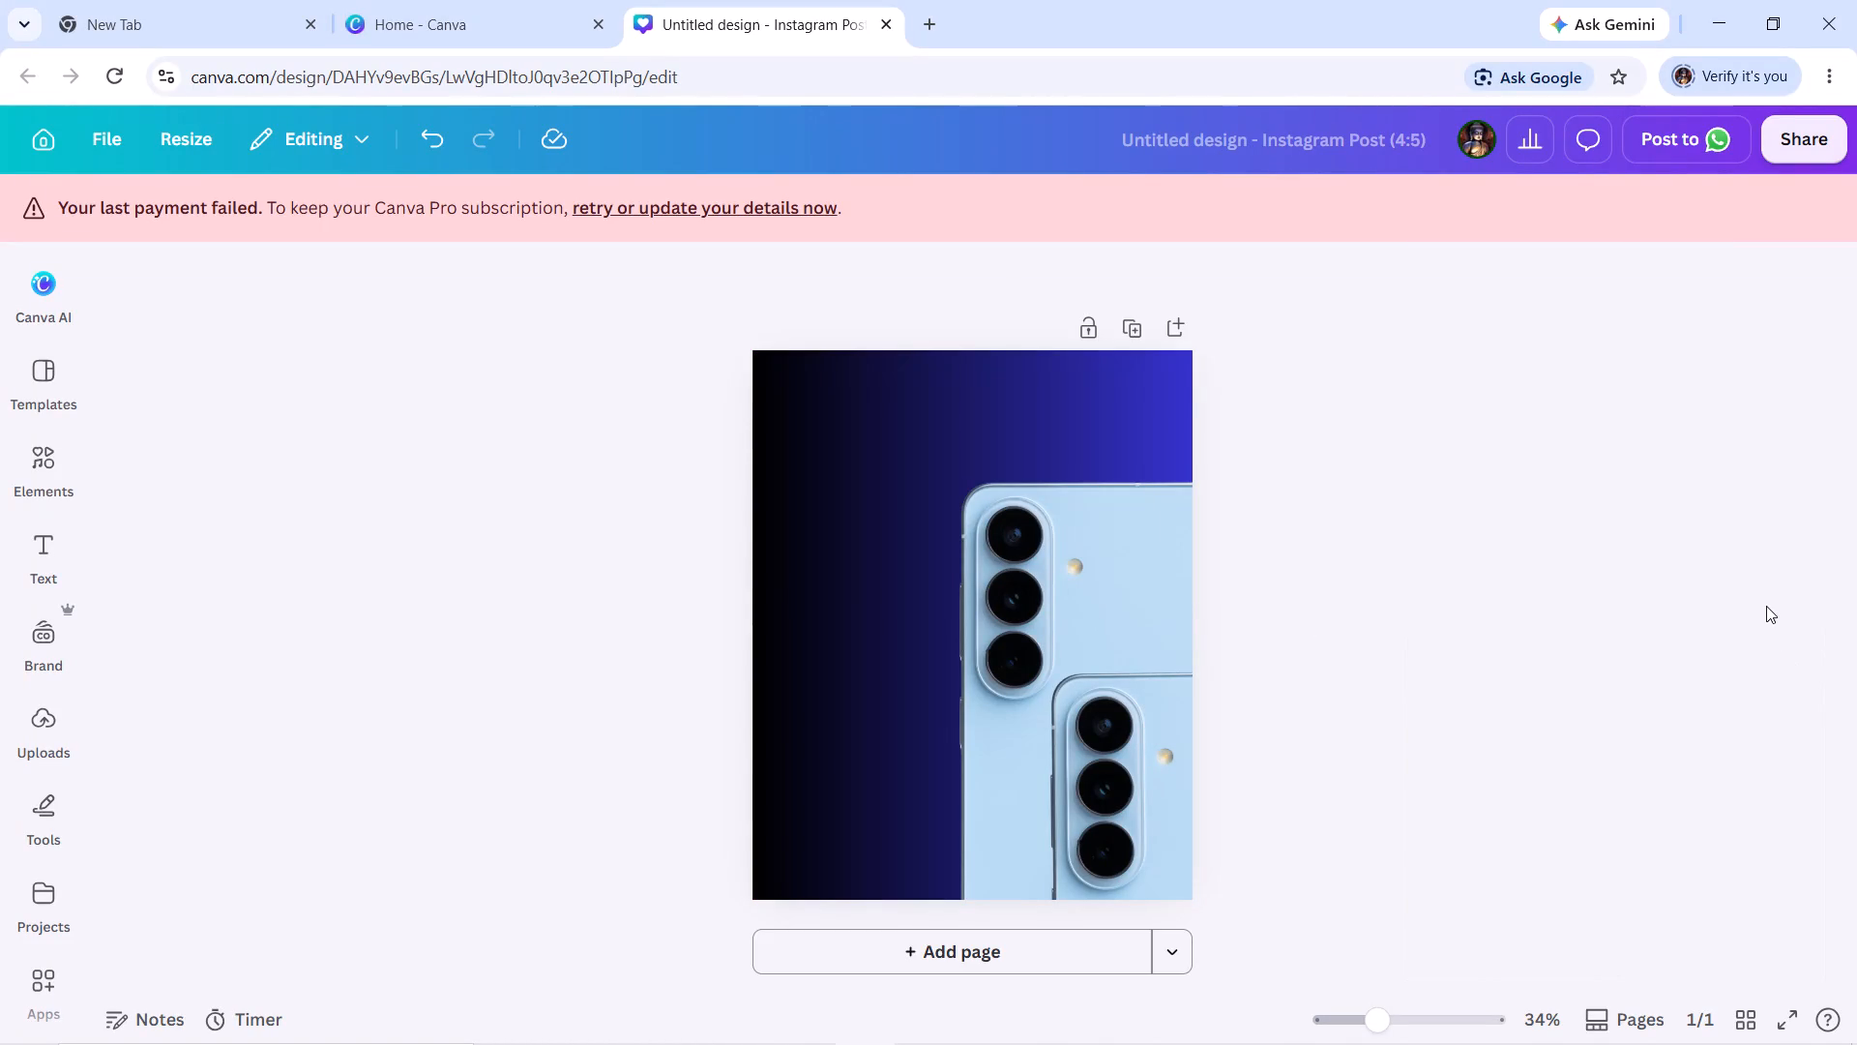
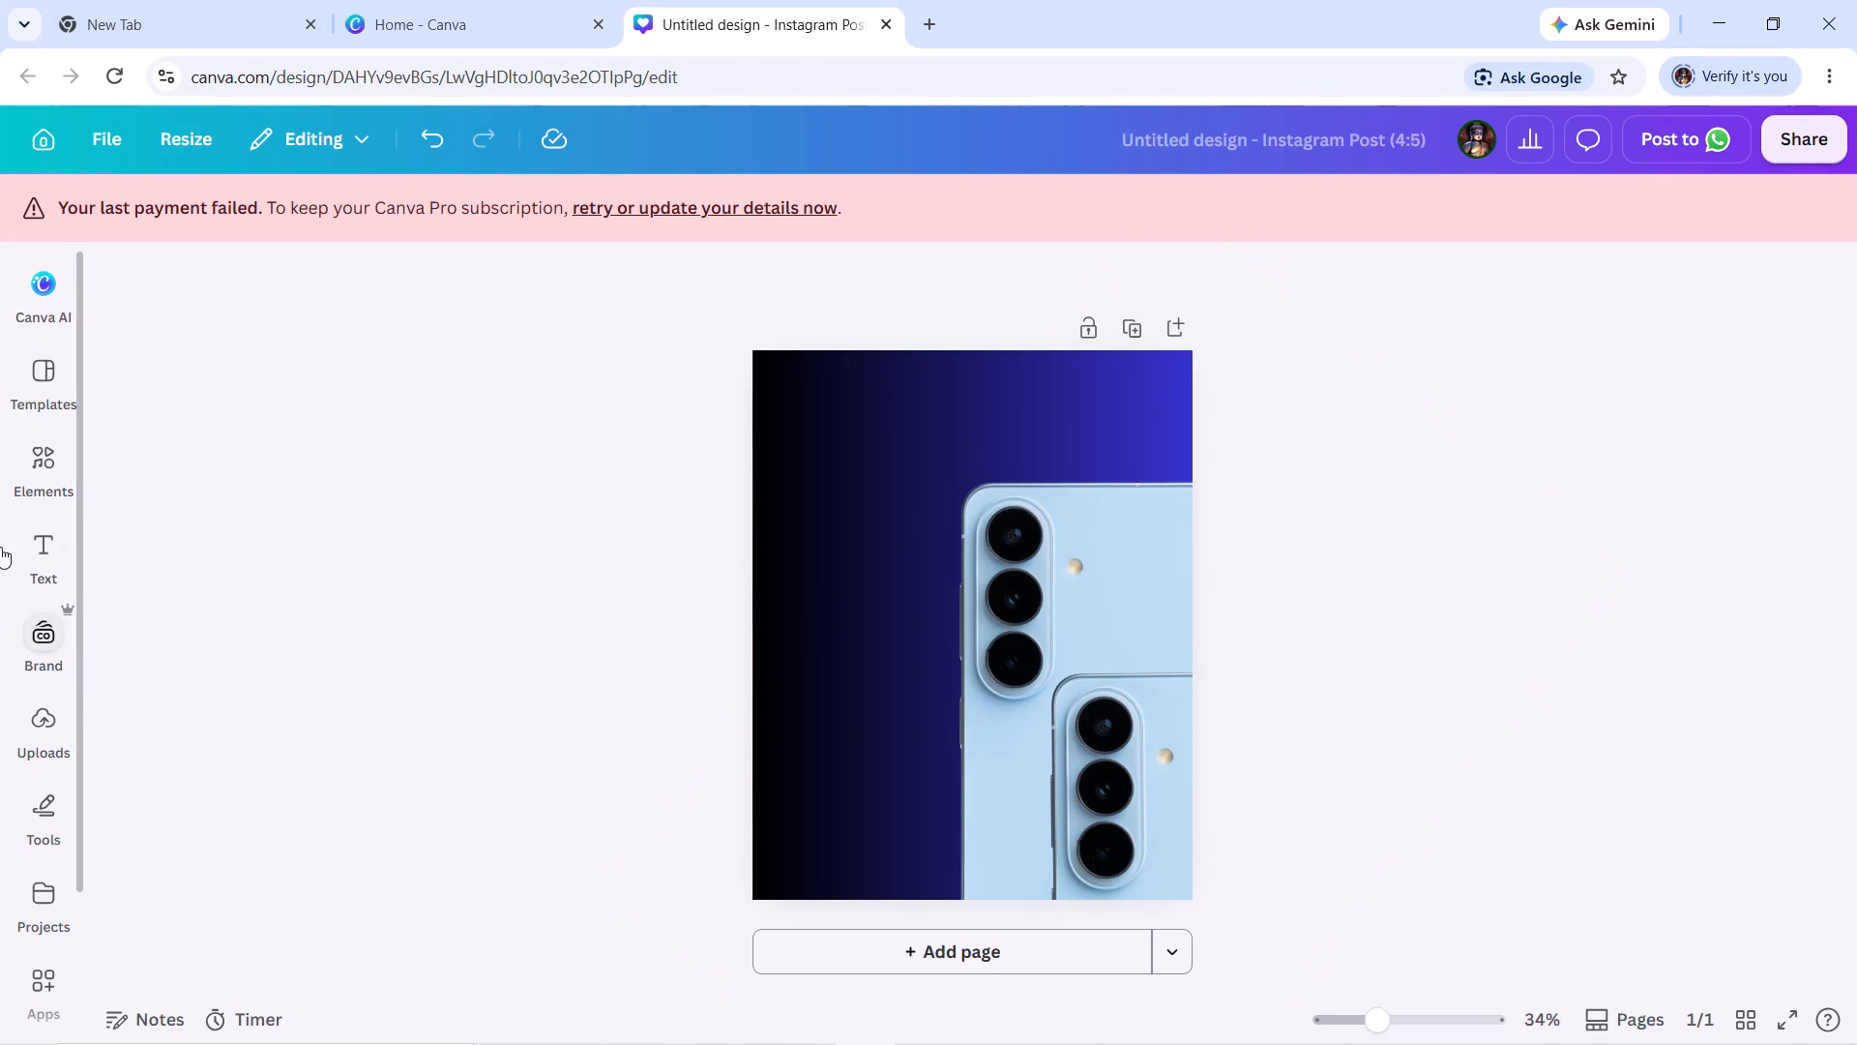
Add a heading text box to the page with the text SAMSUNG GALAXY.
{"action": "left_click", "coordinate": [38, 532]}
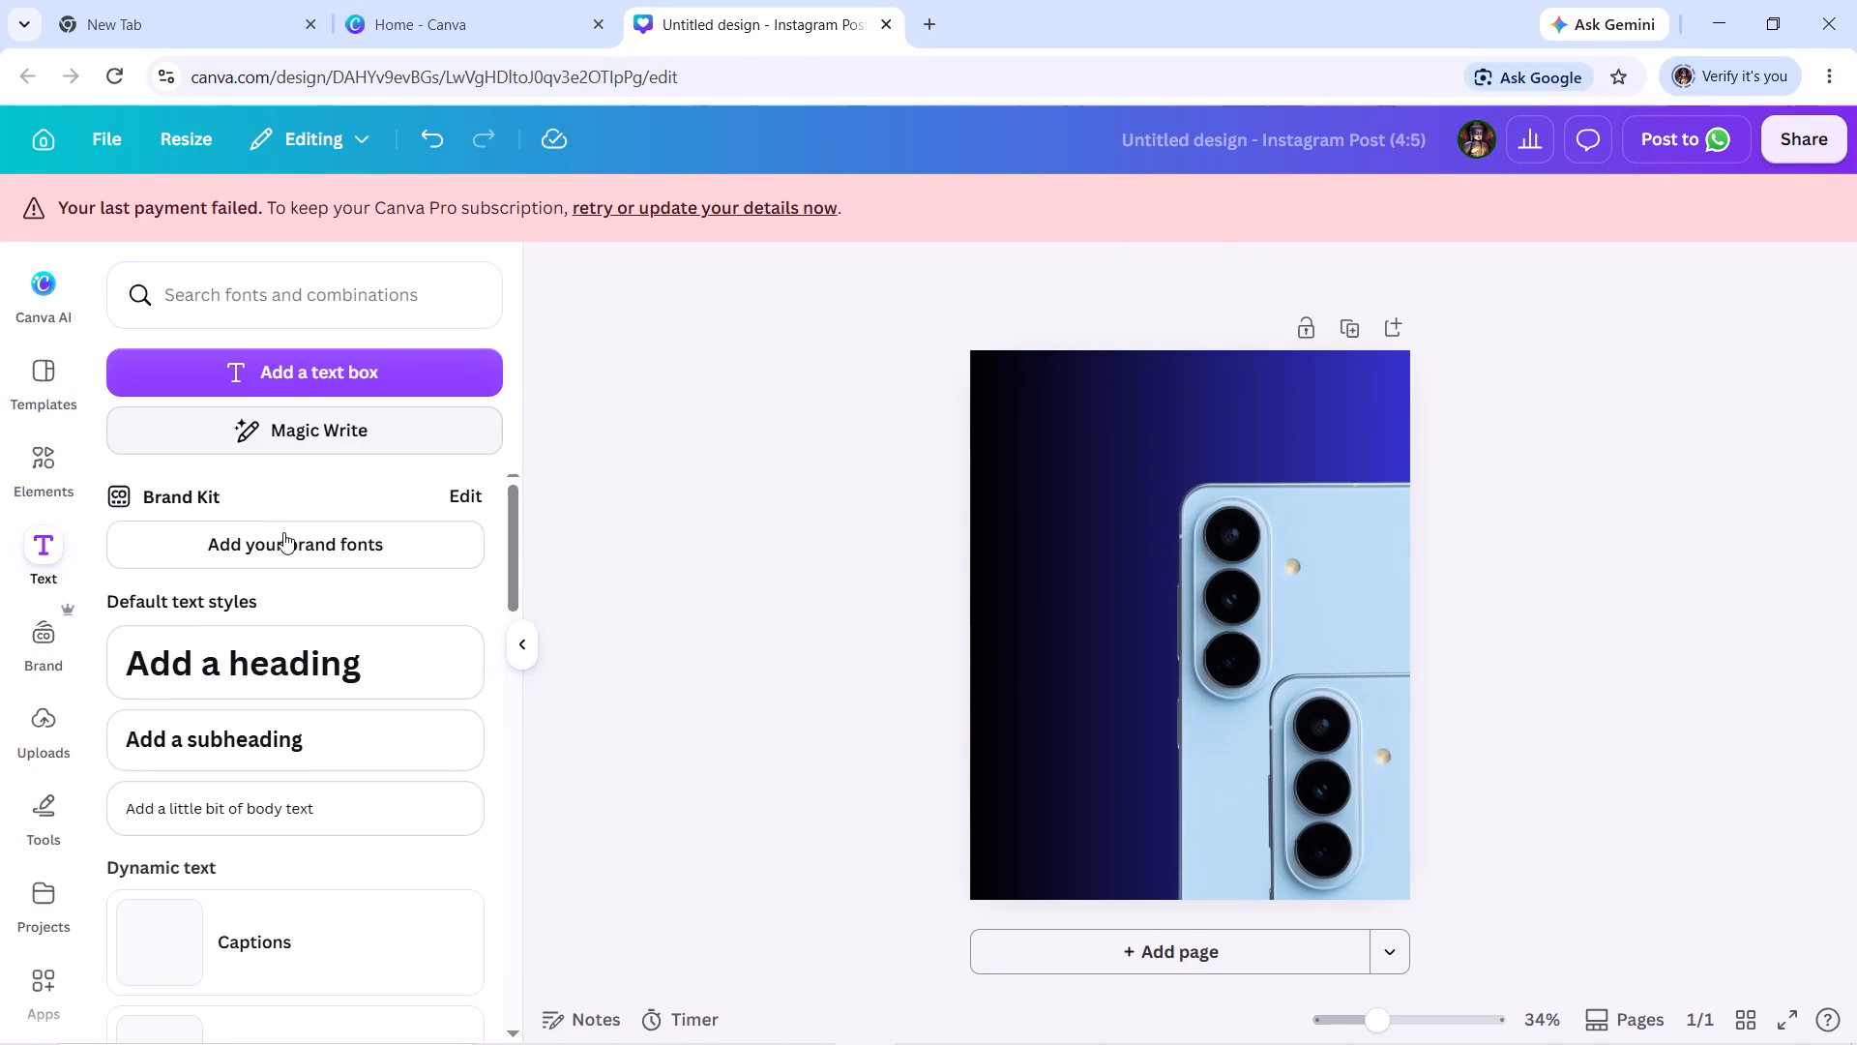
{"action": "left_click", "coordinate": [258, 667]}
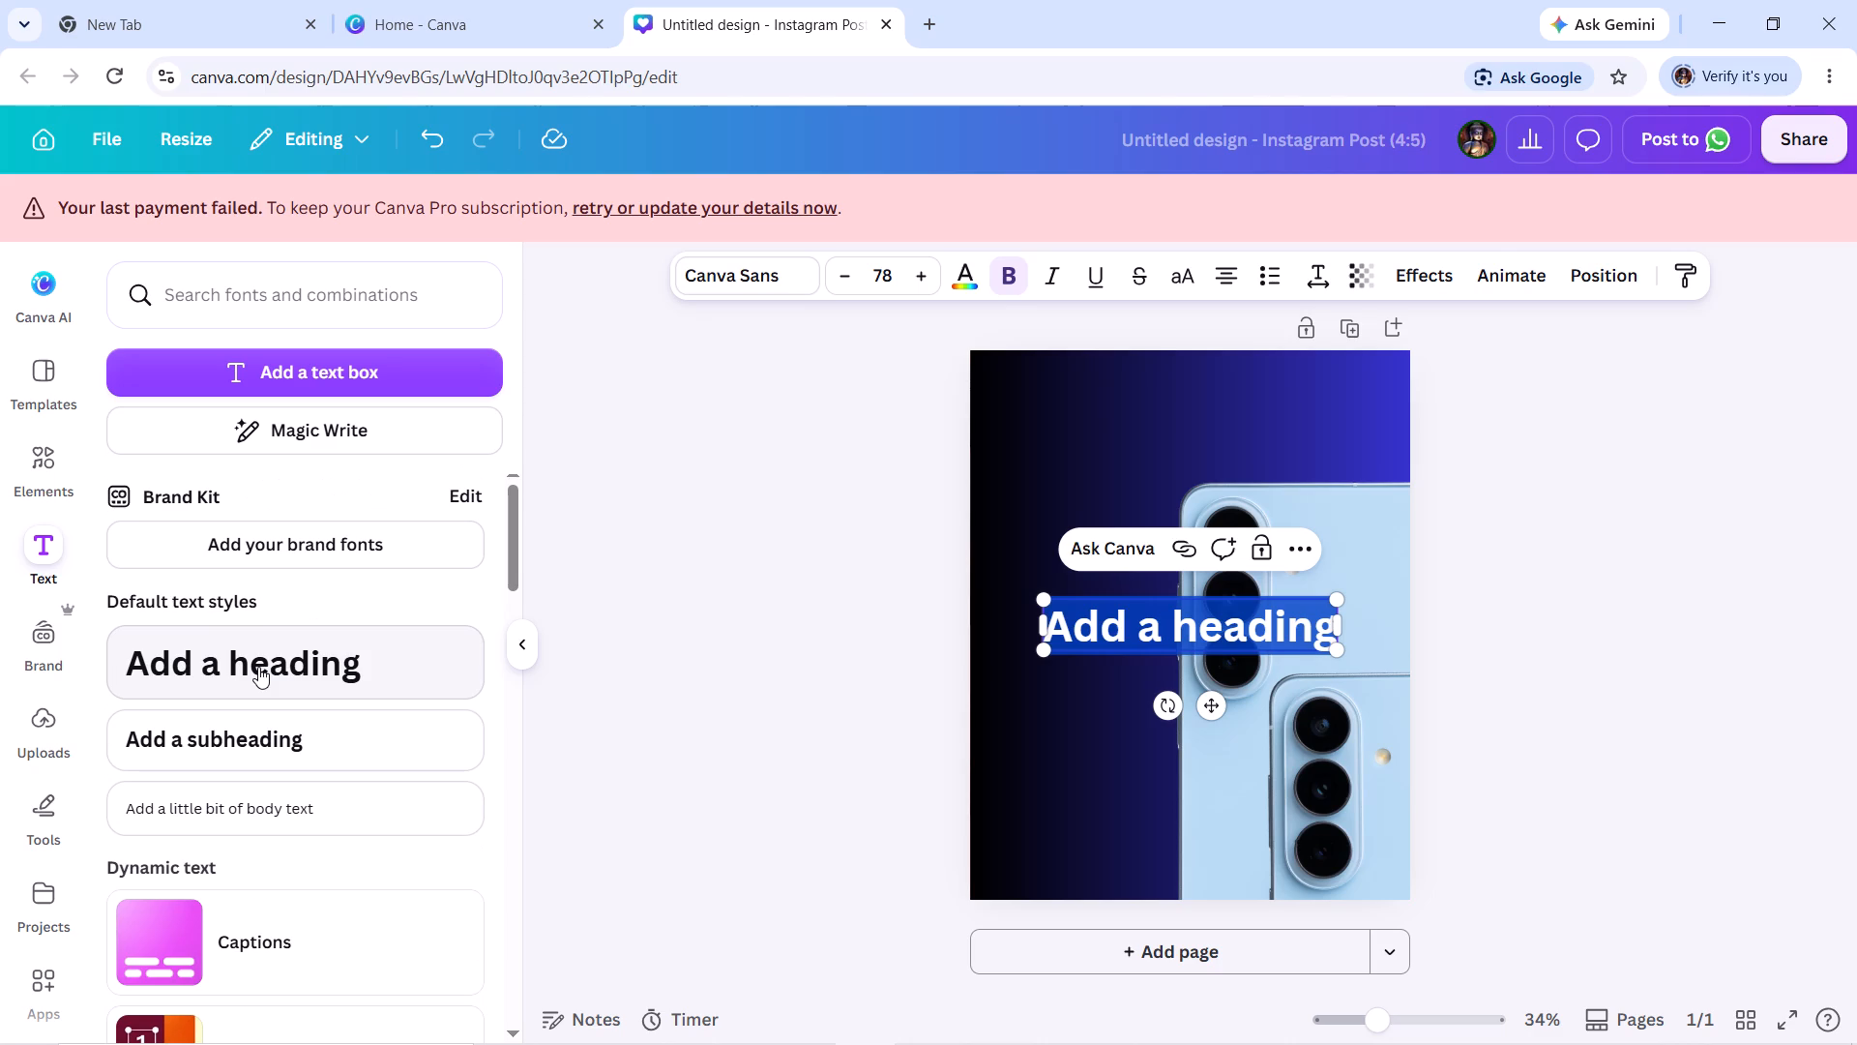
{"action": "key", "text": "s"}
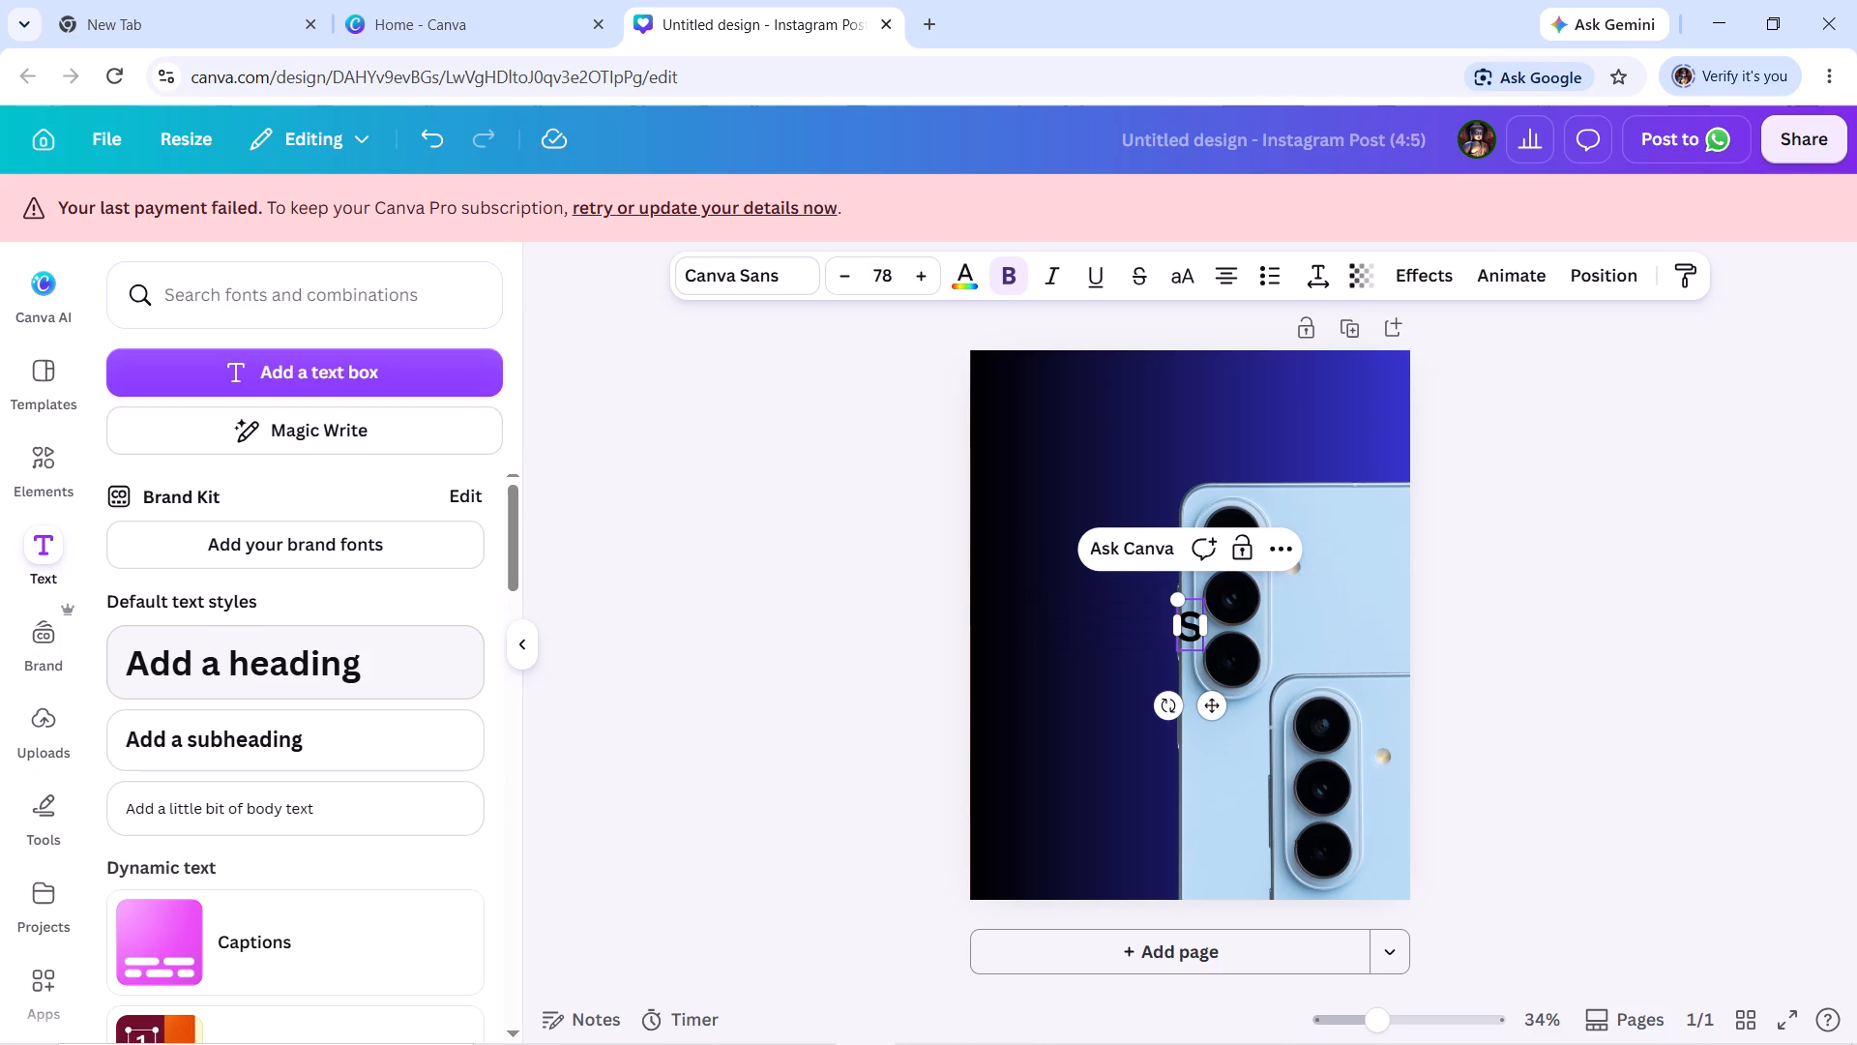
{"action": "type", "text": "AM"}
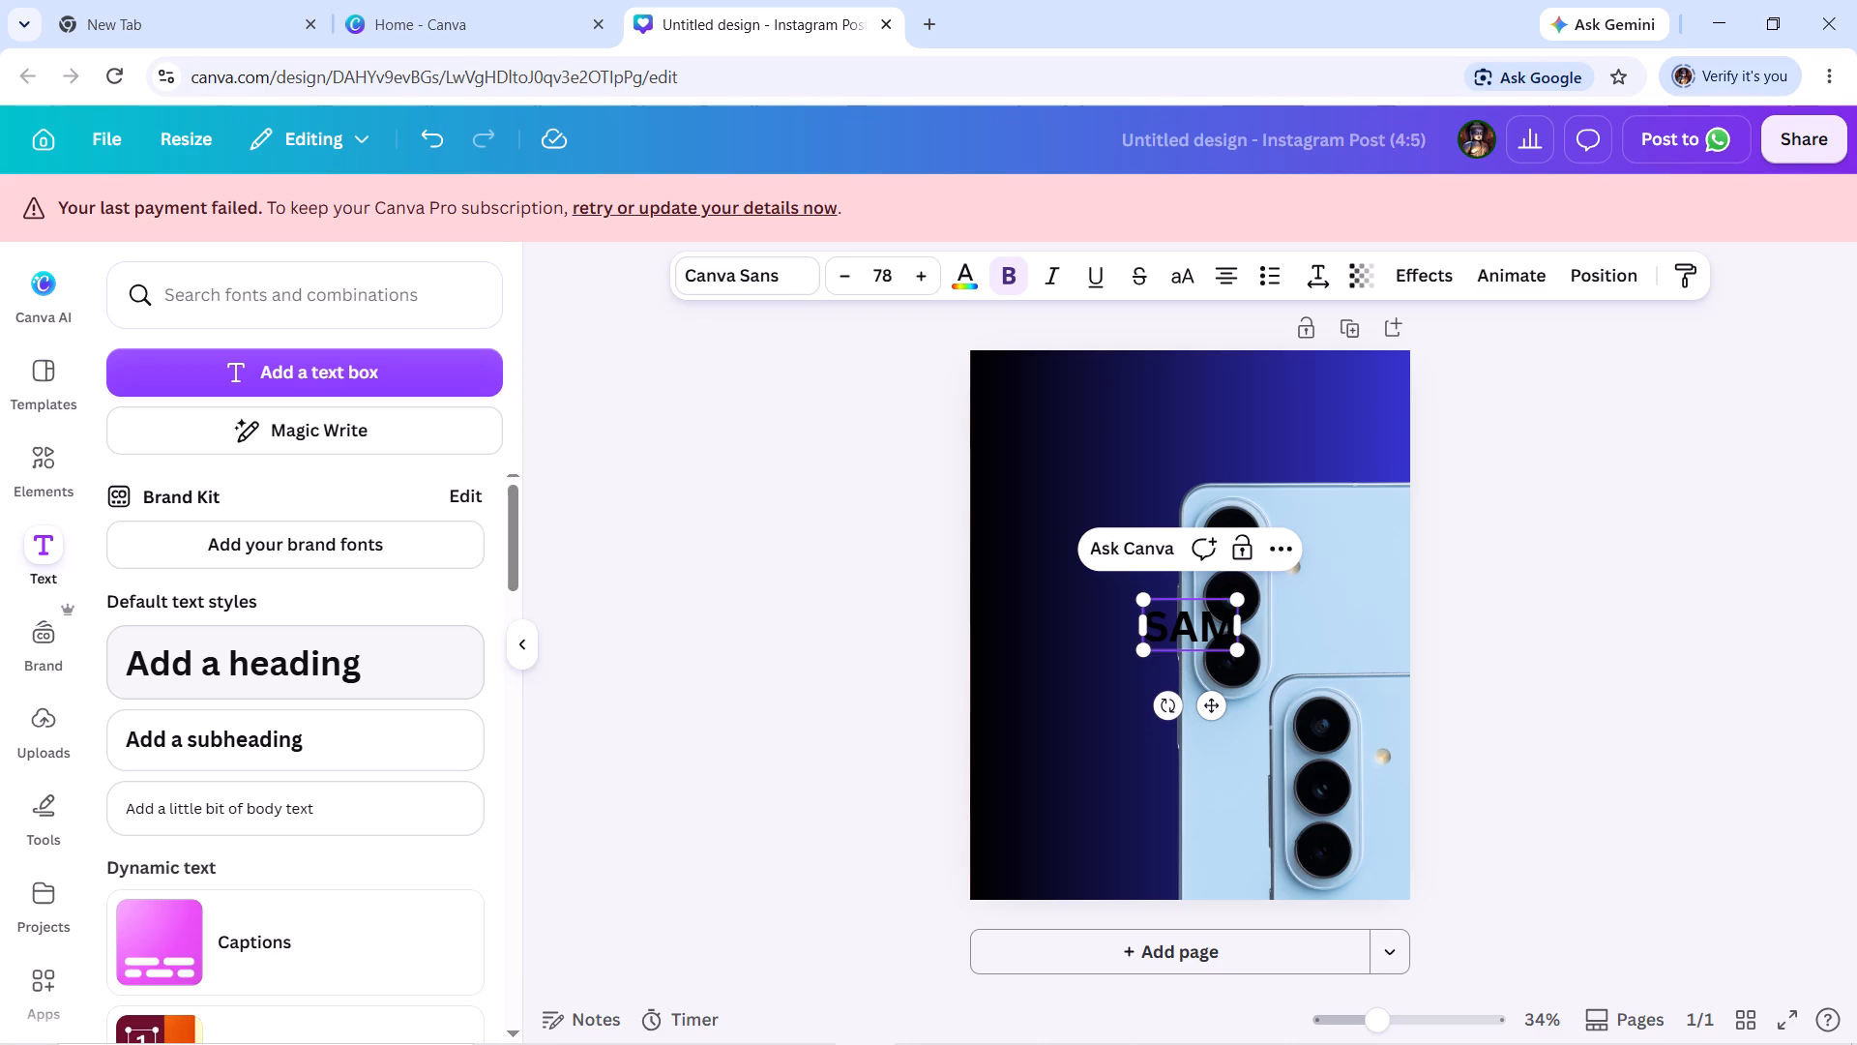
{"action": "type", "text": "SUNG"}
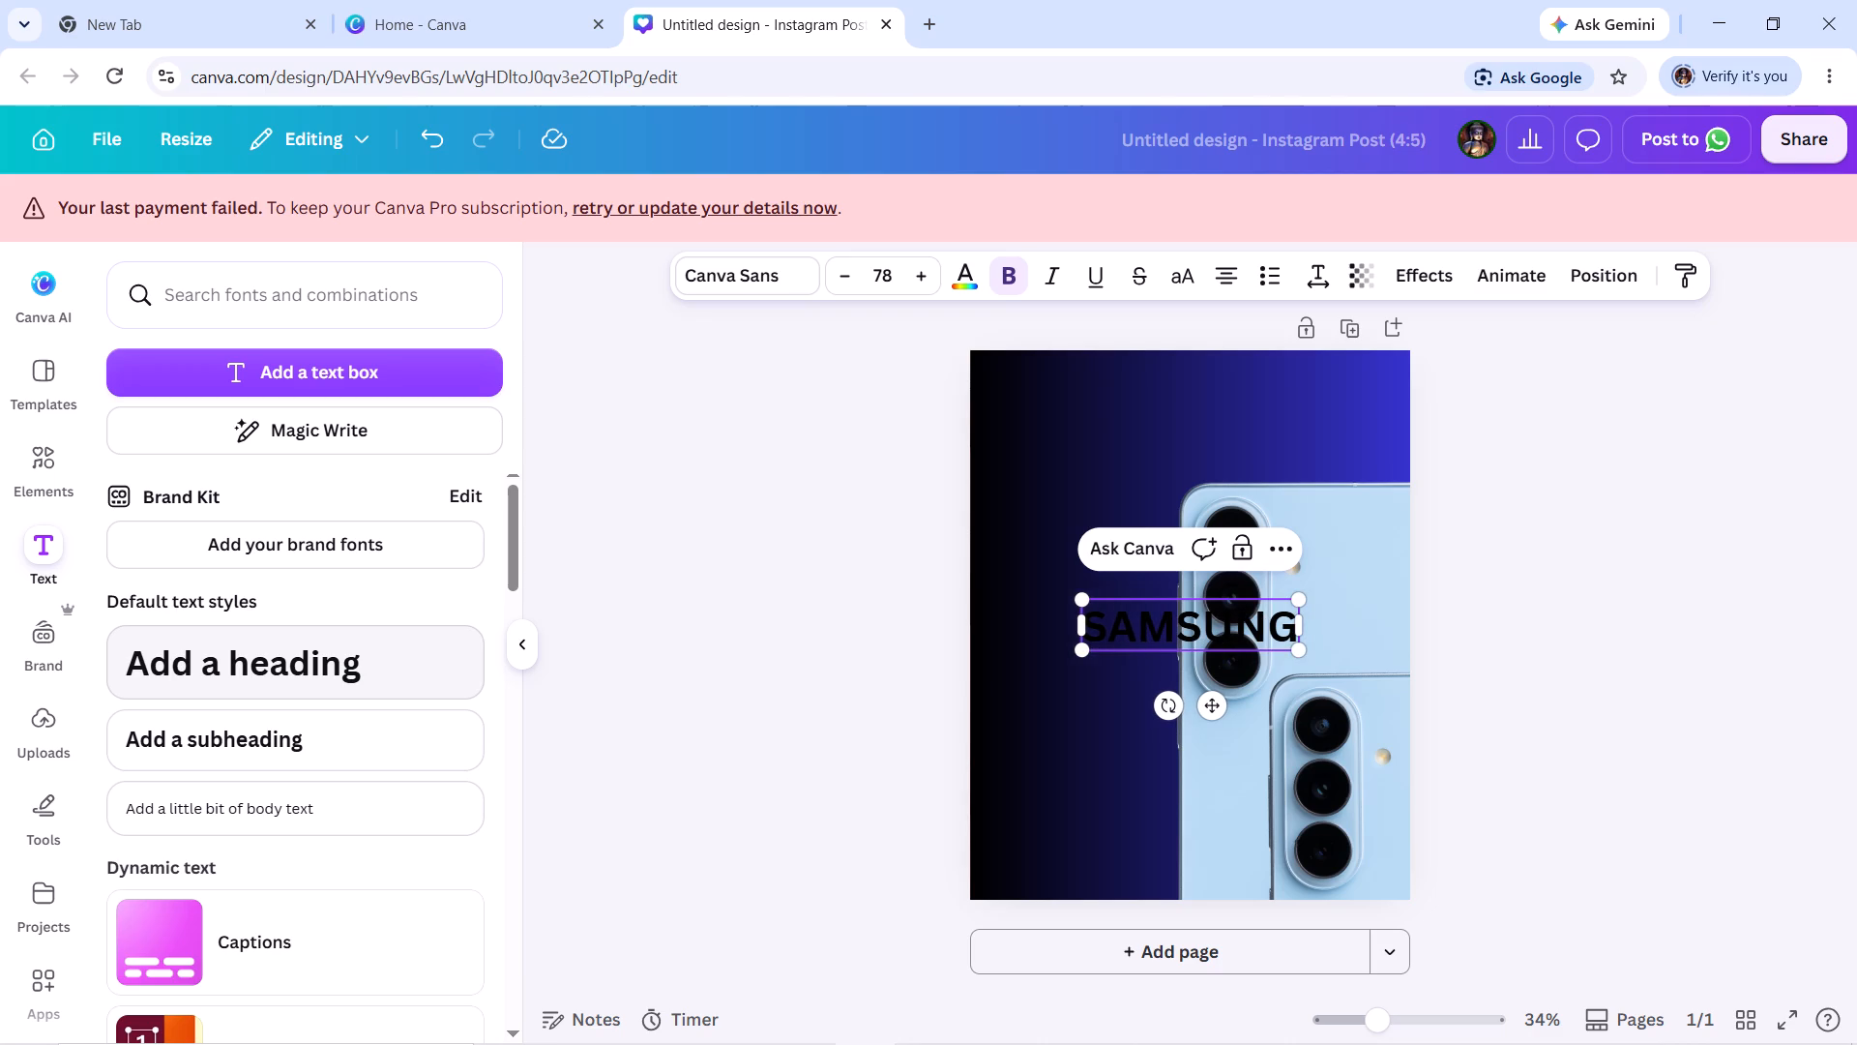
{"action": "key", "text": "space"}
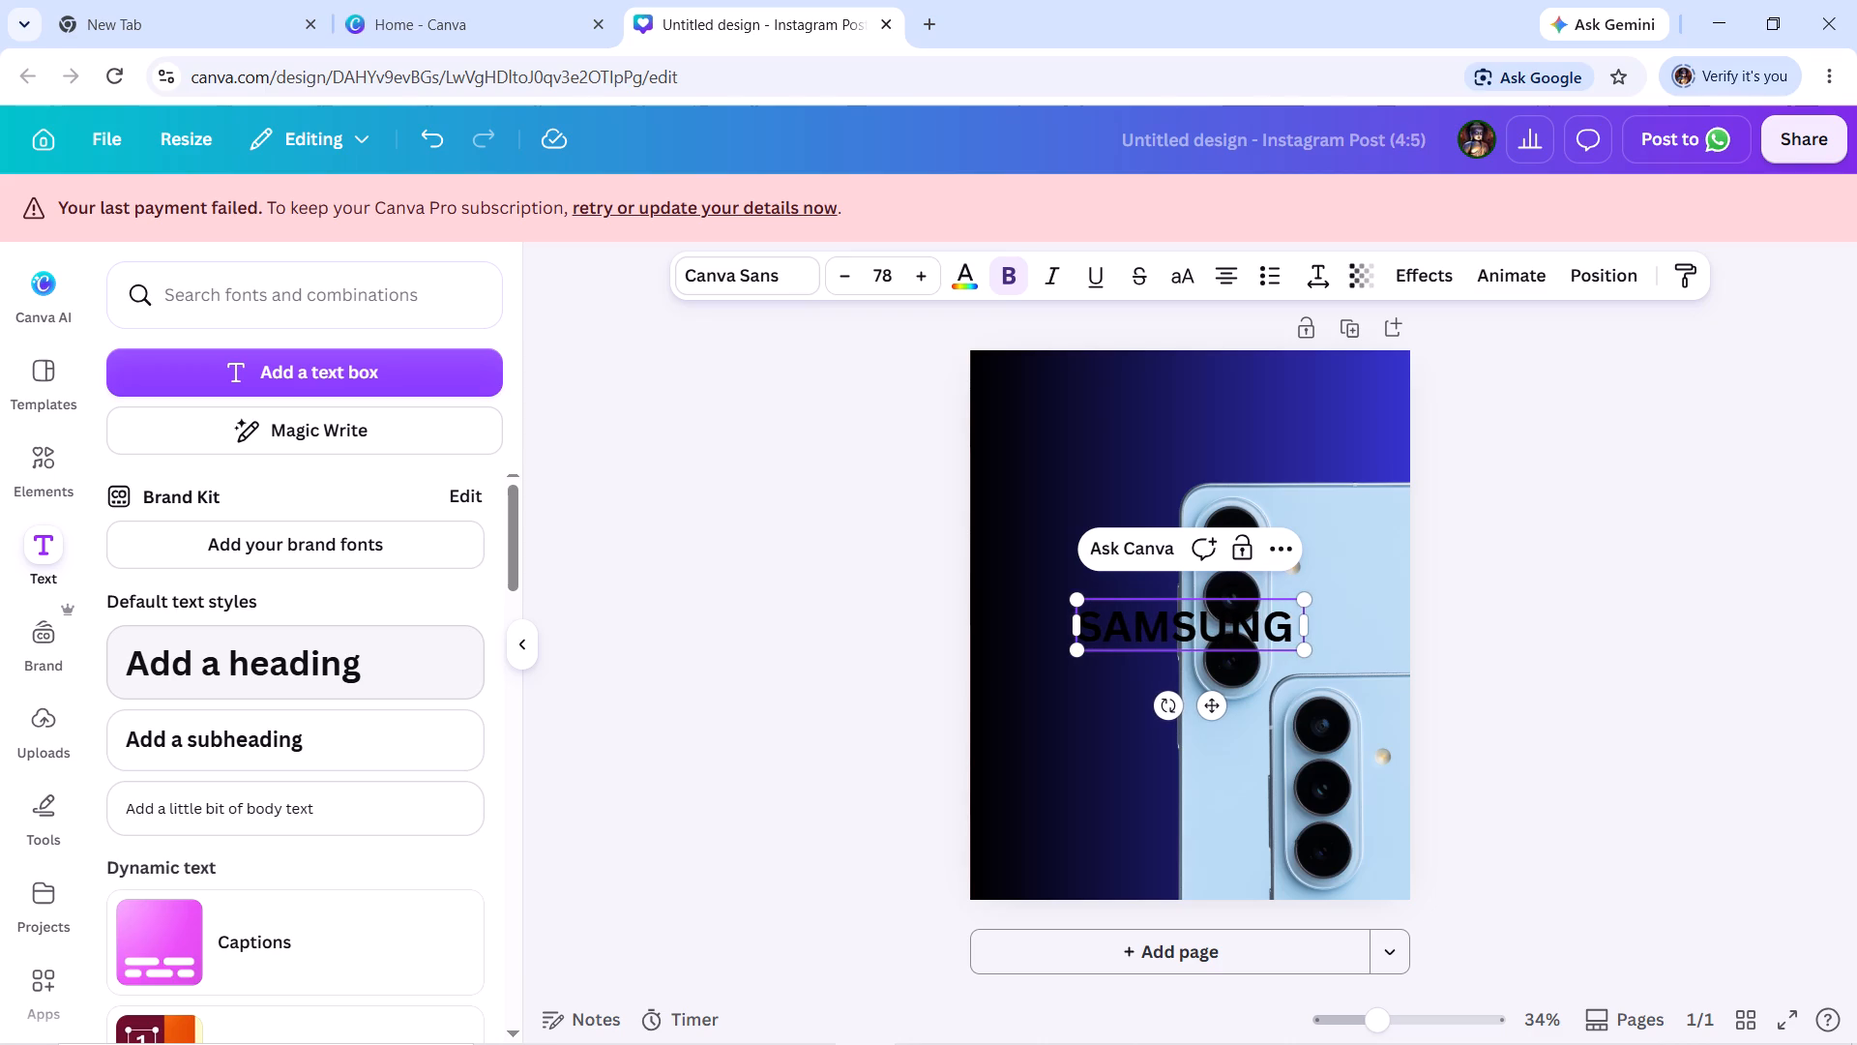
{"action": "key", "text": "g"}
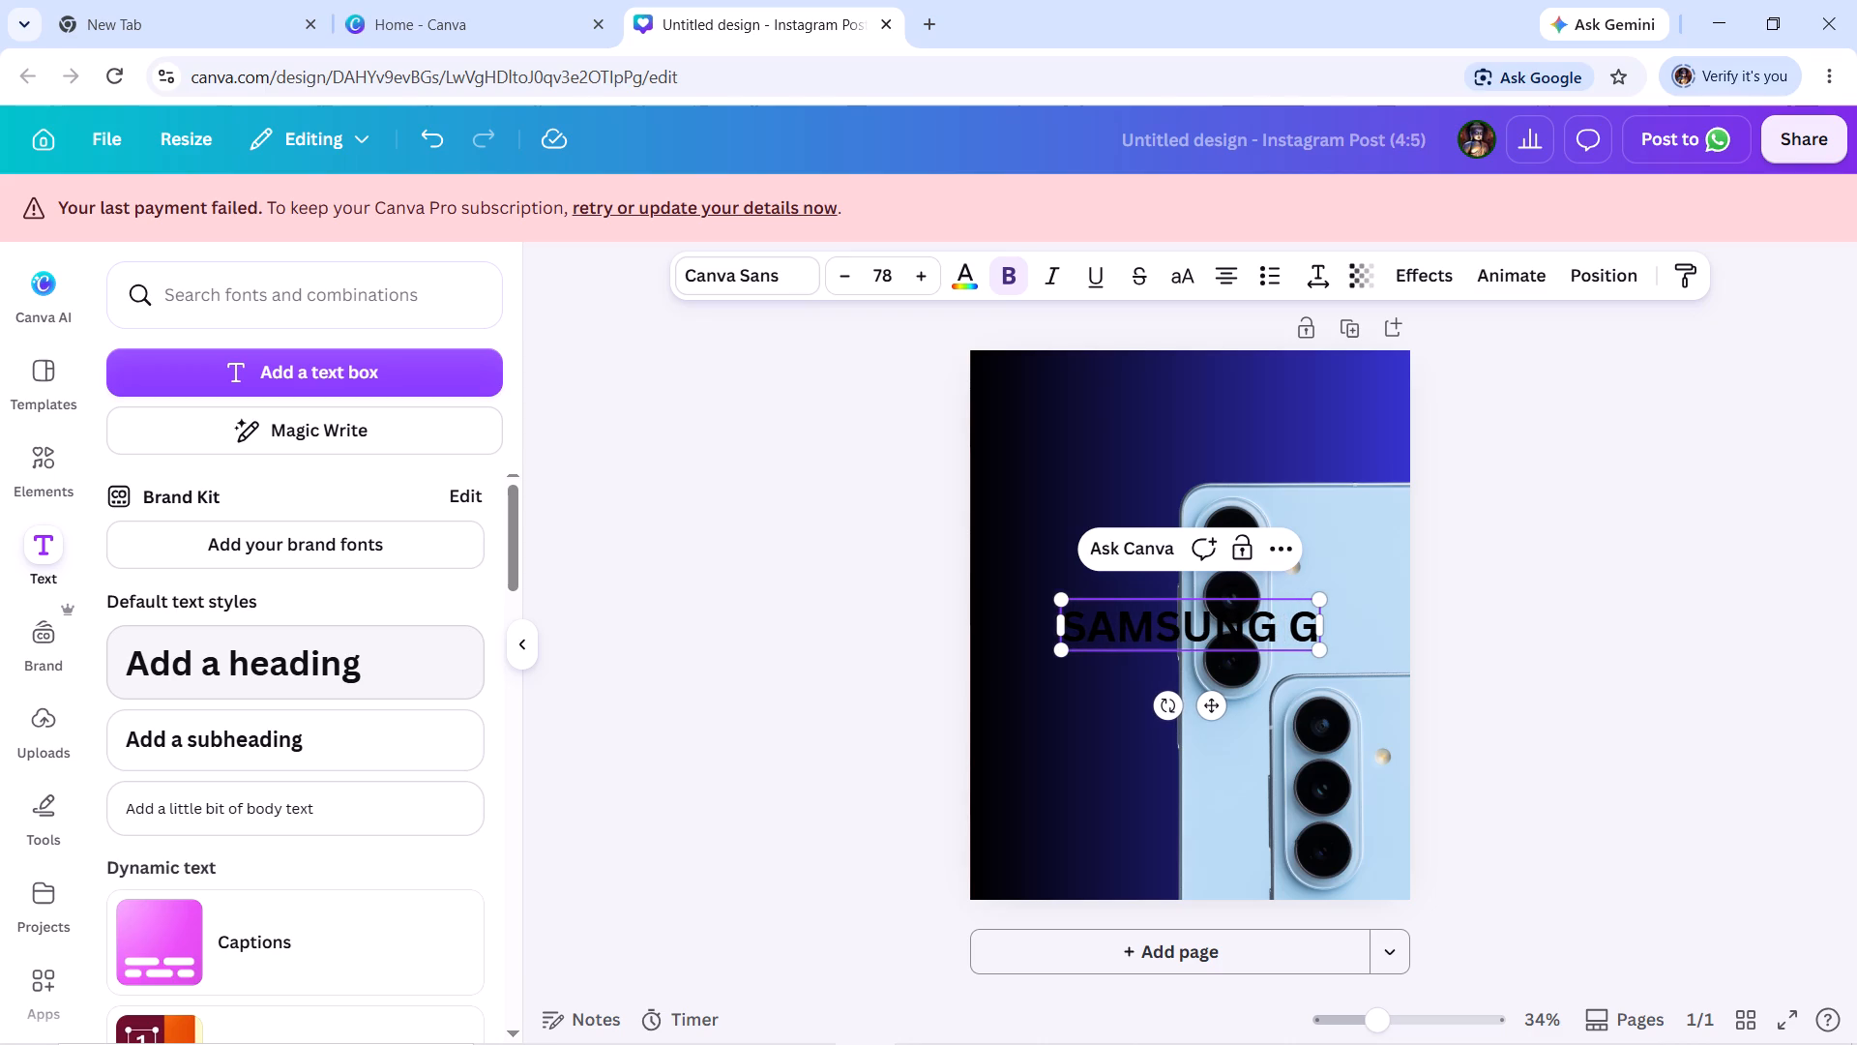
{"action": "type", "text": "ALA"}
{"action": "type", "text": "XY"}
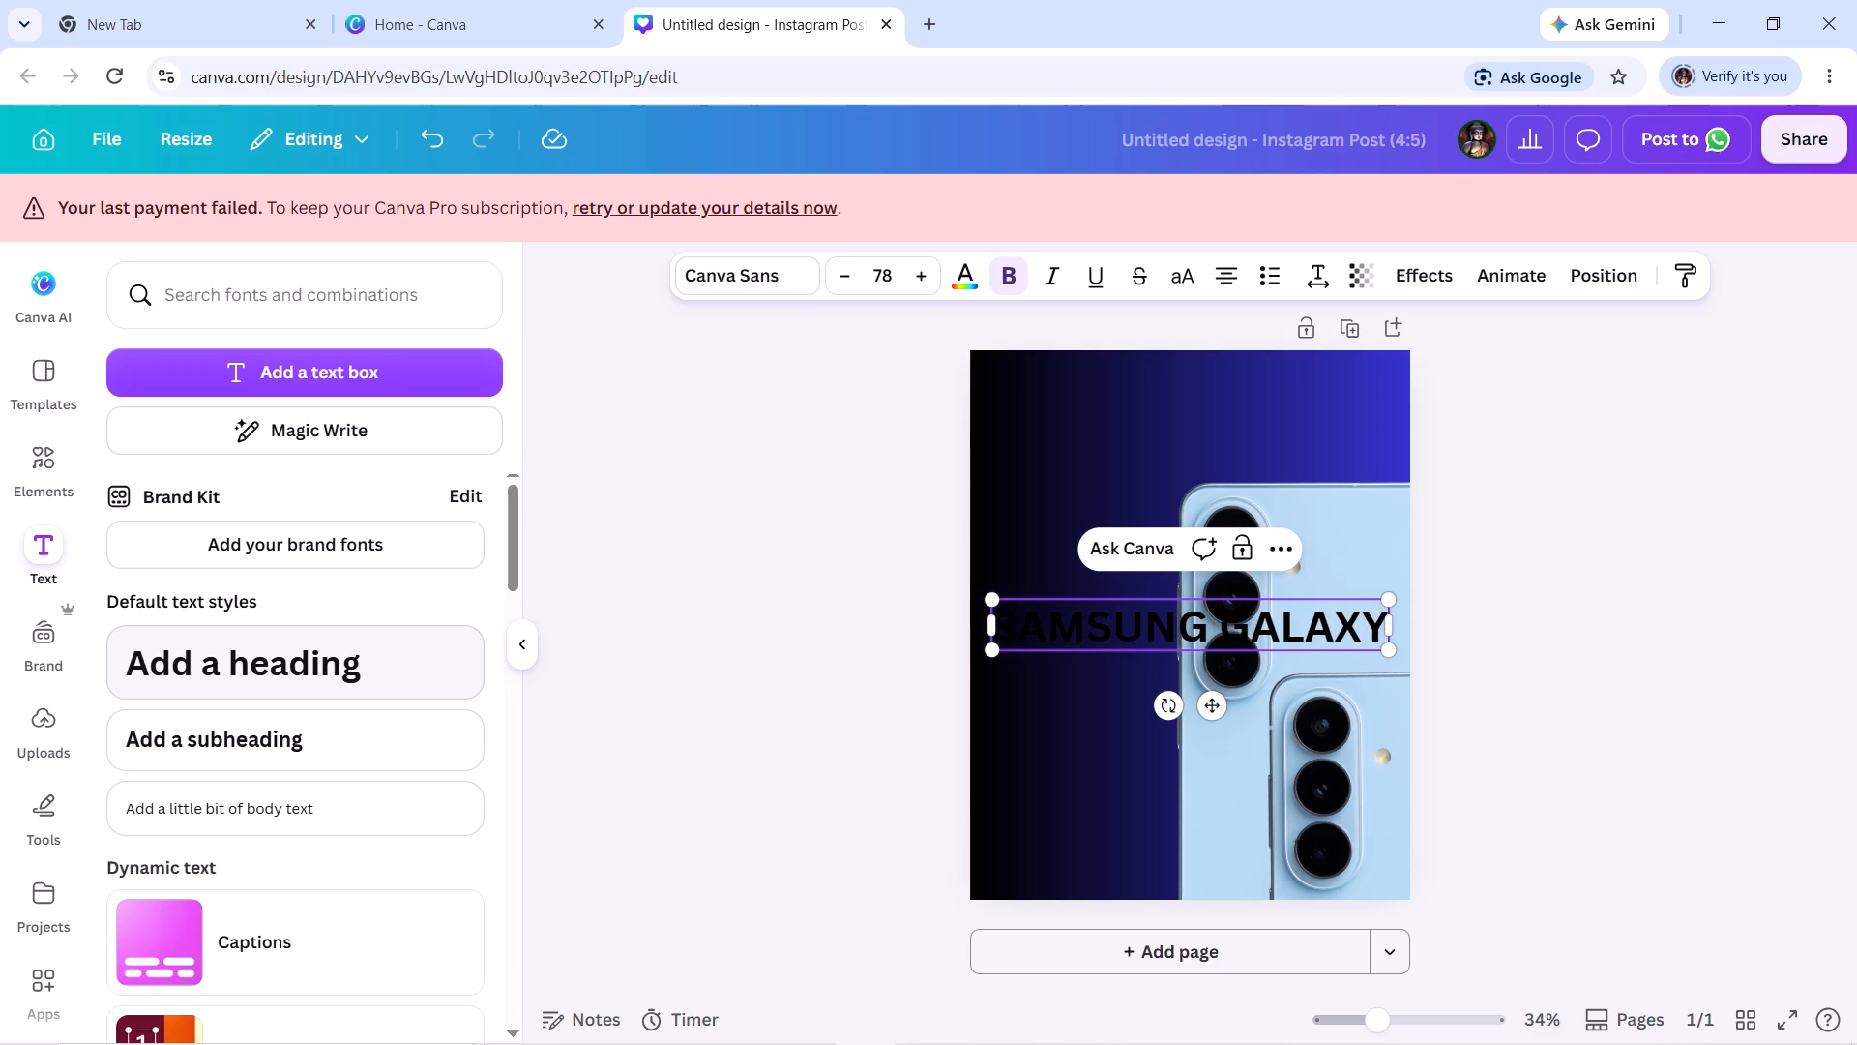
{"action": "key", "text": "space"}
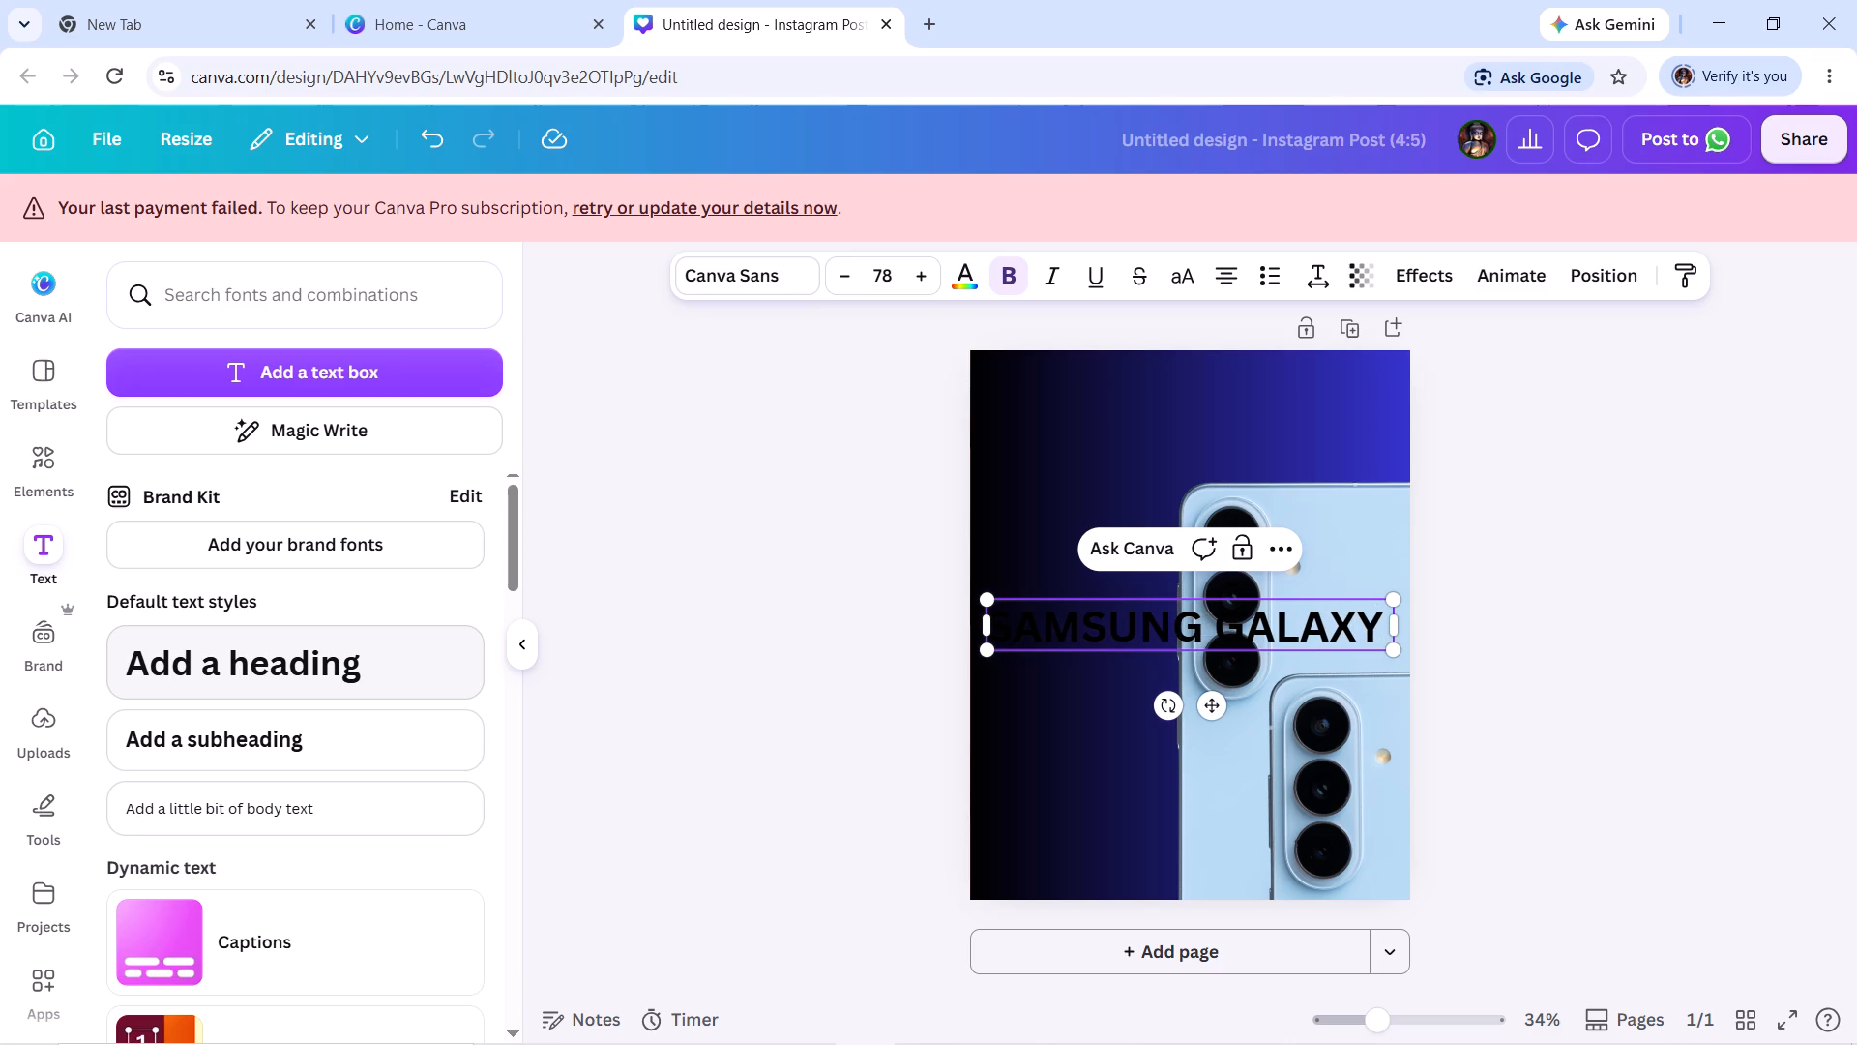
{"action": "left_click", "coordinate": [1149, 616]}
{"action": "left_click", "coordinate": [1244, 613]}
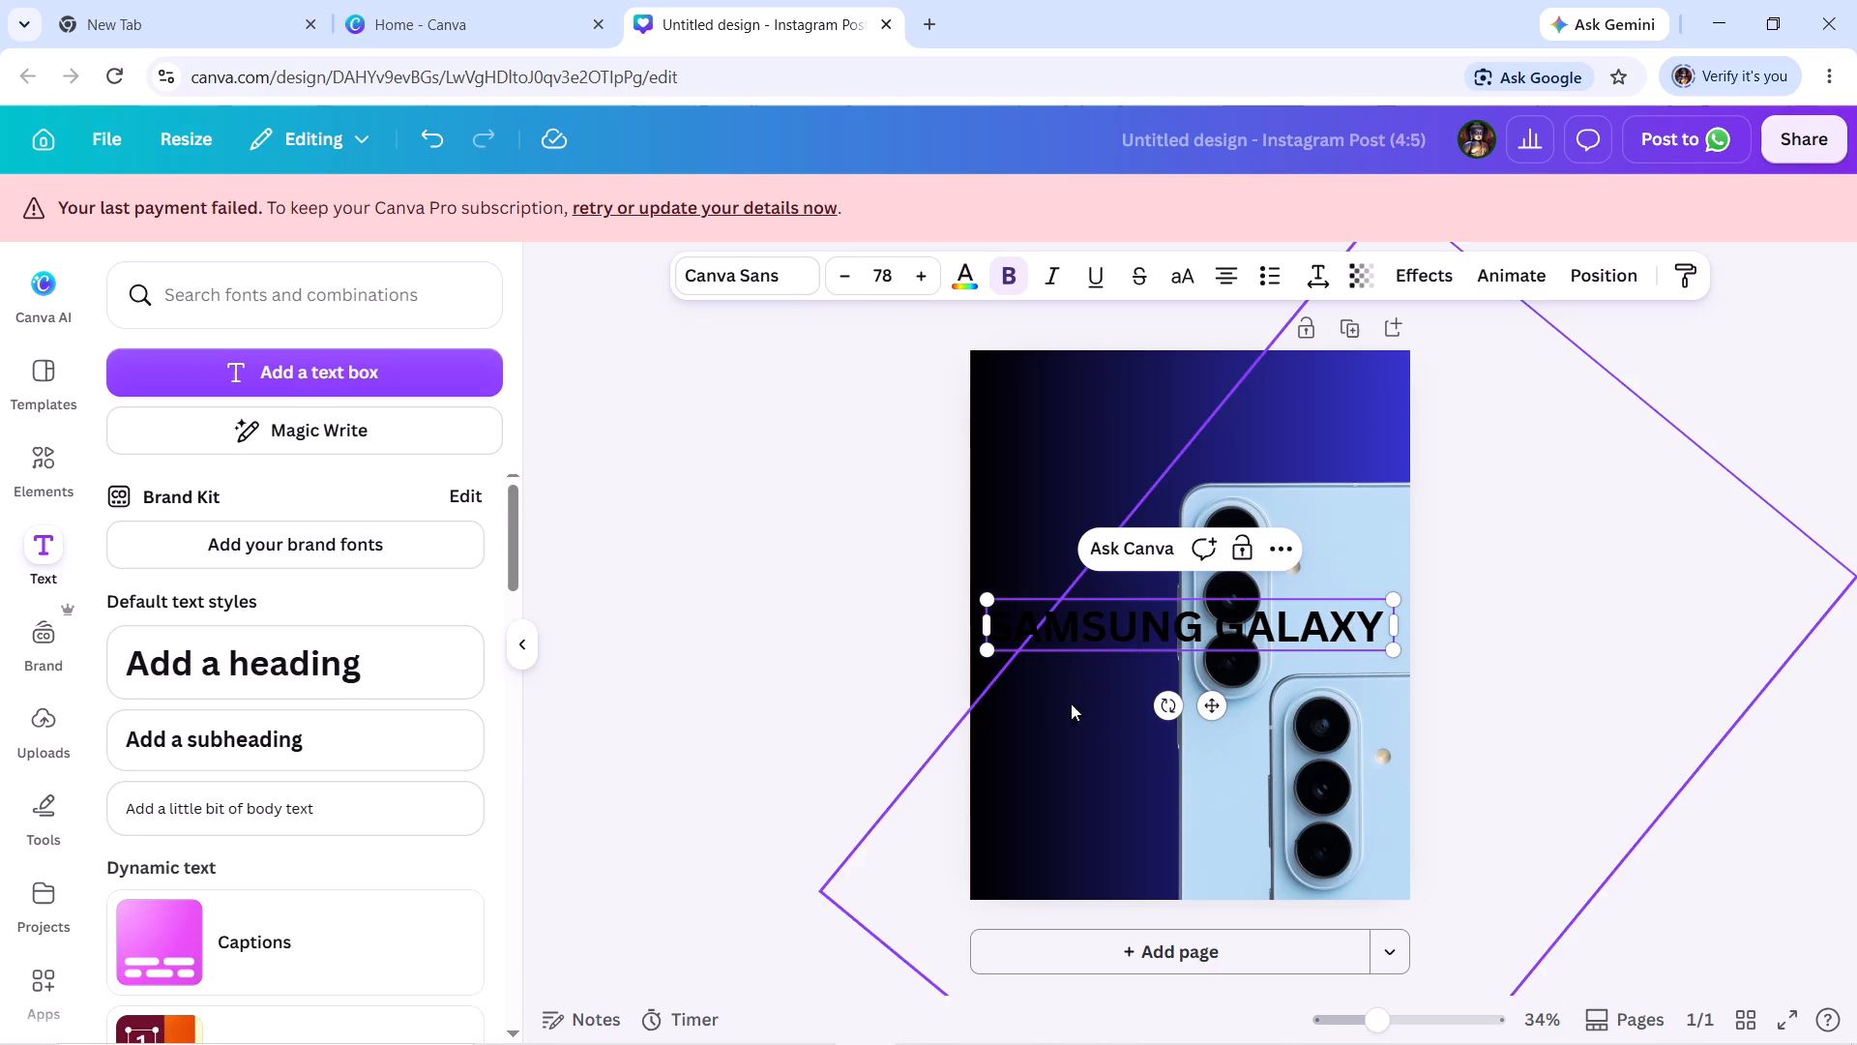
{"action": "left_click", "coordinate": [1007, 623]}
{"action": "left_click", "coordinate": [1076, 465]}
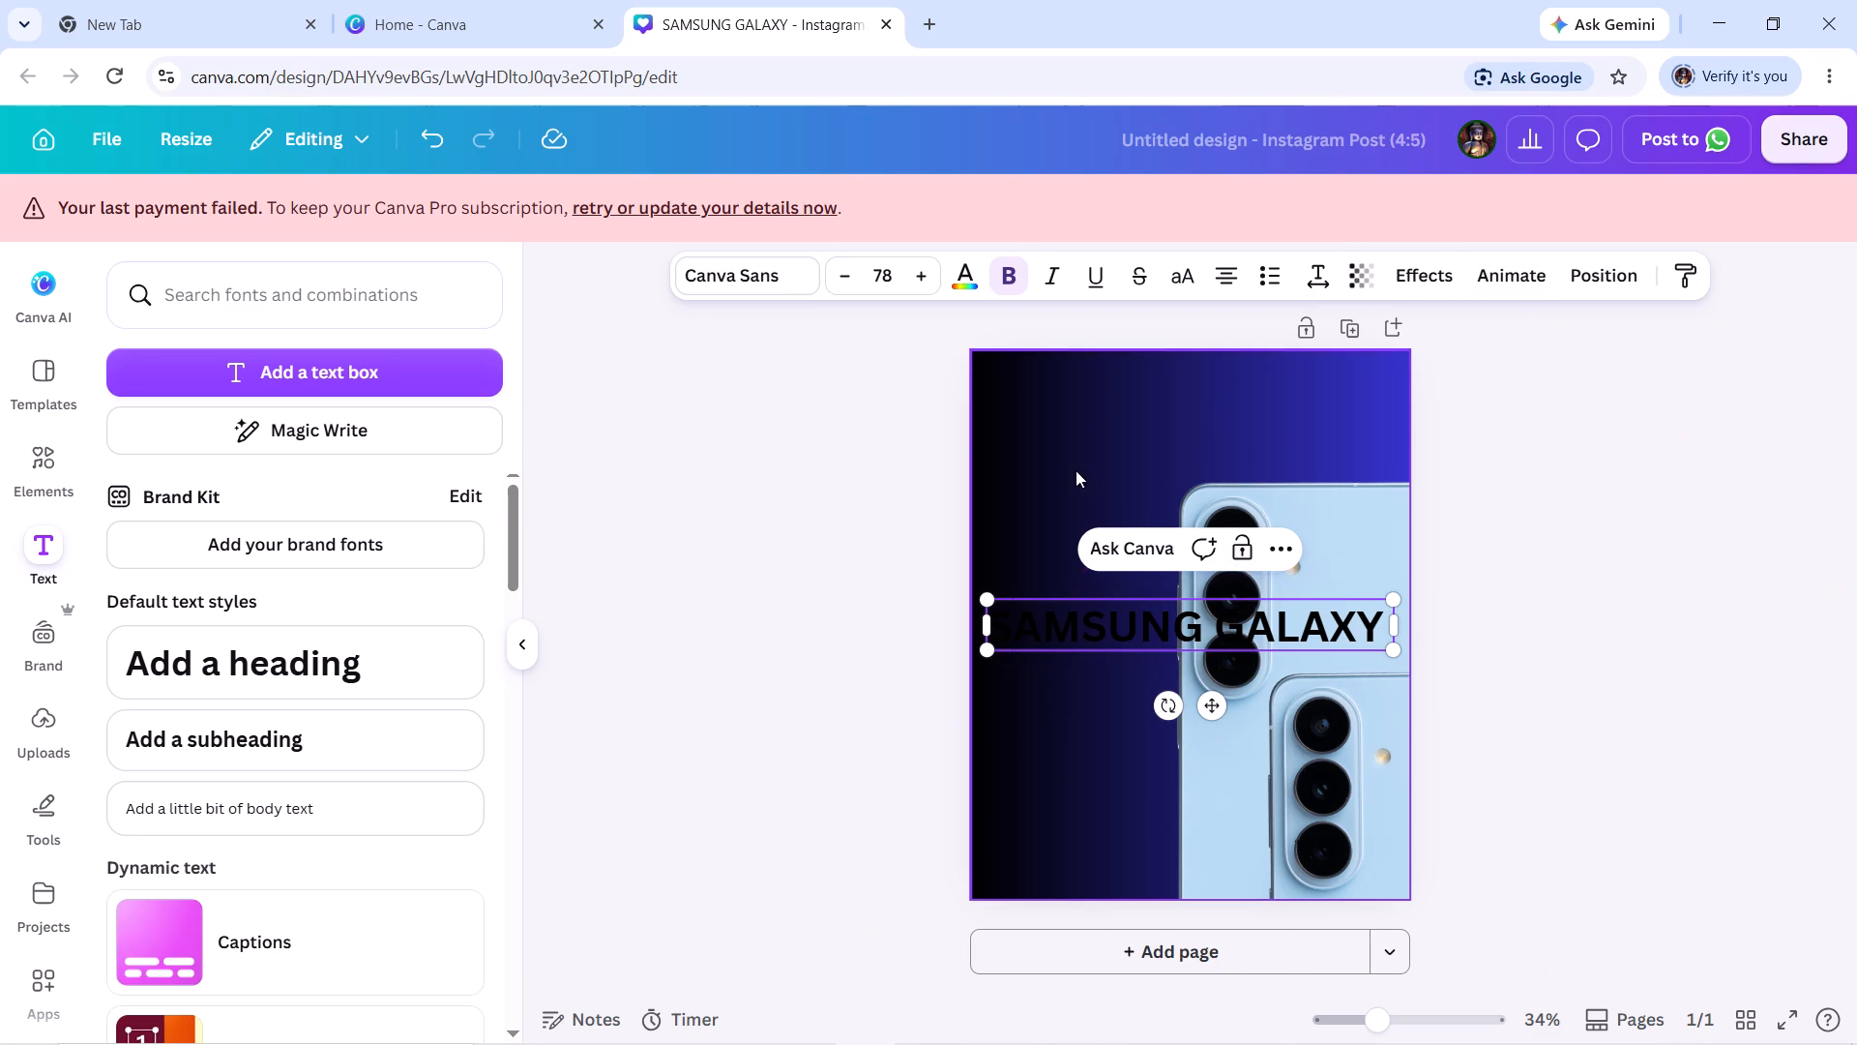
Duplicate the SAMSUNG GALAXY heading, place the copy below the original and replace its text with S23FE.
{"action": "left_click", "coordinate": [1090, 622]}
{"action": "left_click", "coordinate": [1238, 552]}
{"action": "left_click_drag", "start_coordinate": [1116, 622], "coordinate": [1080, 741]}
{"action": "left_click", "coordinate": [1108, 748]}
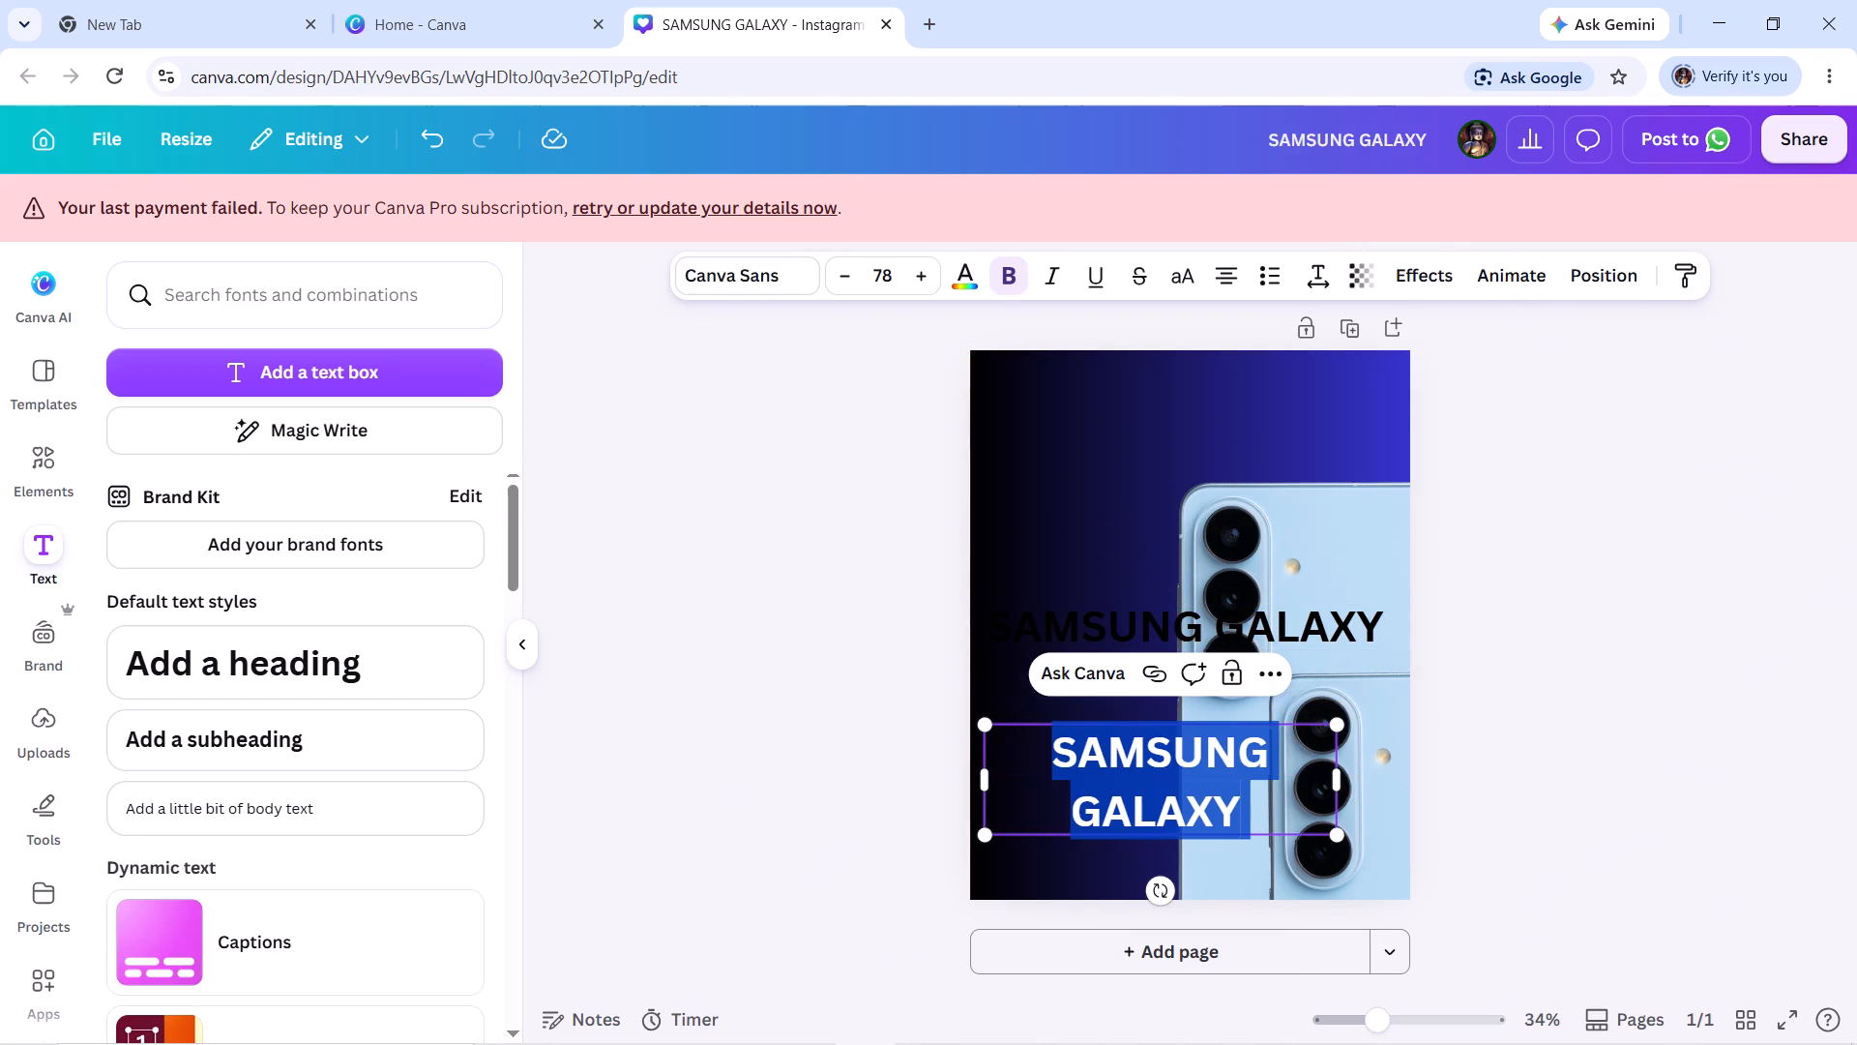
{"action": "key", "text": "BackSpace"}
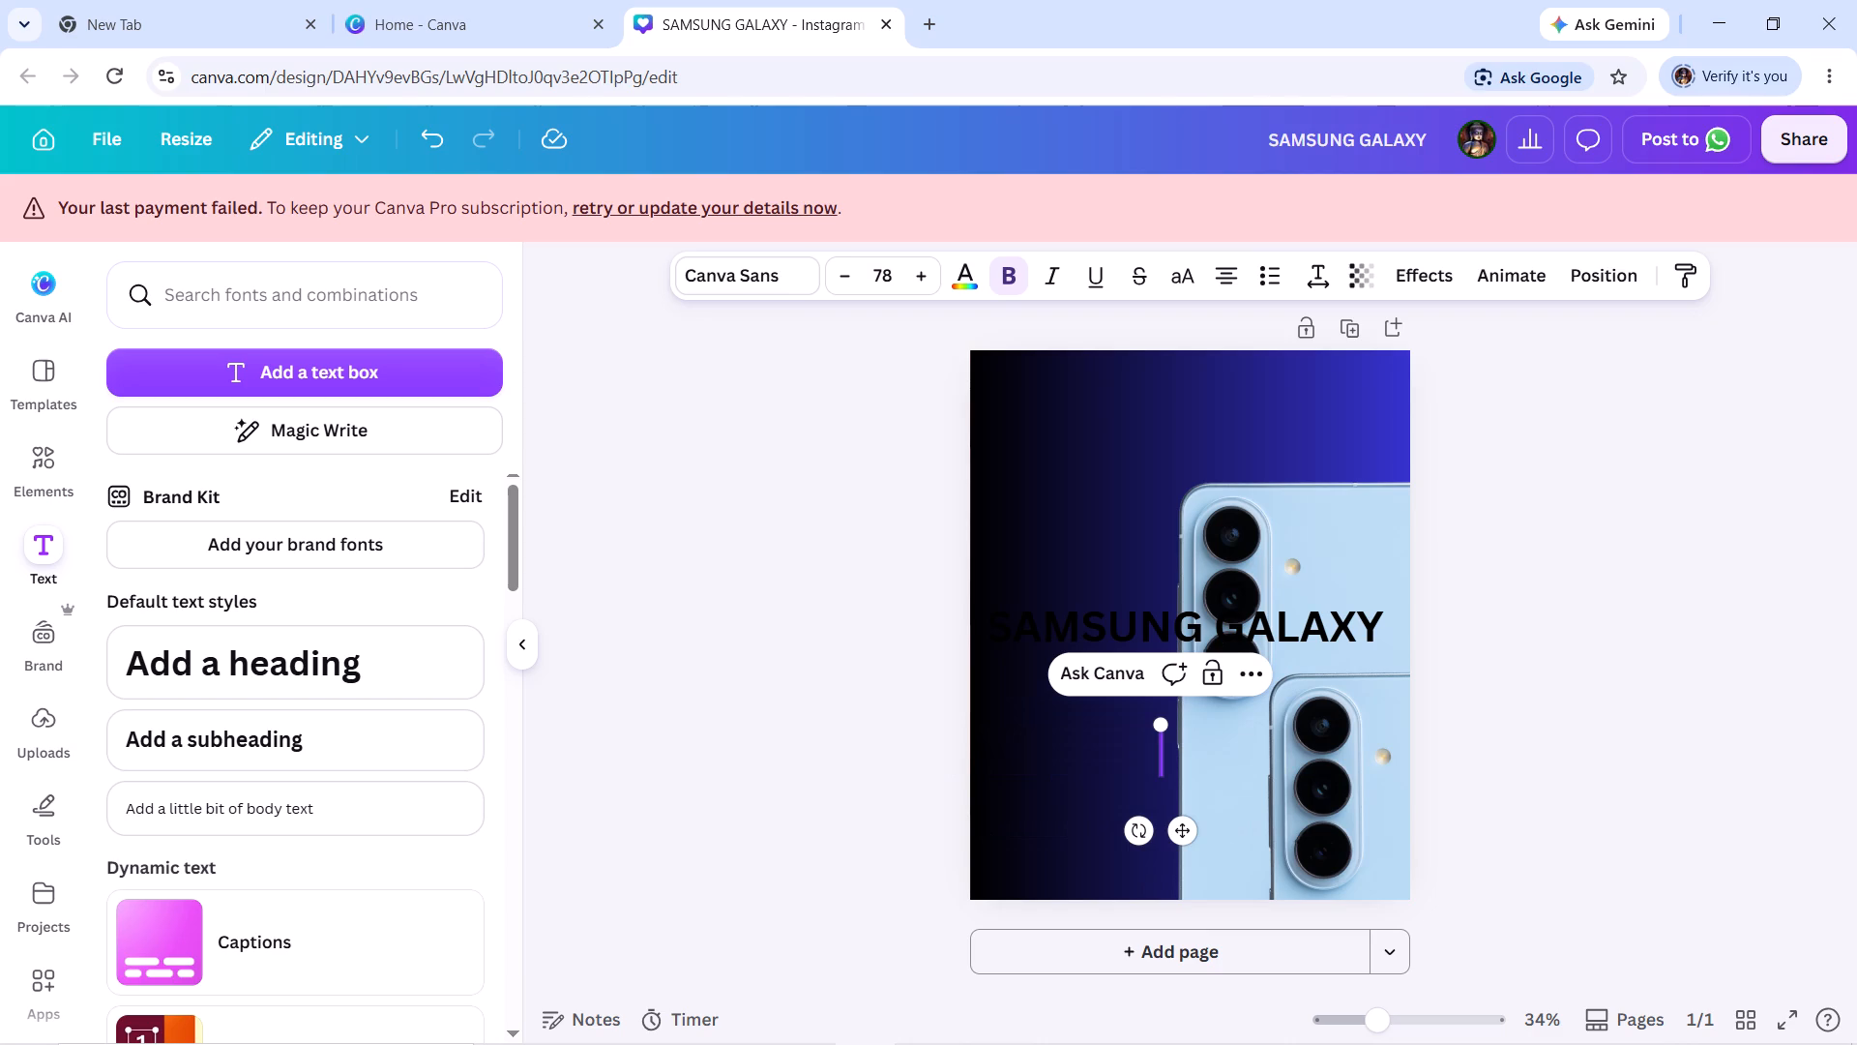
{"action": "key", "text": "s"}
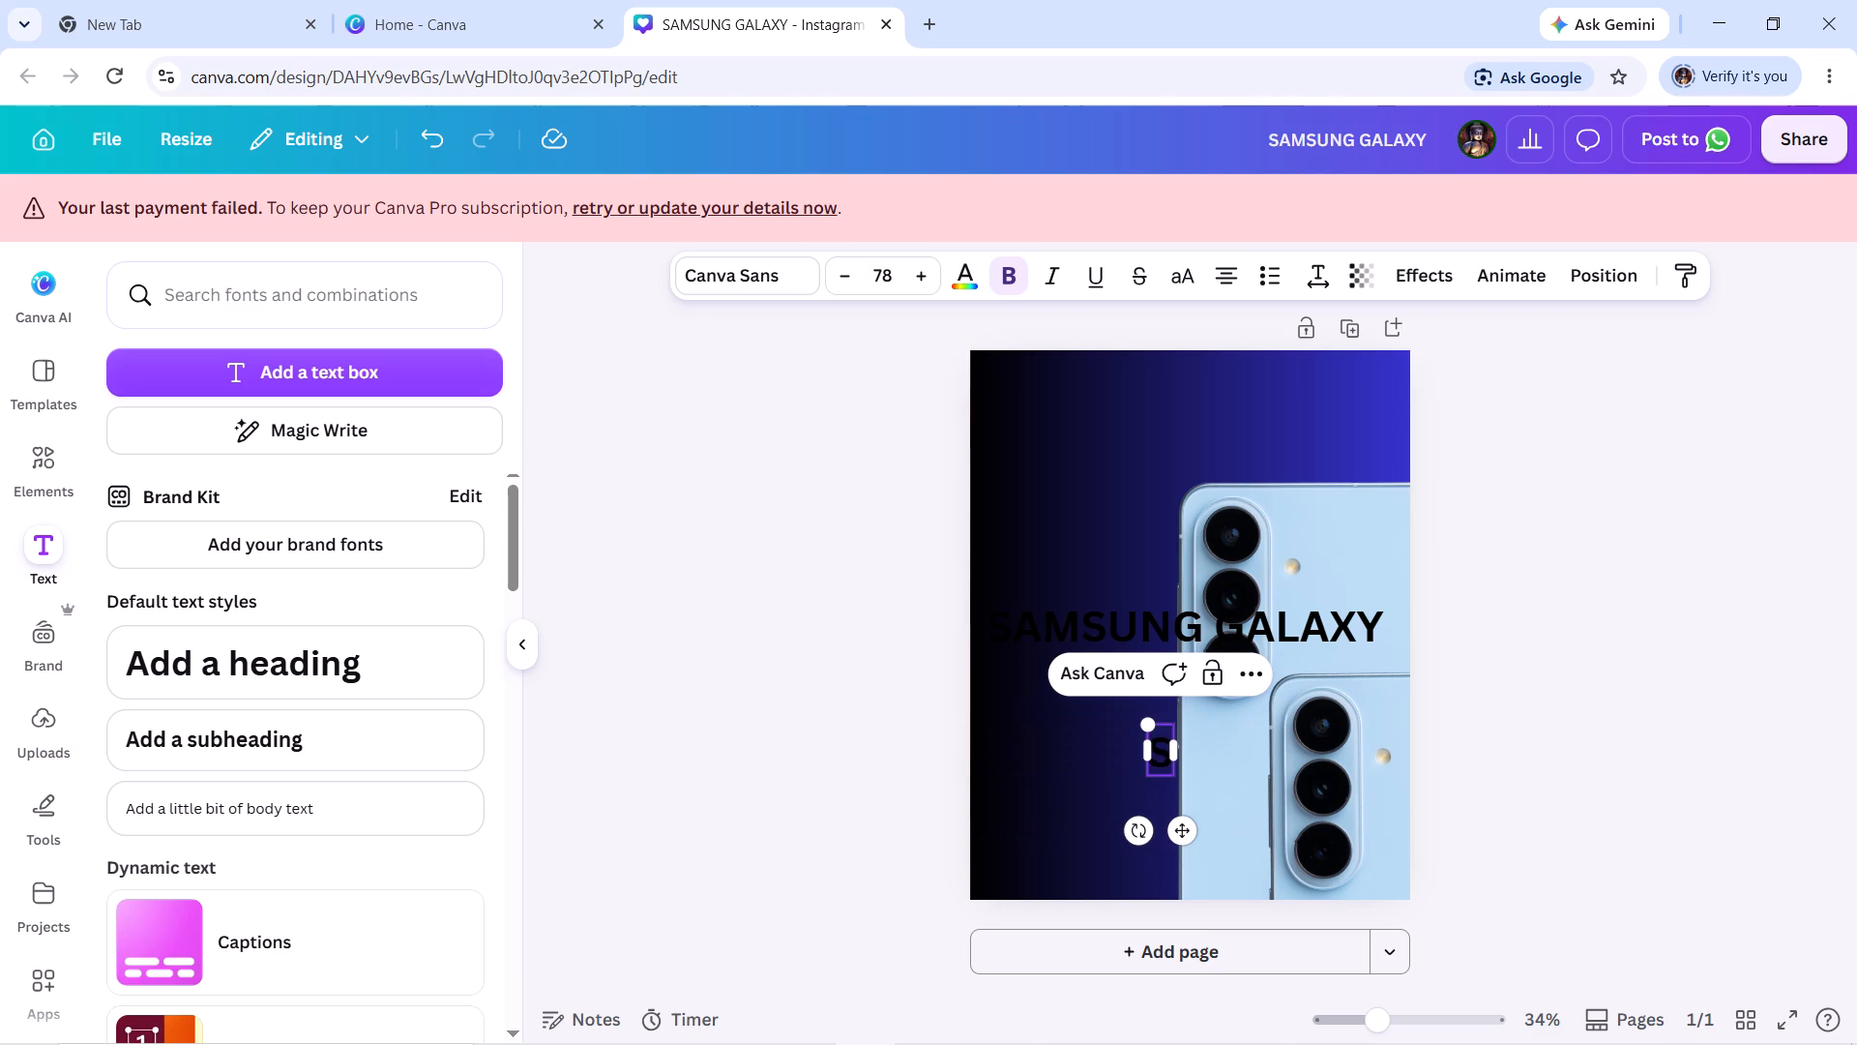
{"action": "key", "text": "2"}
{"action": "key", "text": "3"}
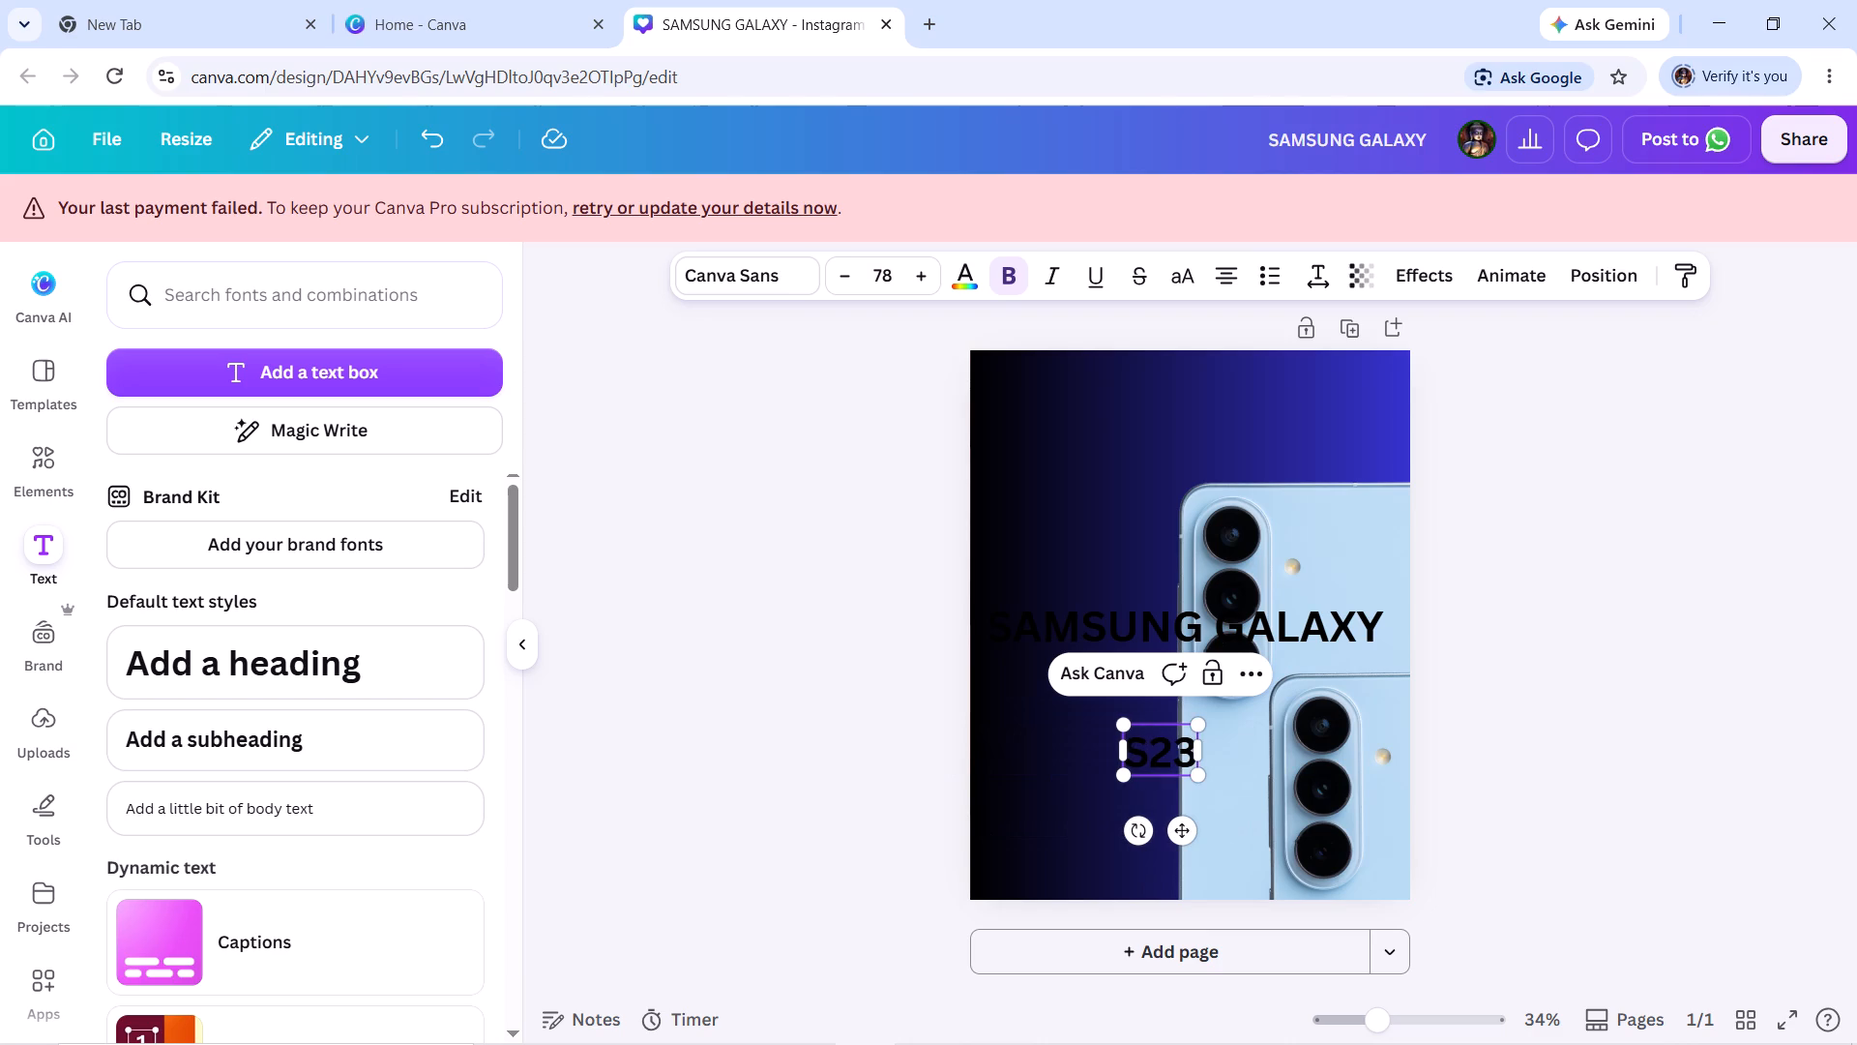
{"action": "key", "text": "f"}
{"action": "key", "text": "e"}
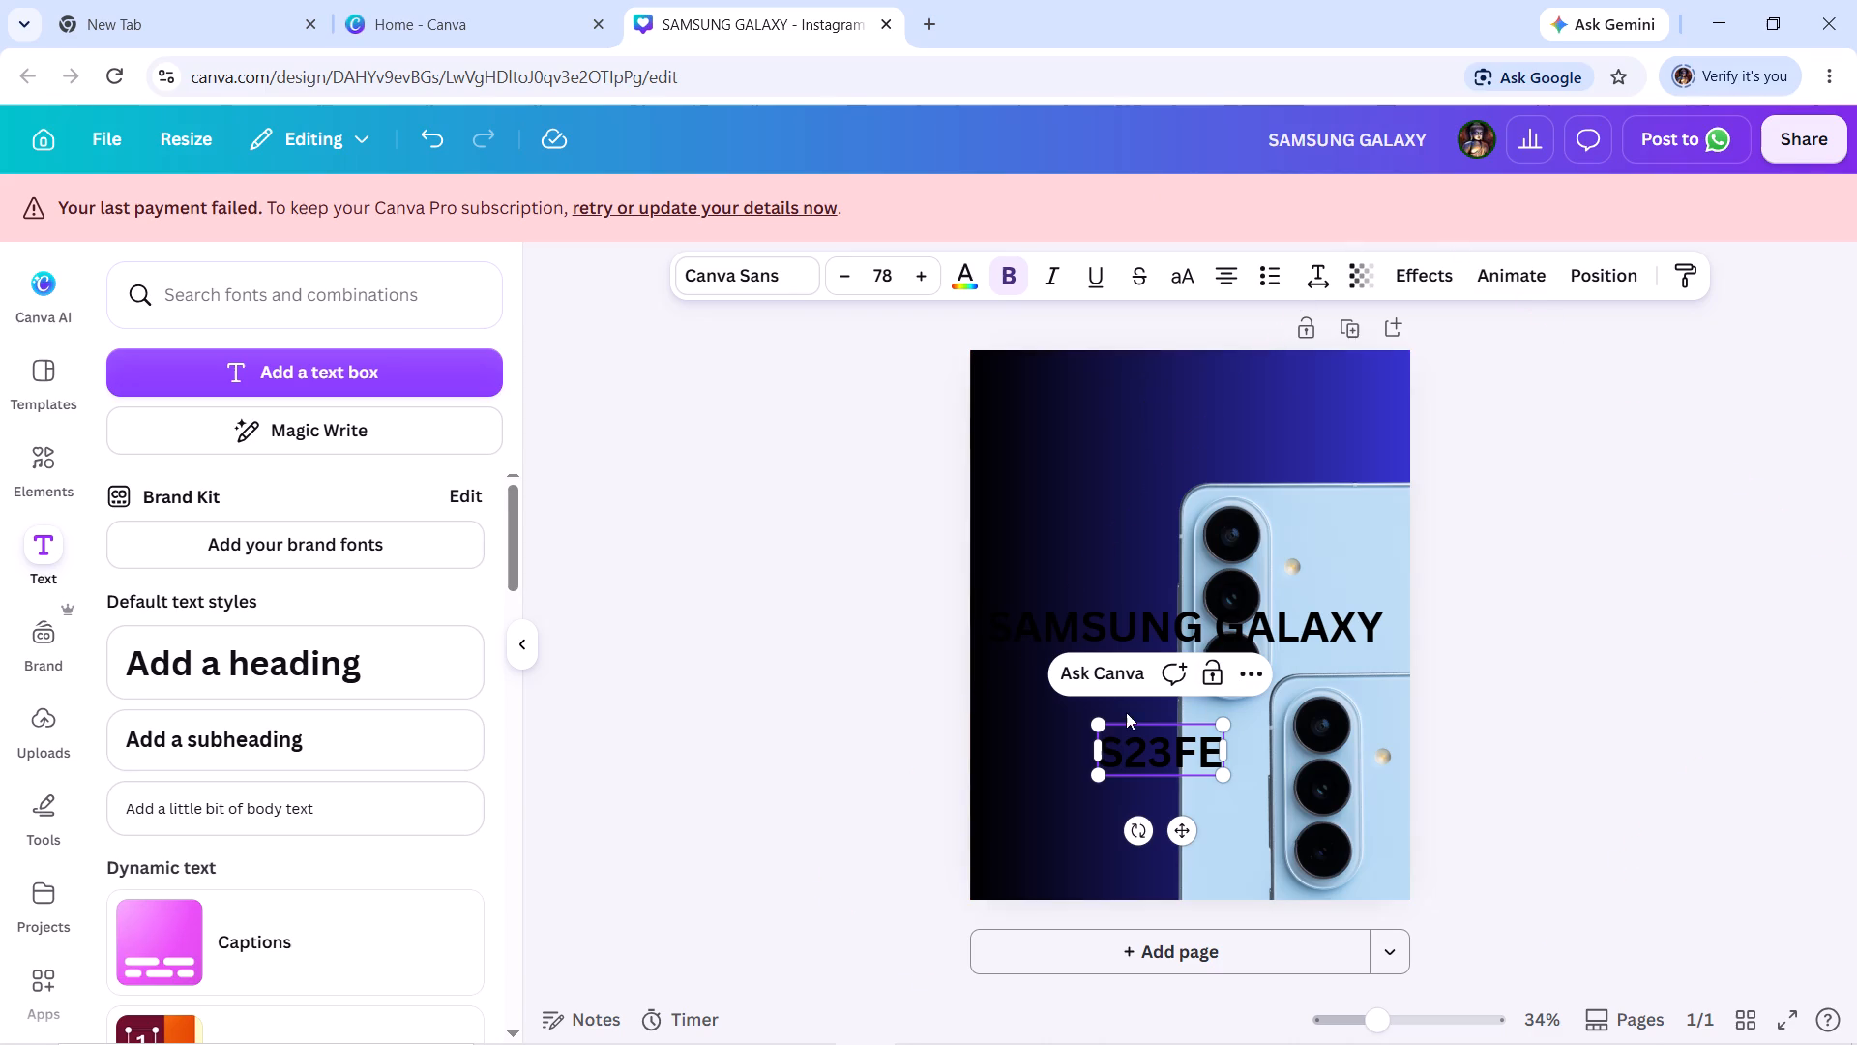
Move the SAMSUNG GALAXY heading to the page's upper-left area and scale it down to font size 60.
{"action": "left_click_drag", "start_coordinate": [1094, 624], "coordinate": [1101, 425]}
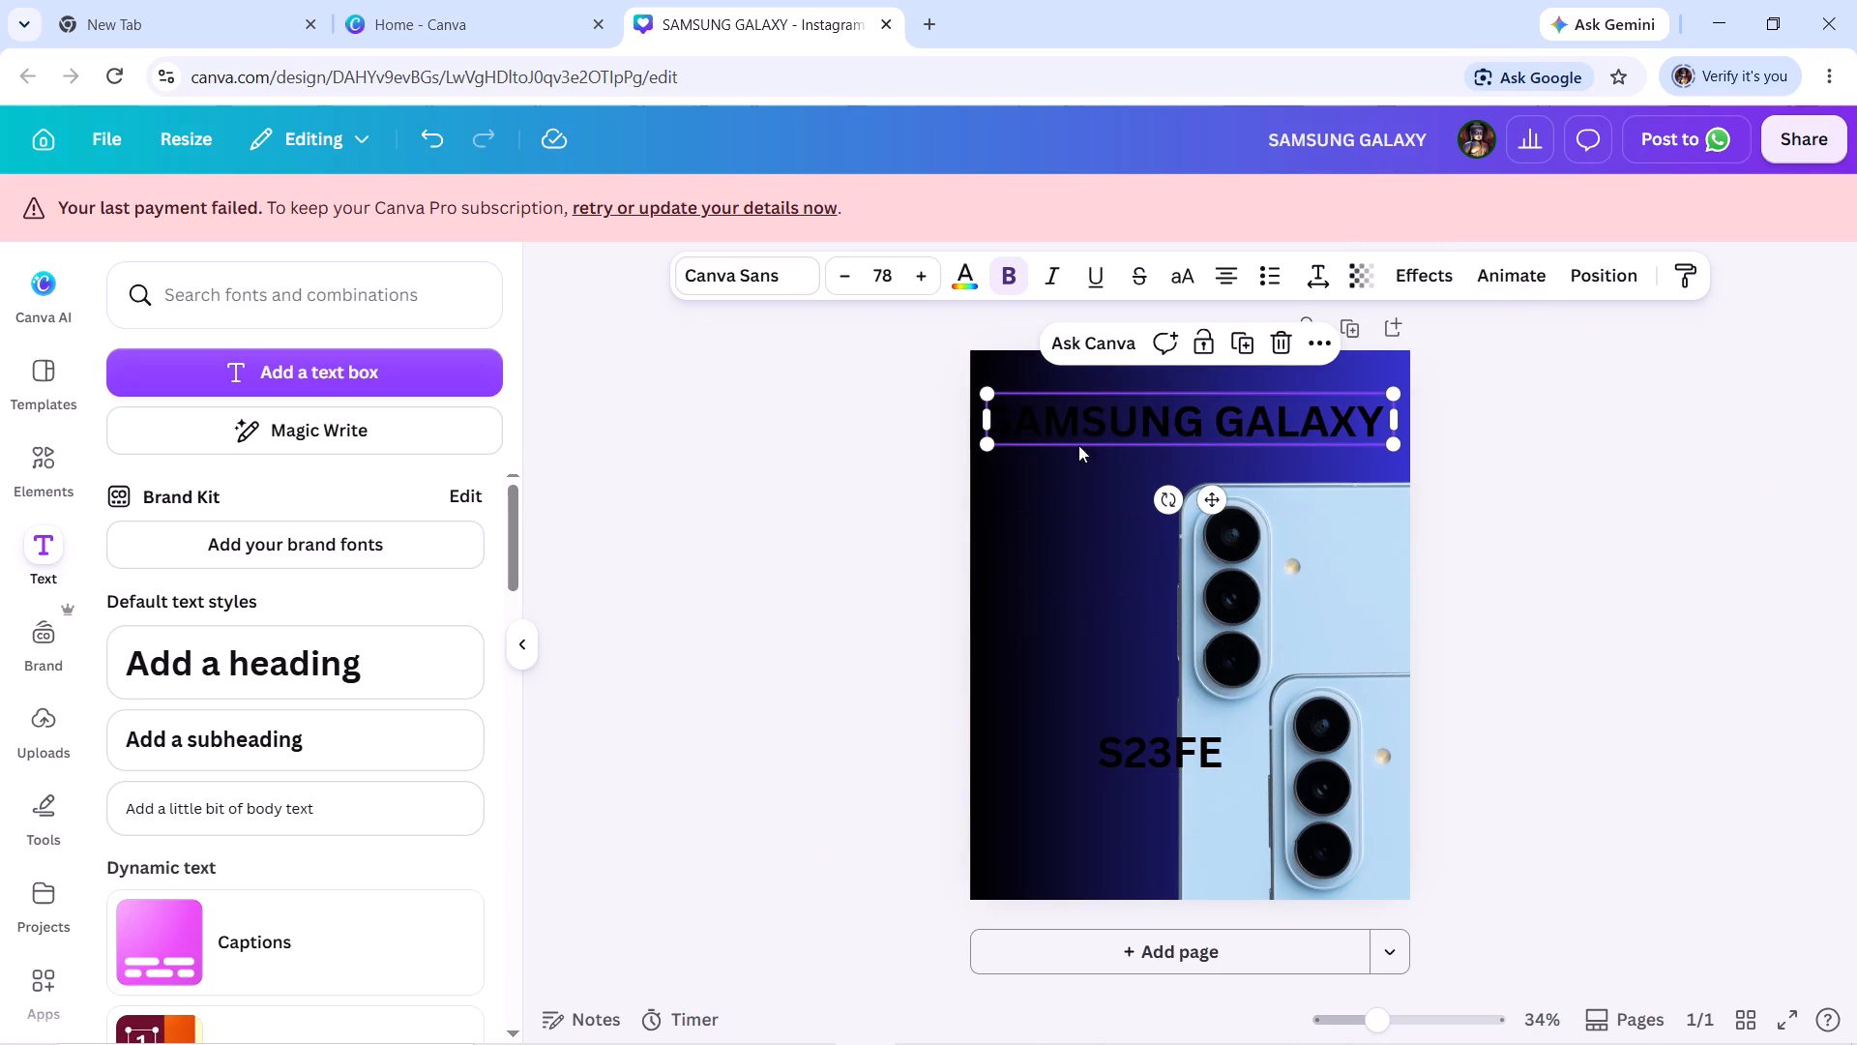
{"action": "left_click_drag", "start_coordinate": [987, 440], "coordinate": [1081, 430]}
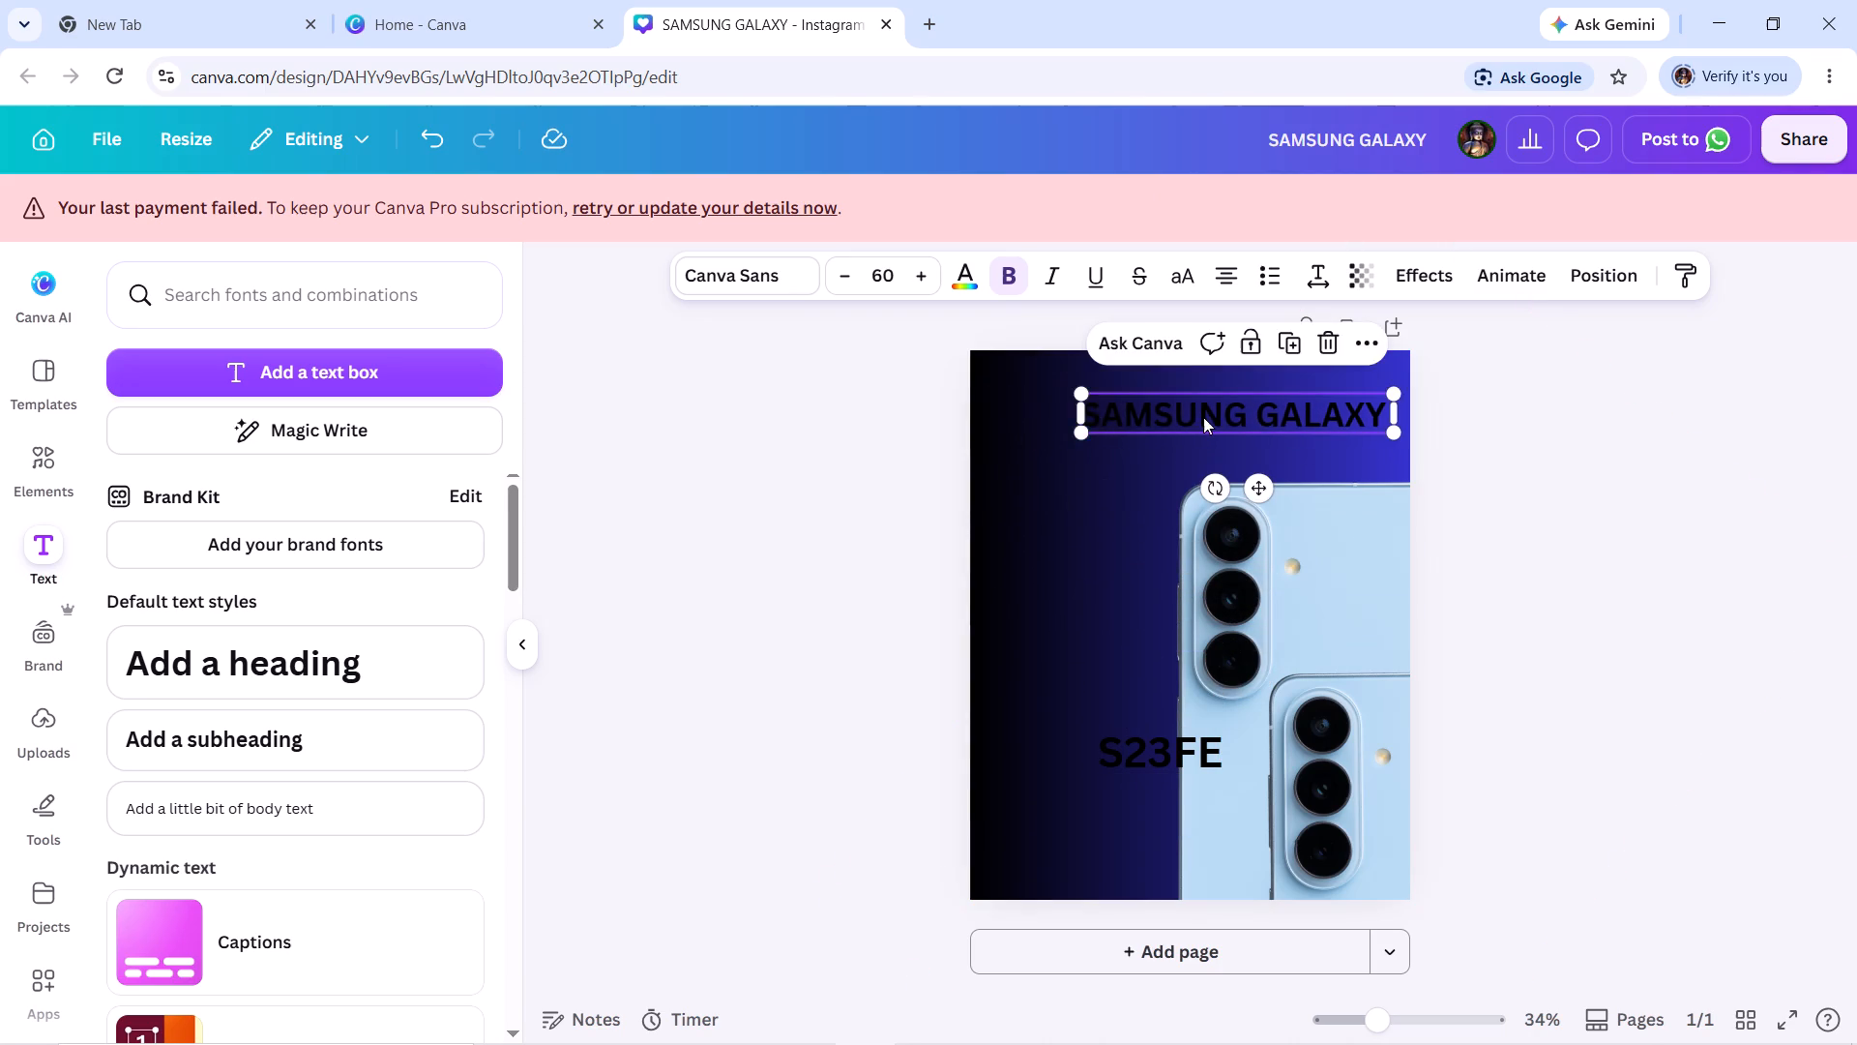
{"action": "left_click_drag", "start_coordinate": [1205, 416], "coordinate": [1110, 403]}
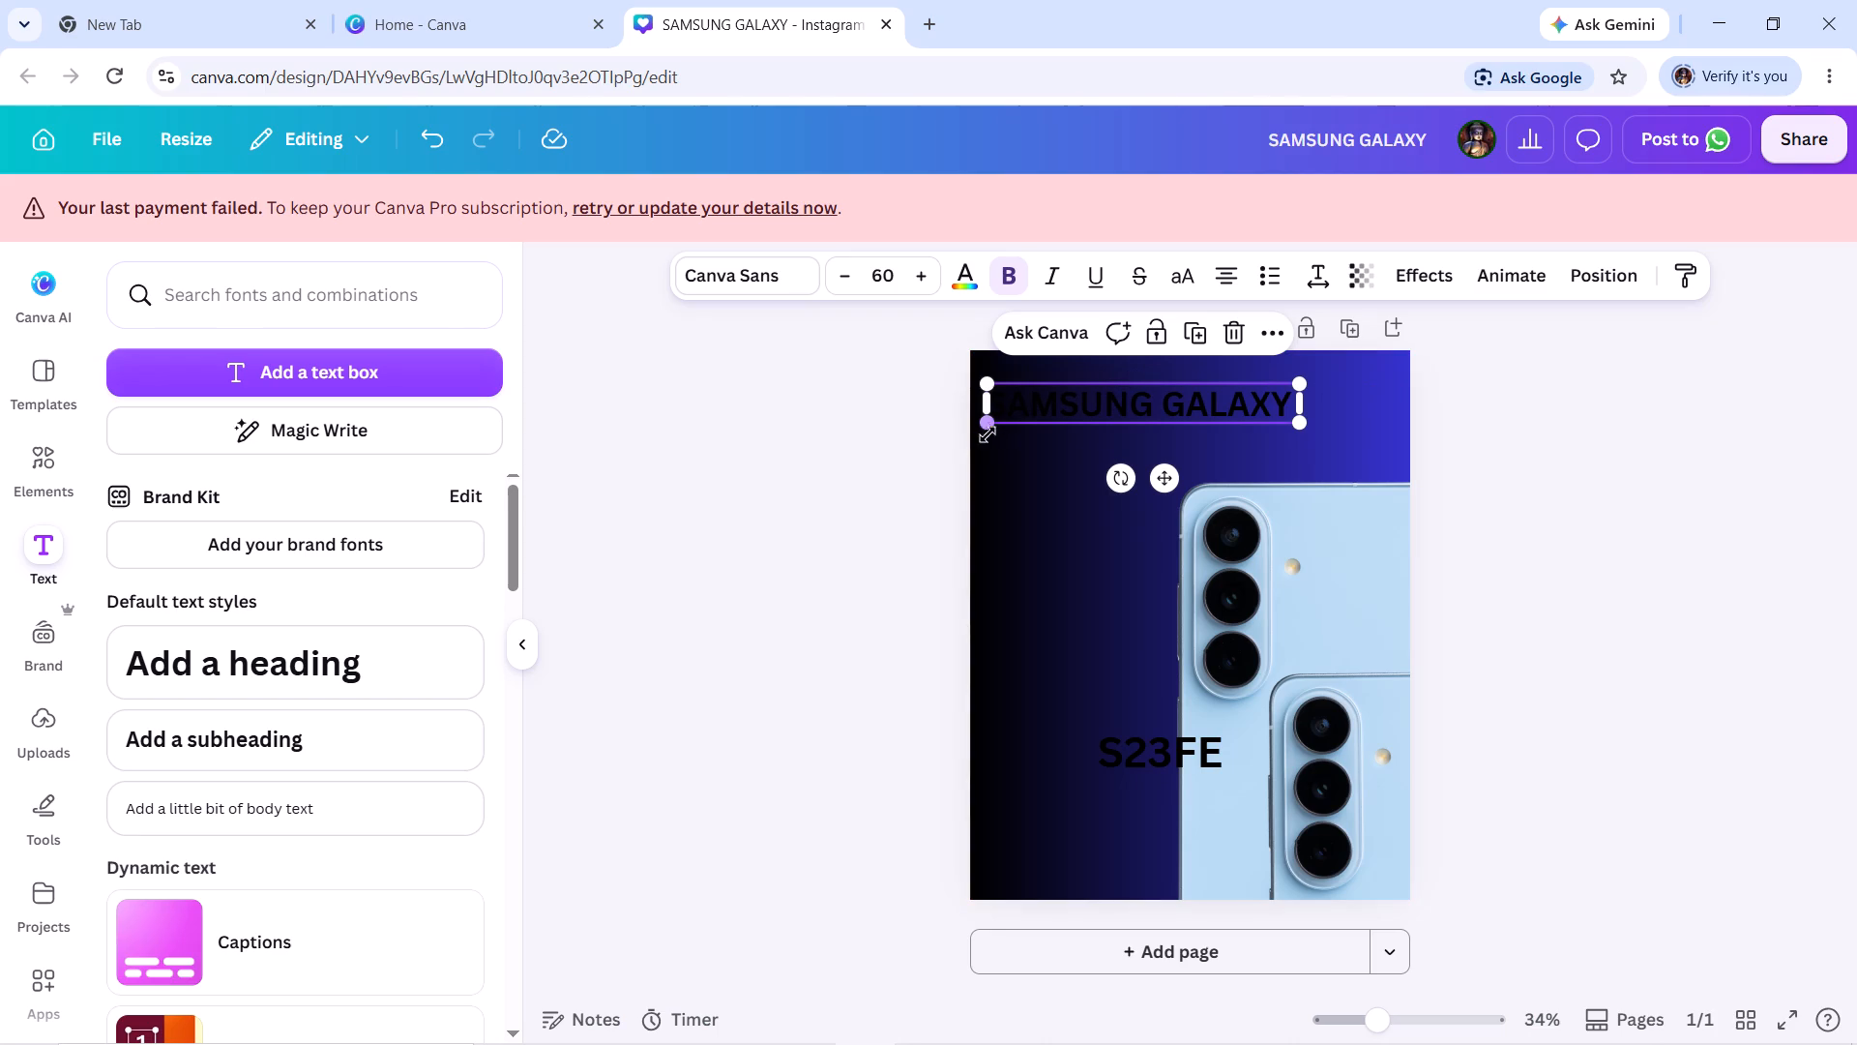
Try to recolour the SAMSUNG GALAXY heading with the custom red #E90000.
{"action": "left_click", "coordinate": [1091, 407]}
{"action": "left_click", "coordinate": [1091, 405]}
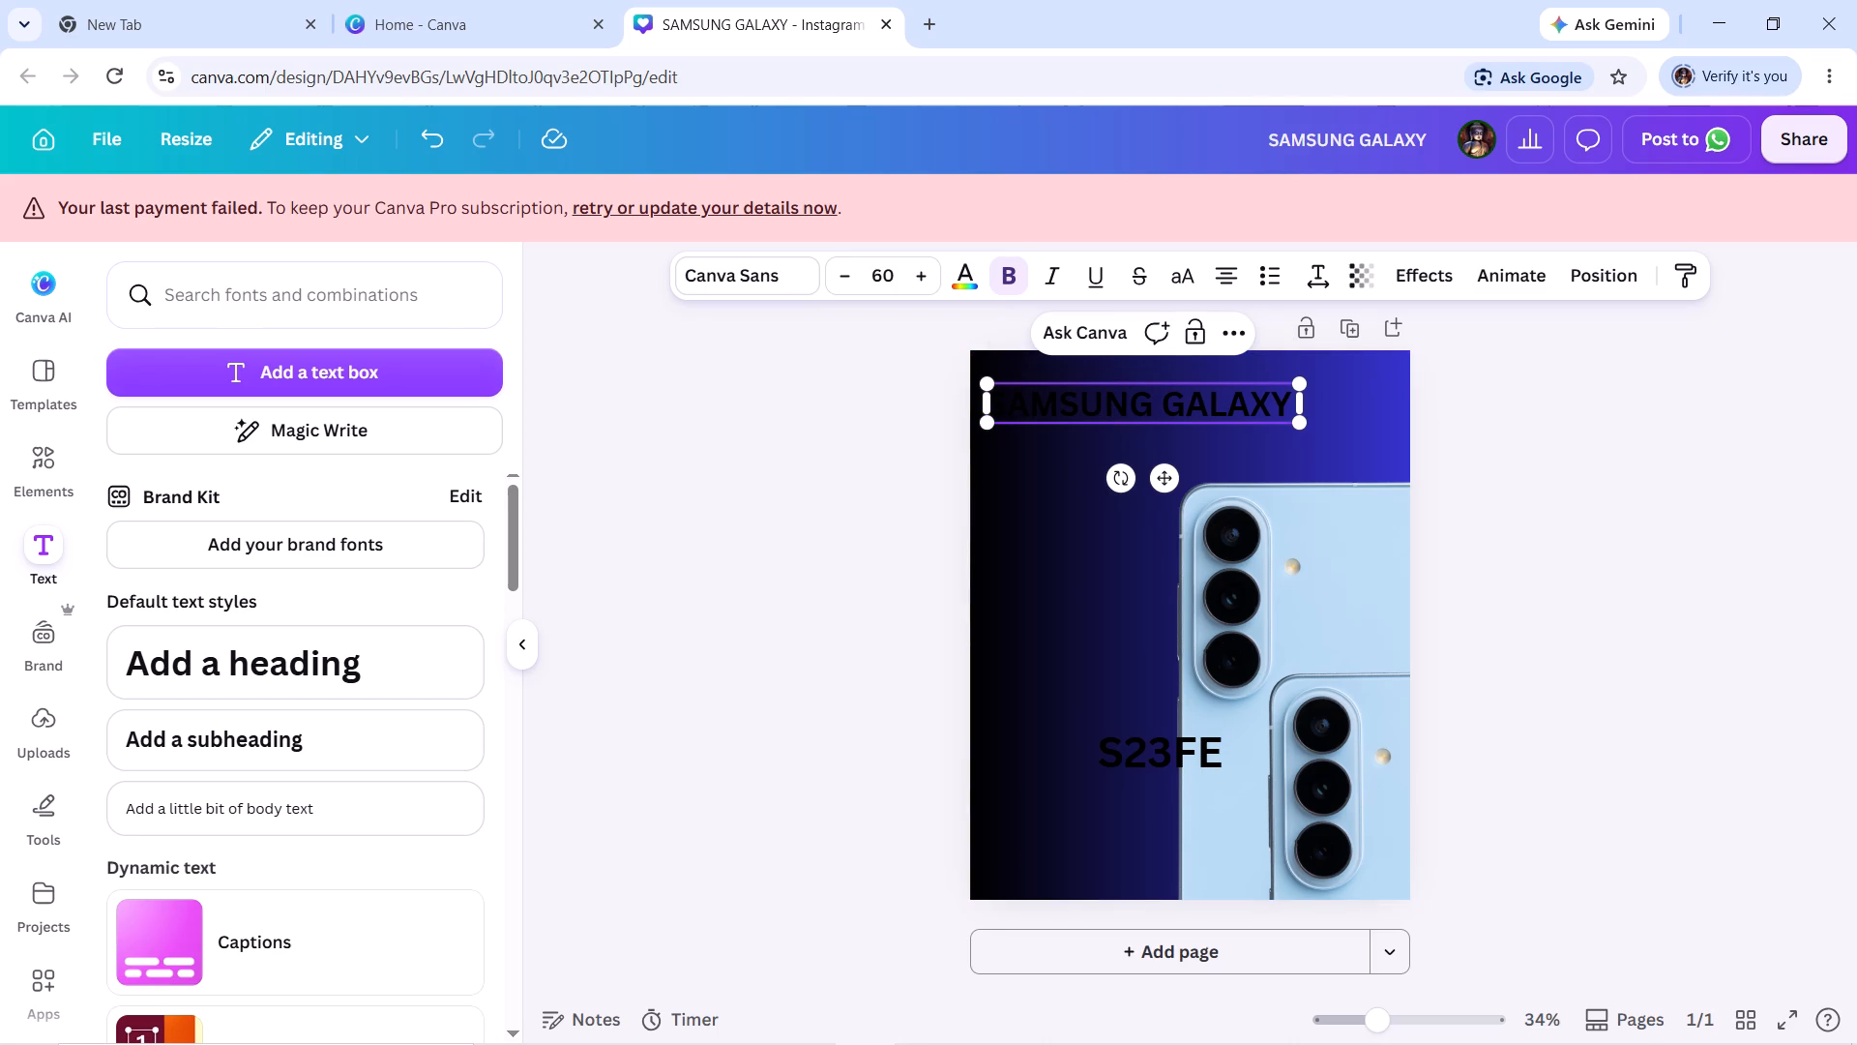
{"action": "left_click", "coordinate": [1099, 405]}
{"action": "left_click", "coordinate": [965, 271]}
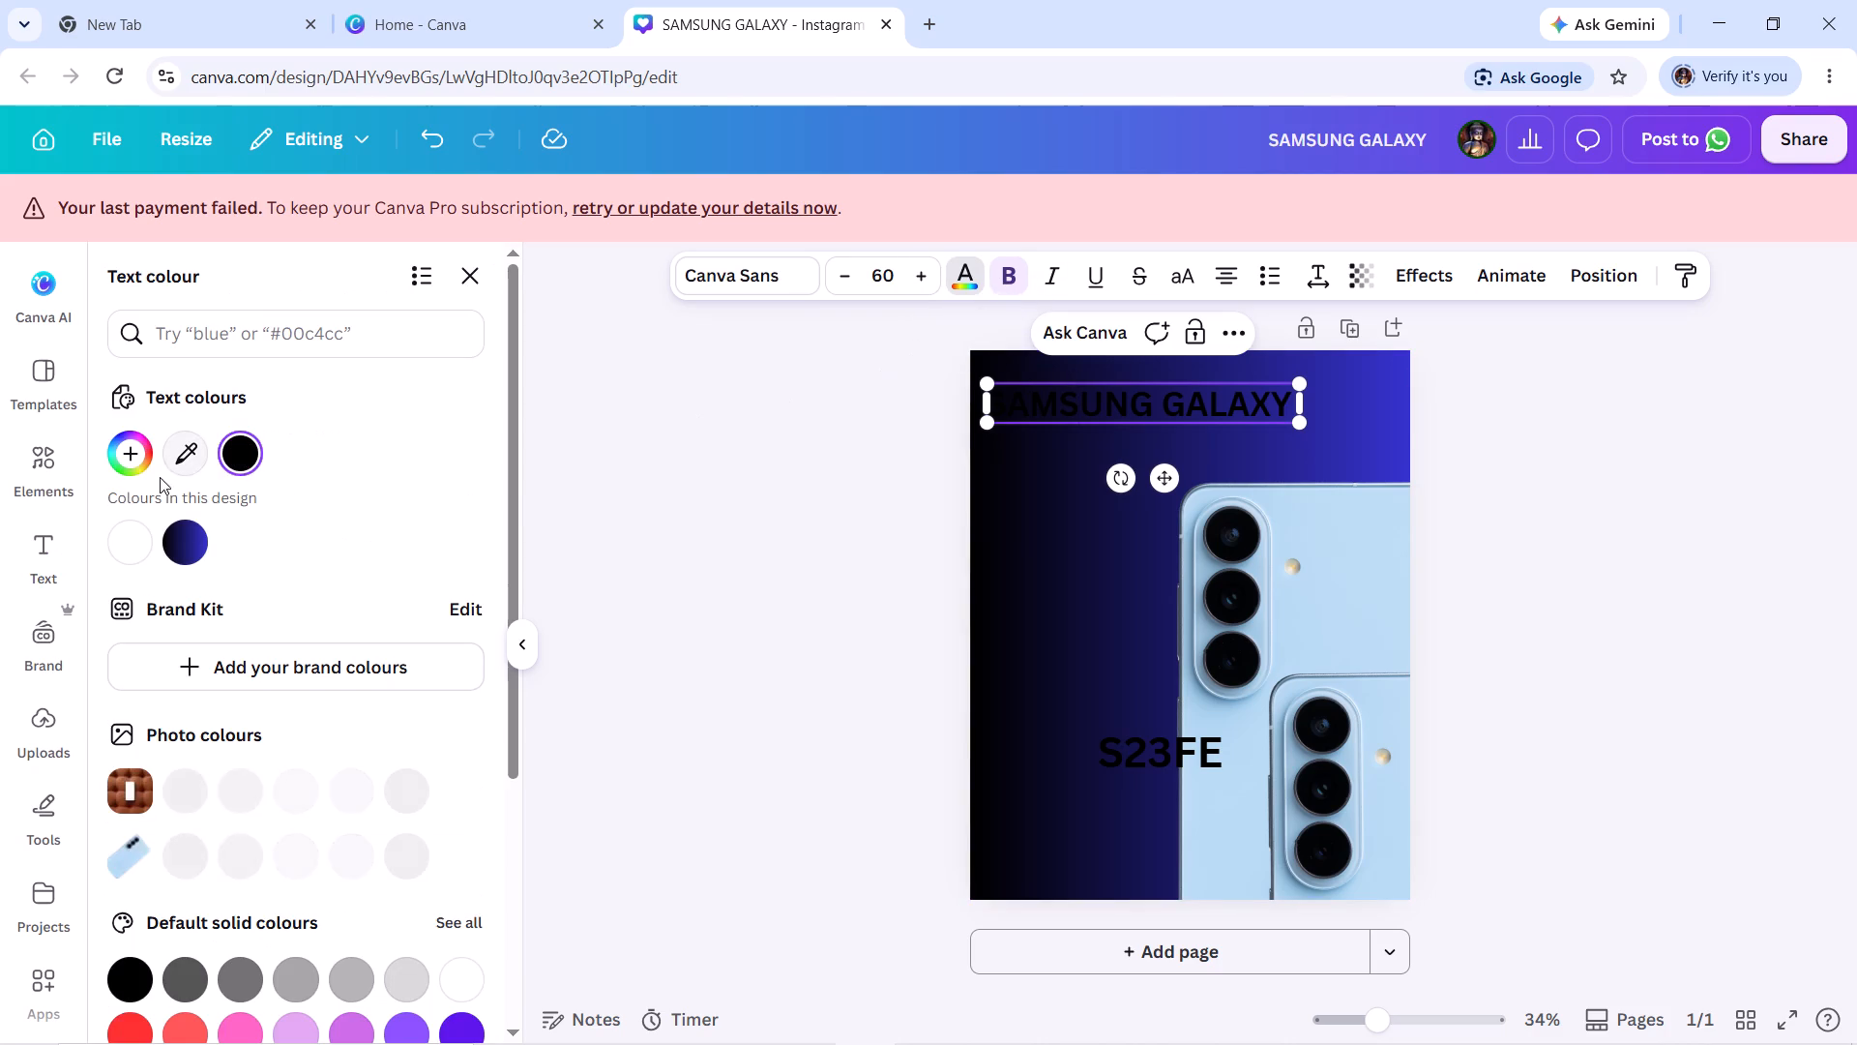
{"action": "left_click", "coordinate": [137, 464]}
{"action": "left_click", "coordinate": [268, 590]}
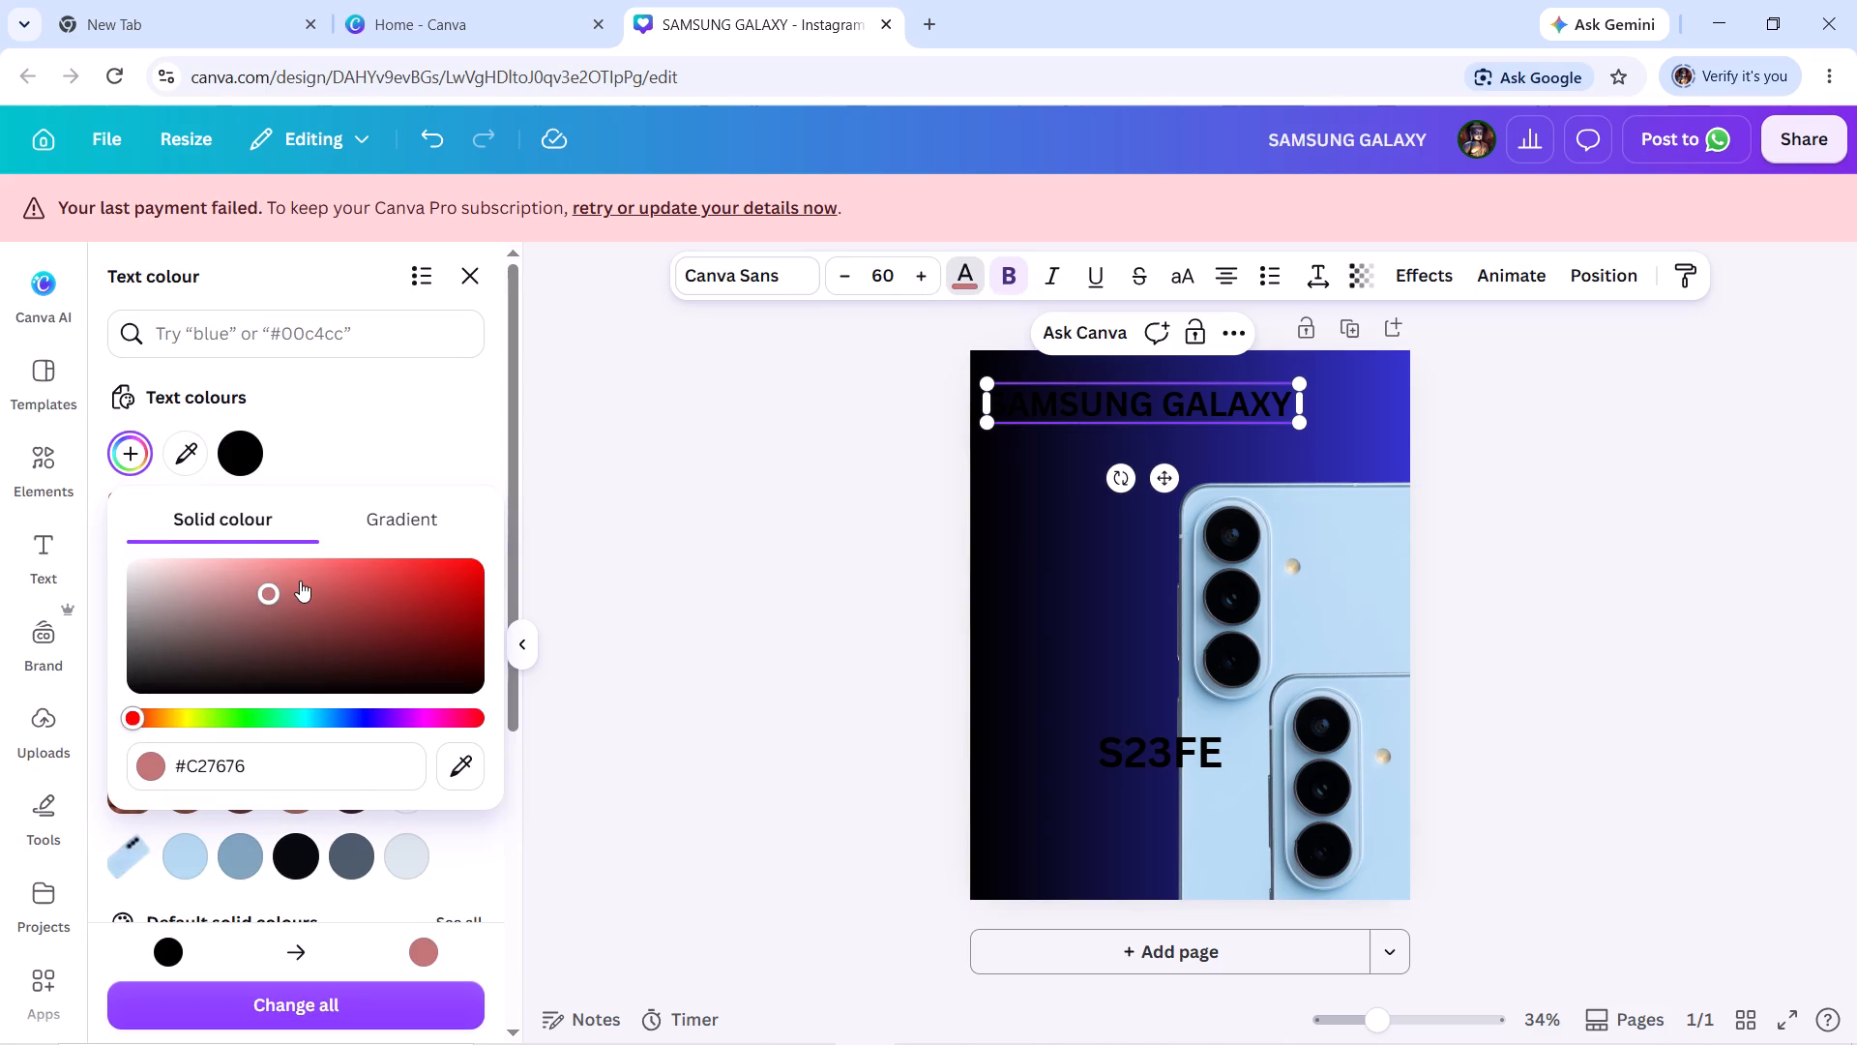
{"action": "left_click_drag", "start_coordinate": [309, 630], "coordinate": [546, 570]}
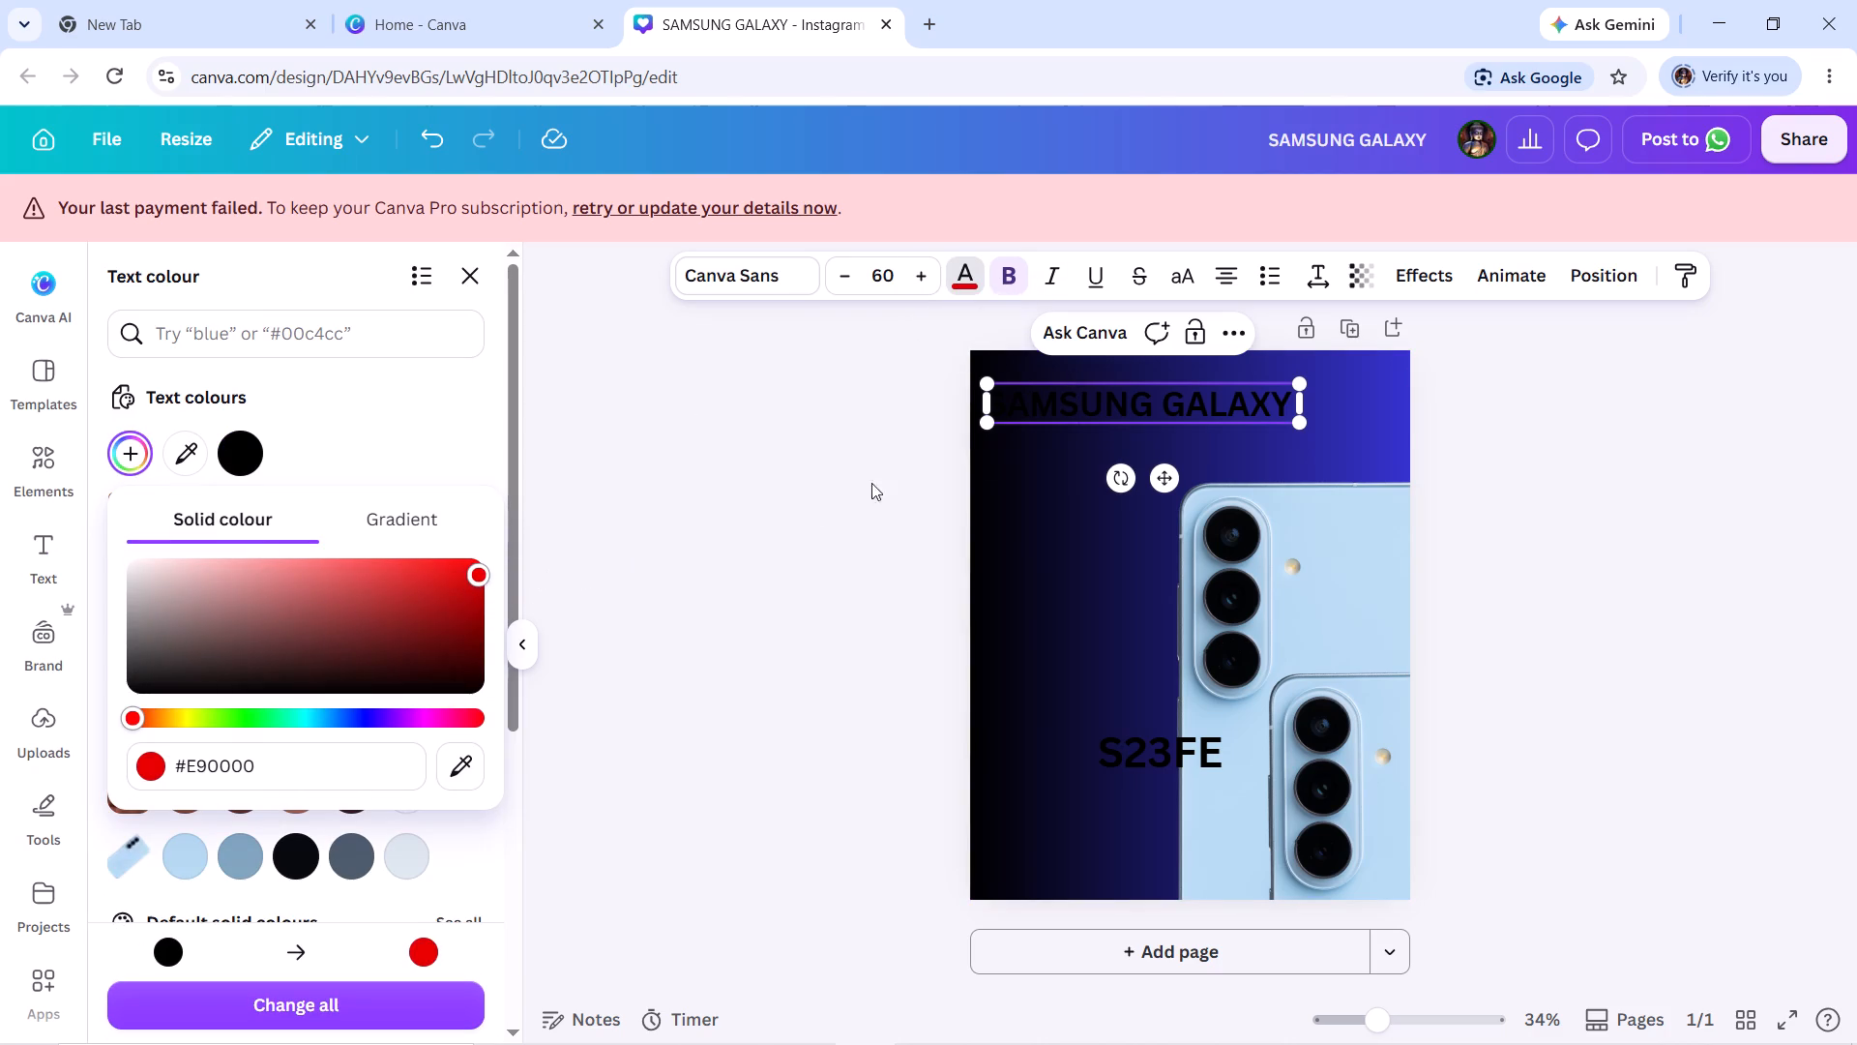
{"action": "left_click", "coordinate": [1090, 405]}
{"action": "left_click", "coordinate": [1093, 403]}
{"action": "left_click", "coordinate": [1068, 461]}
Recolour the SAMSUNG GALAXY heading with the custom solid red #D23A3A.
{"action": "left_click", "coordinate": [1108, 394]}
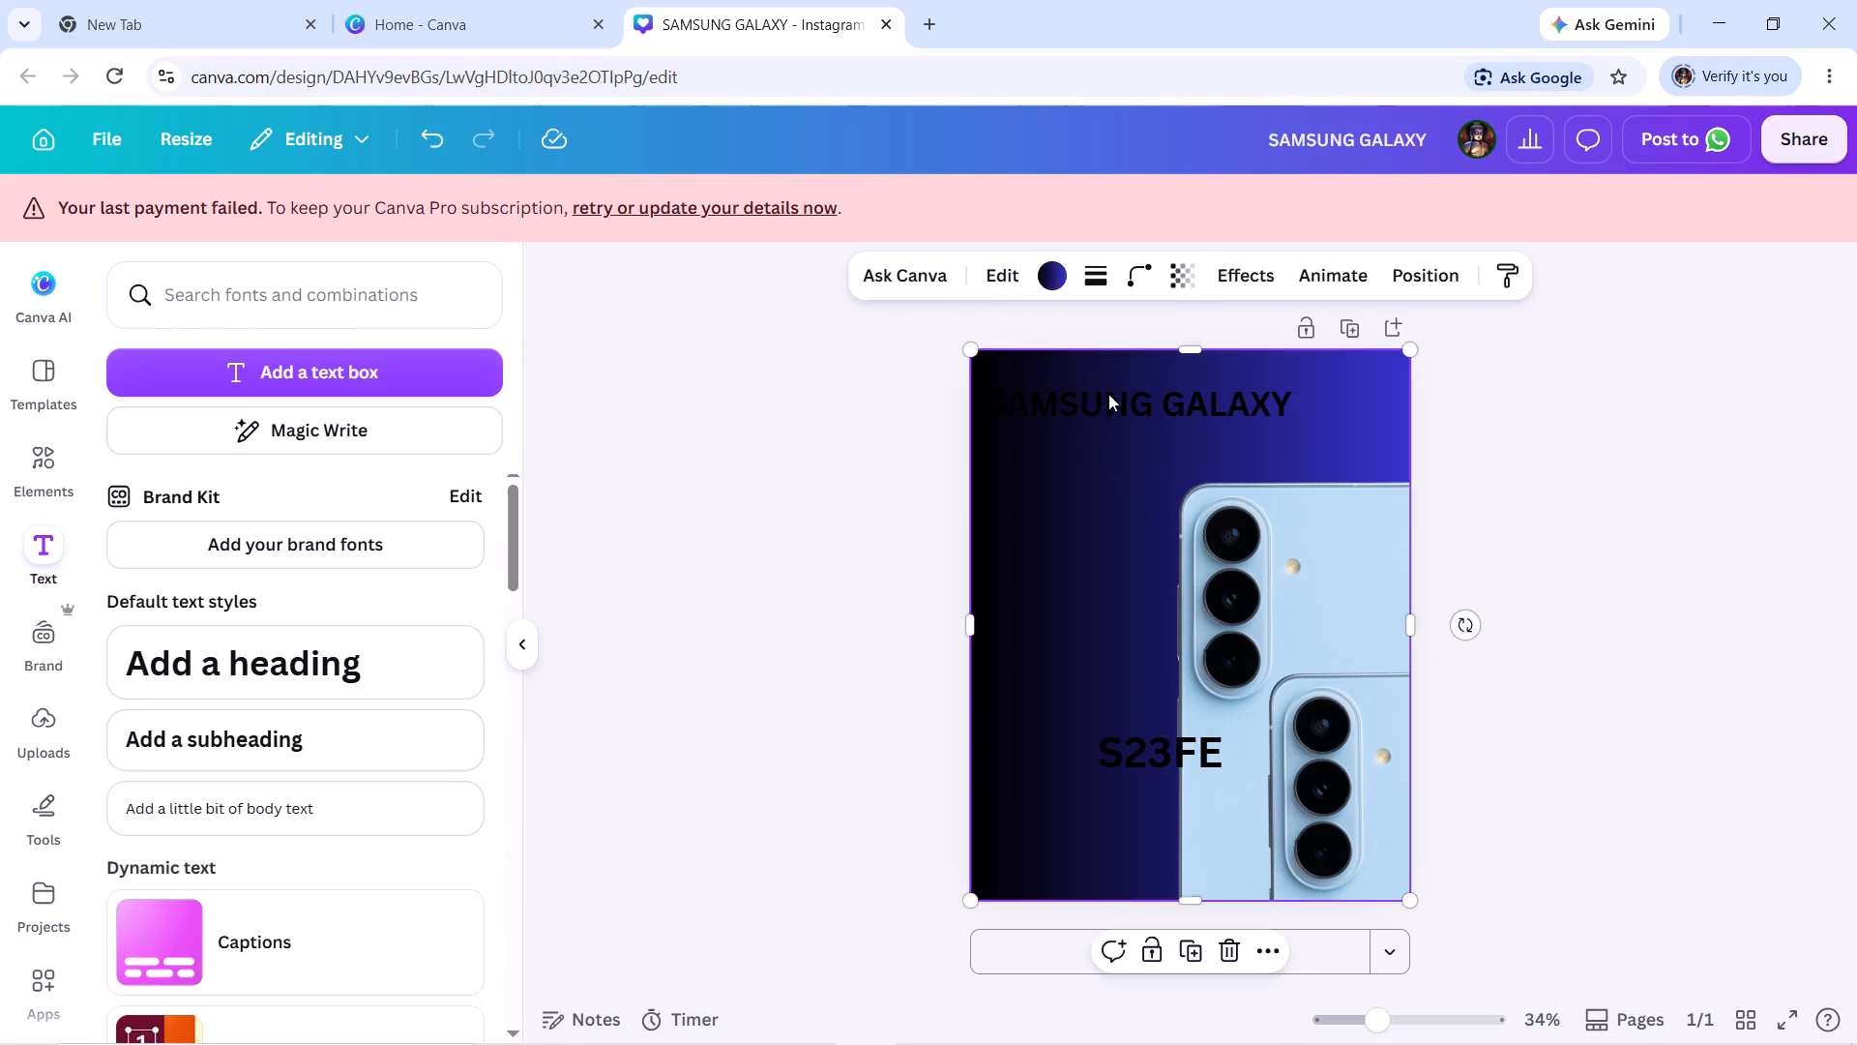
{"action": "left_click", "coordinate": [971, 271]}
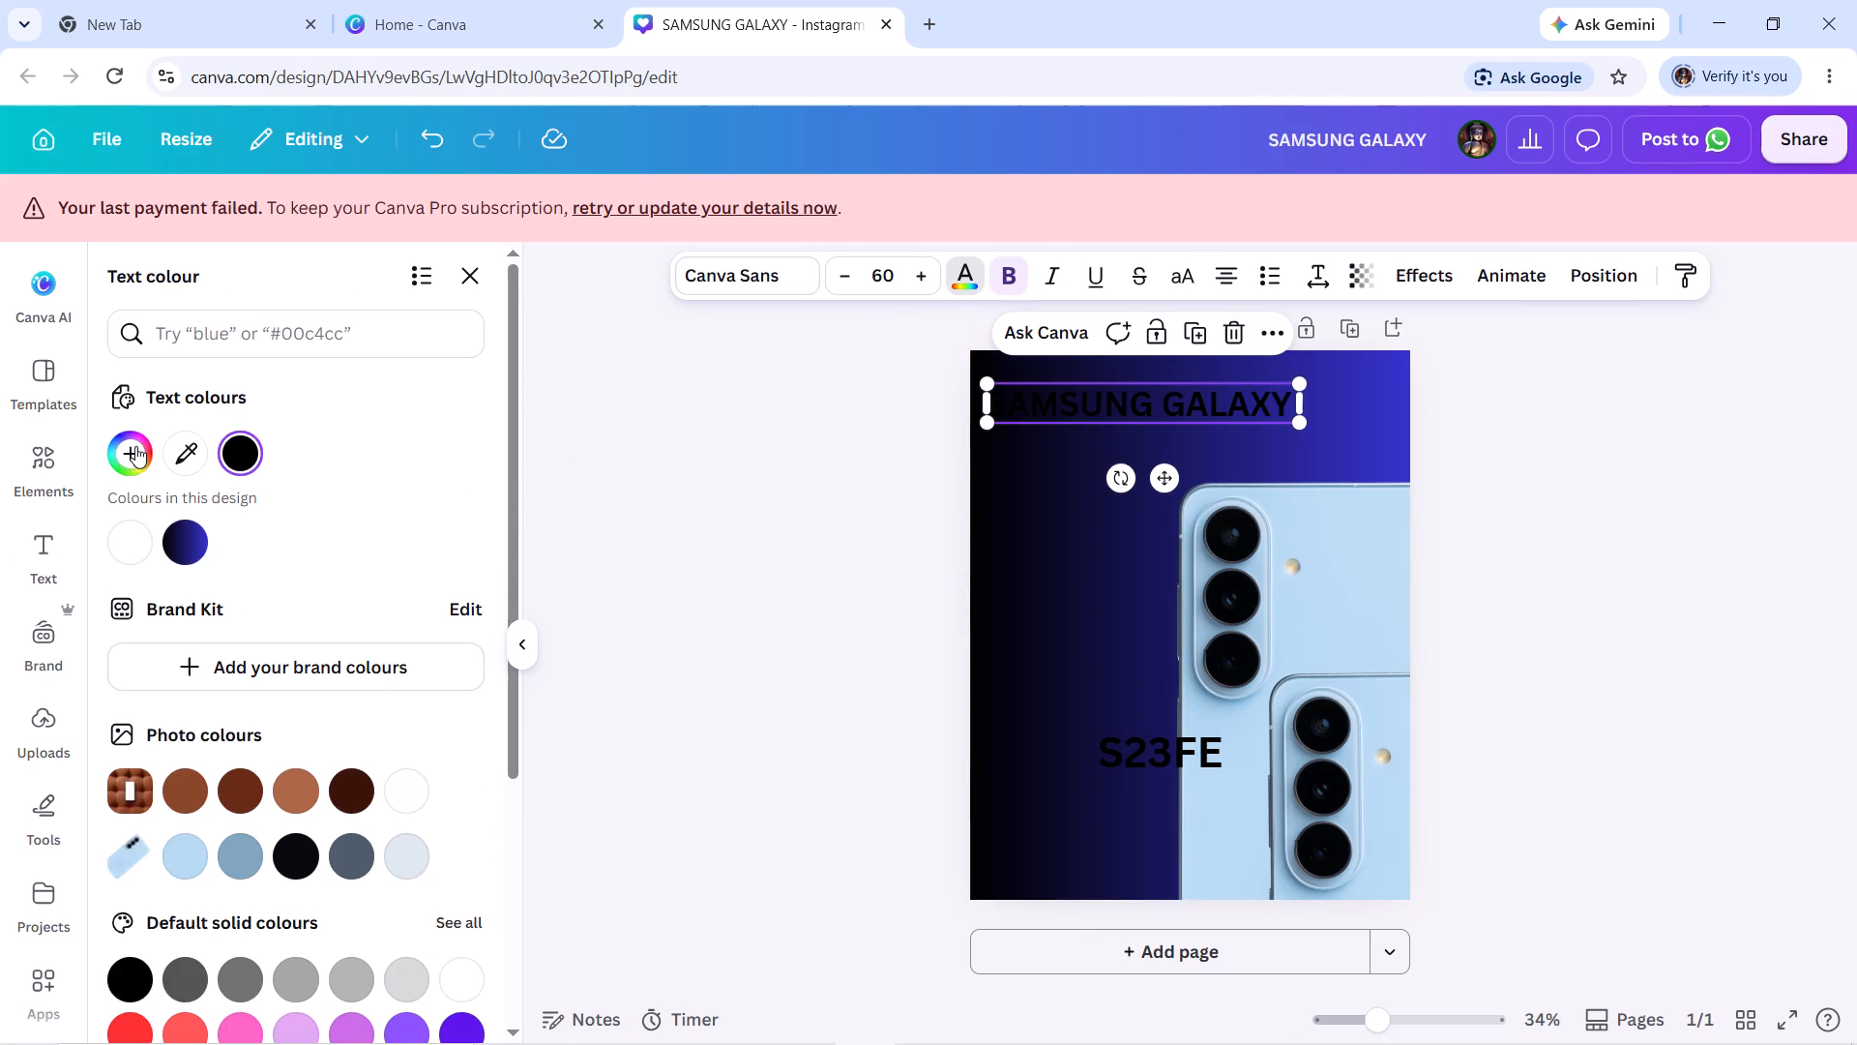
{"action": "left_click", "coordinate": [135, 441]}
{"action": "left_click", "coordinate": [163, 612]}
{"action": "left_click", "coordinate": [205, 608]}
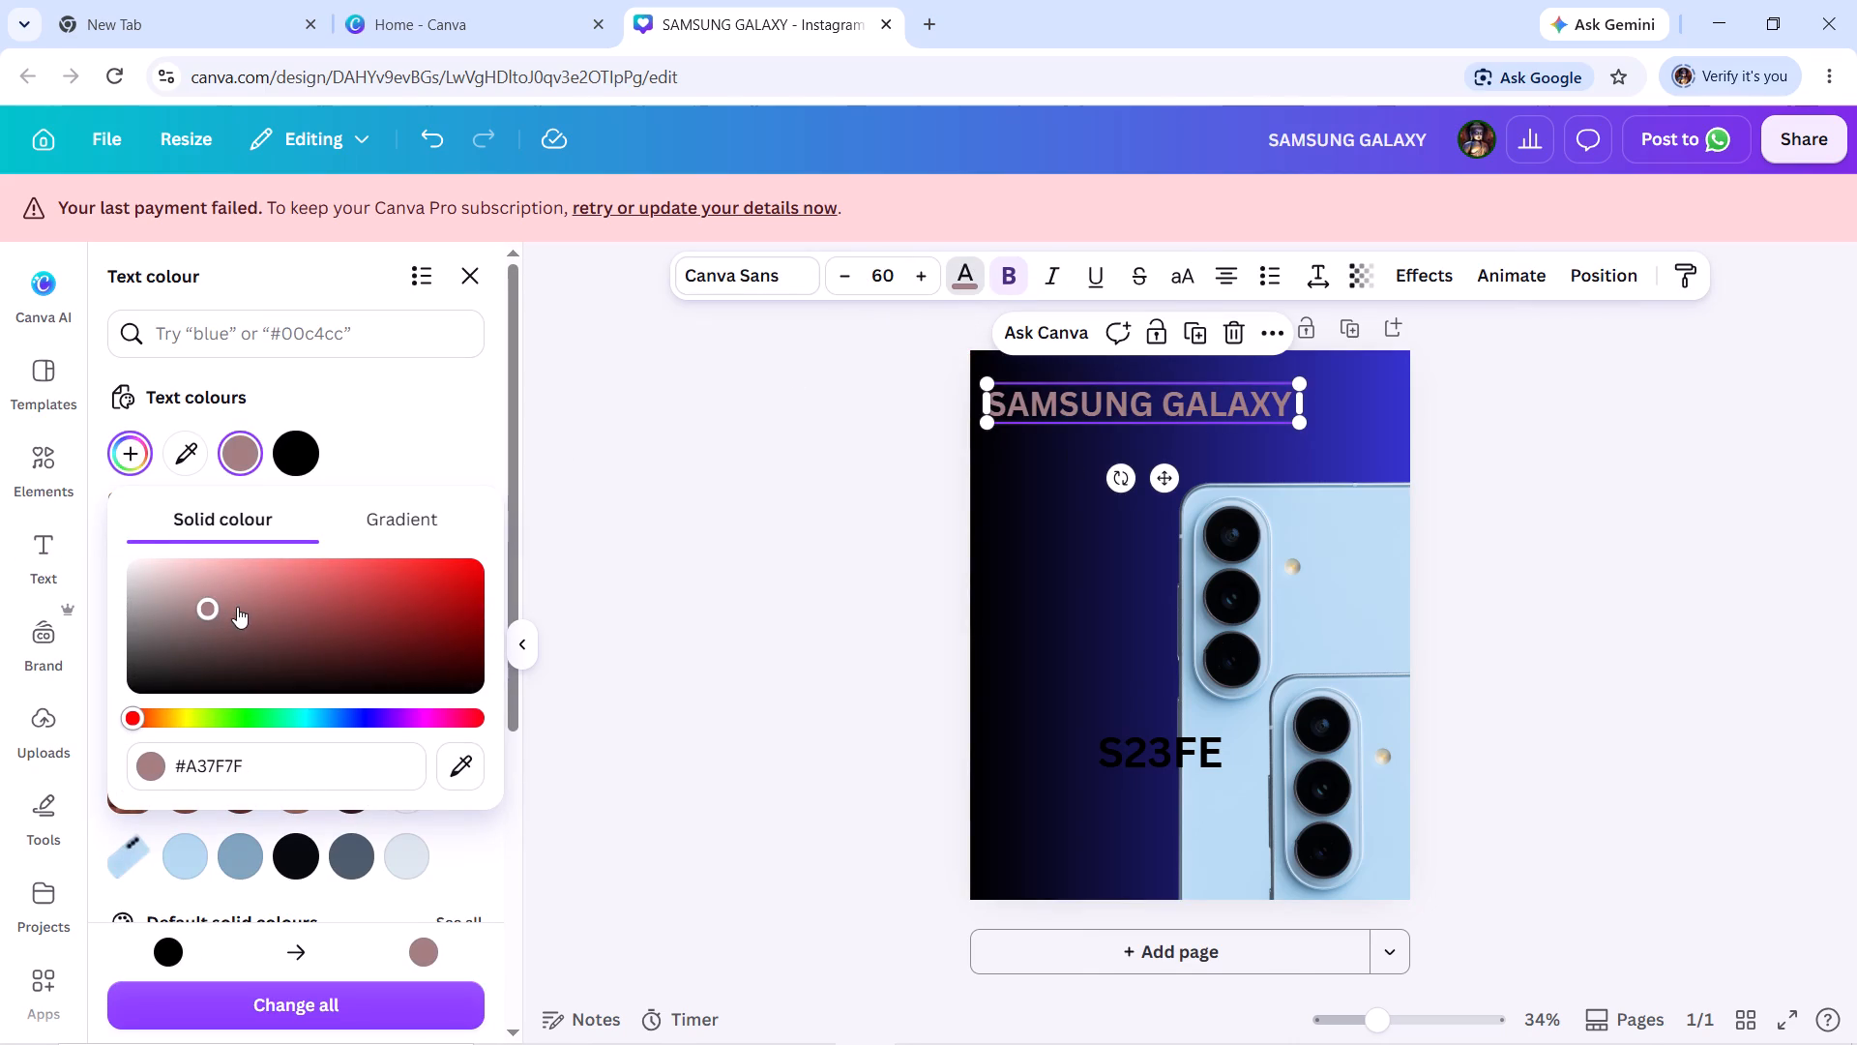
{"action": "left_click", "coordinate": [237, 607]}
{"action": "left_click", "coordinate": [386, 582]}
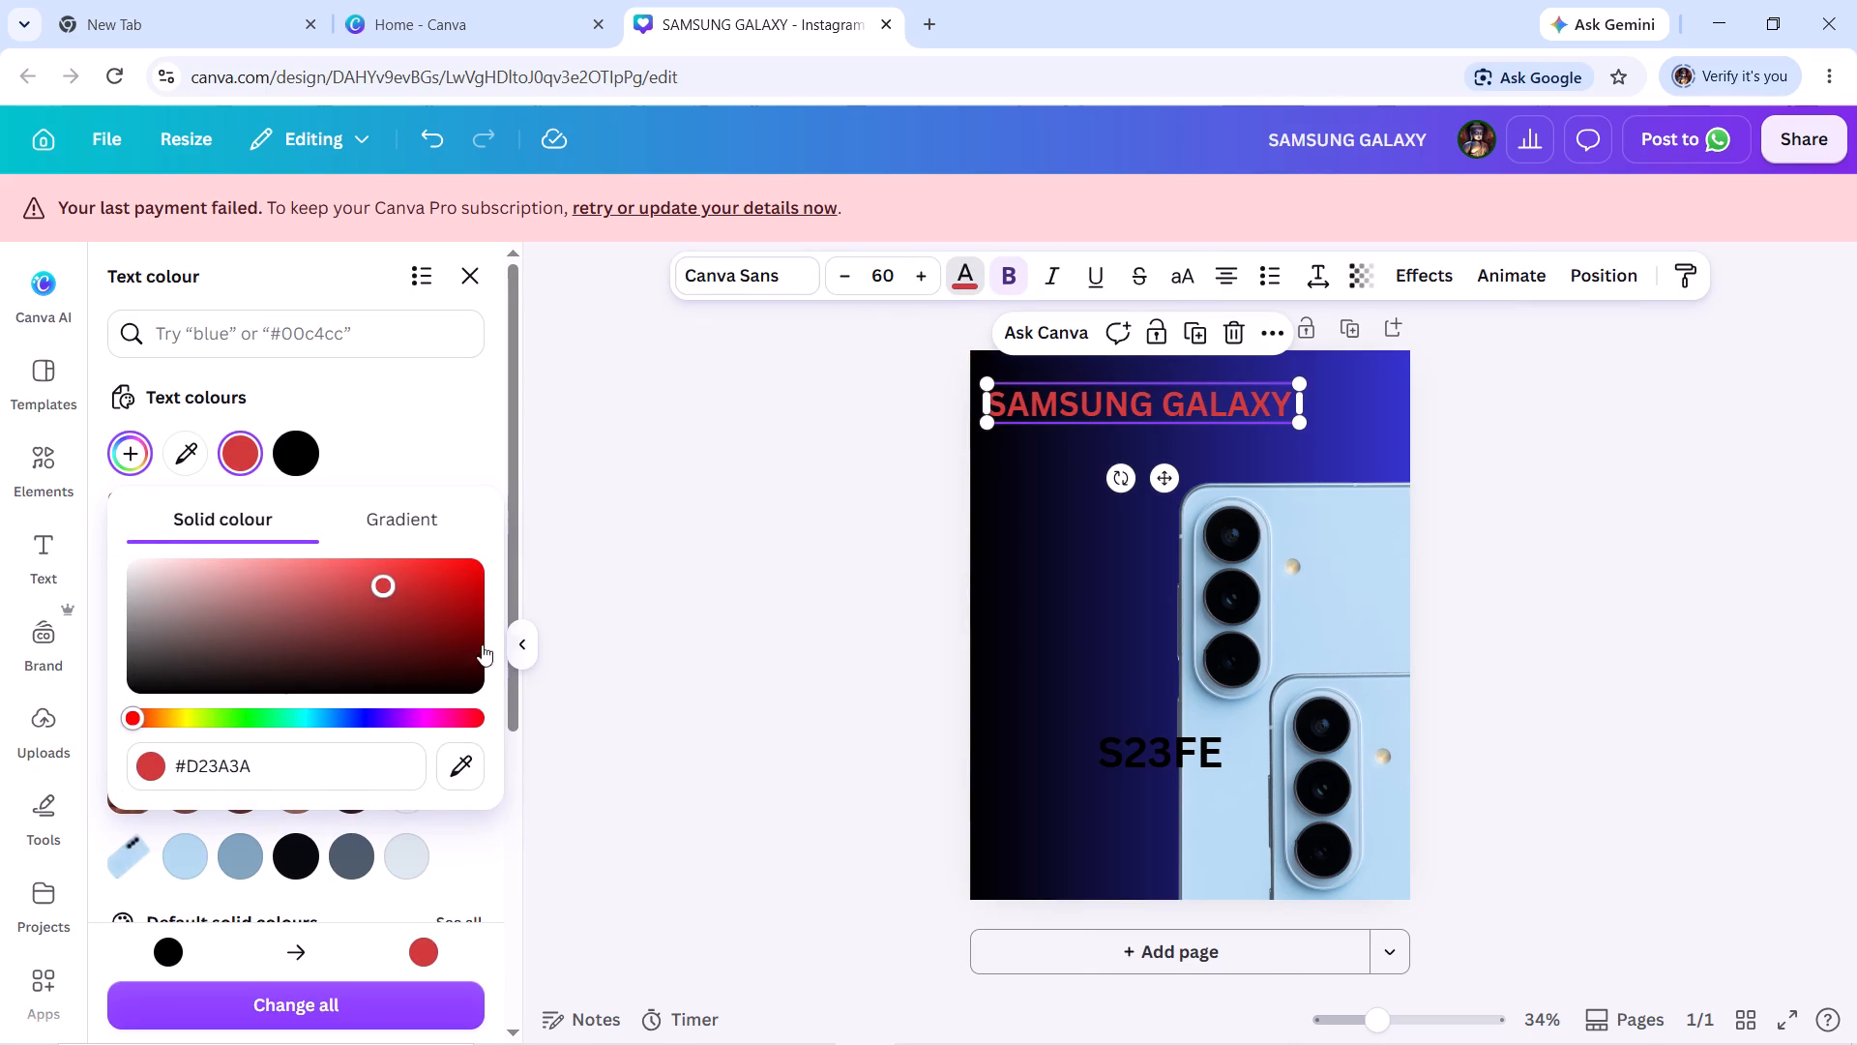
{"action": "left_click", "coordinate": [860, 491]}
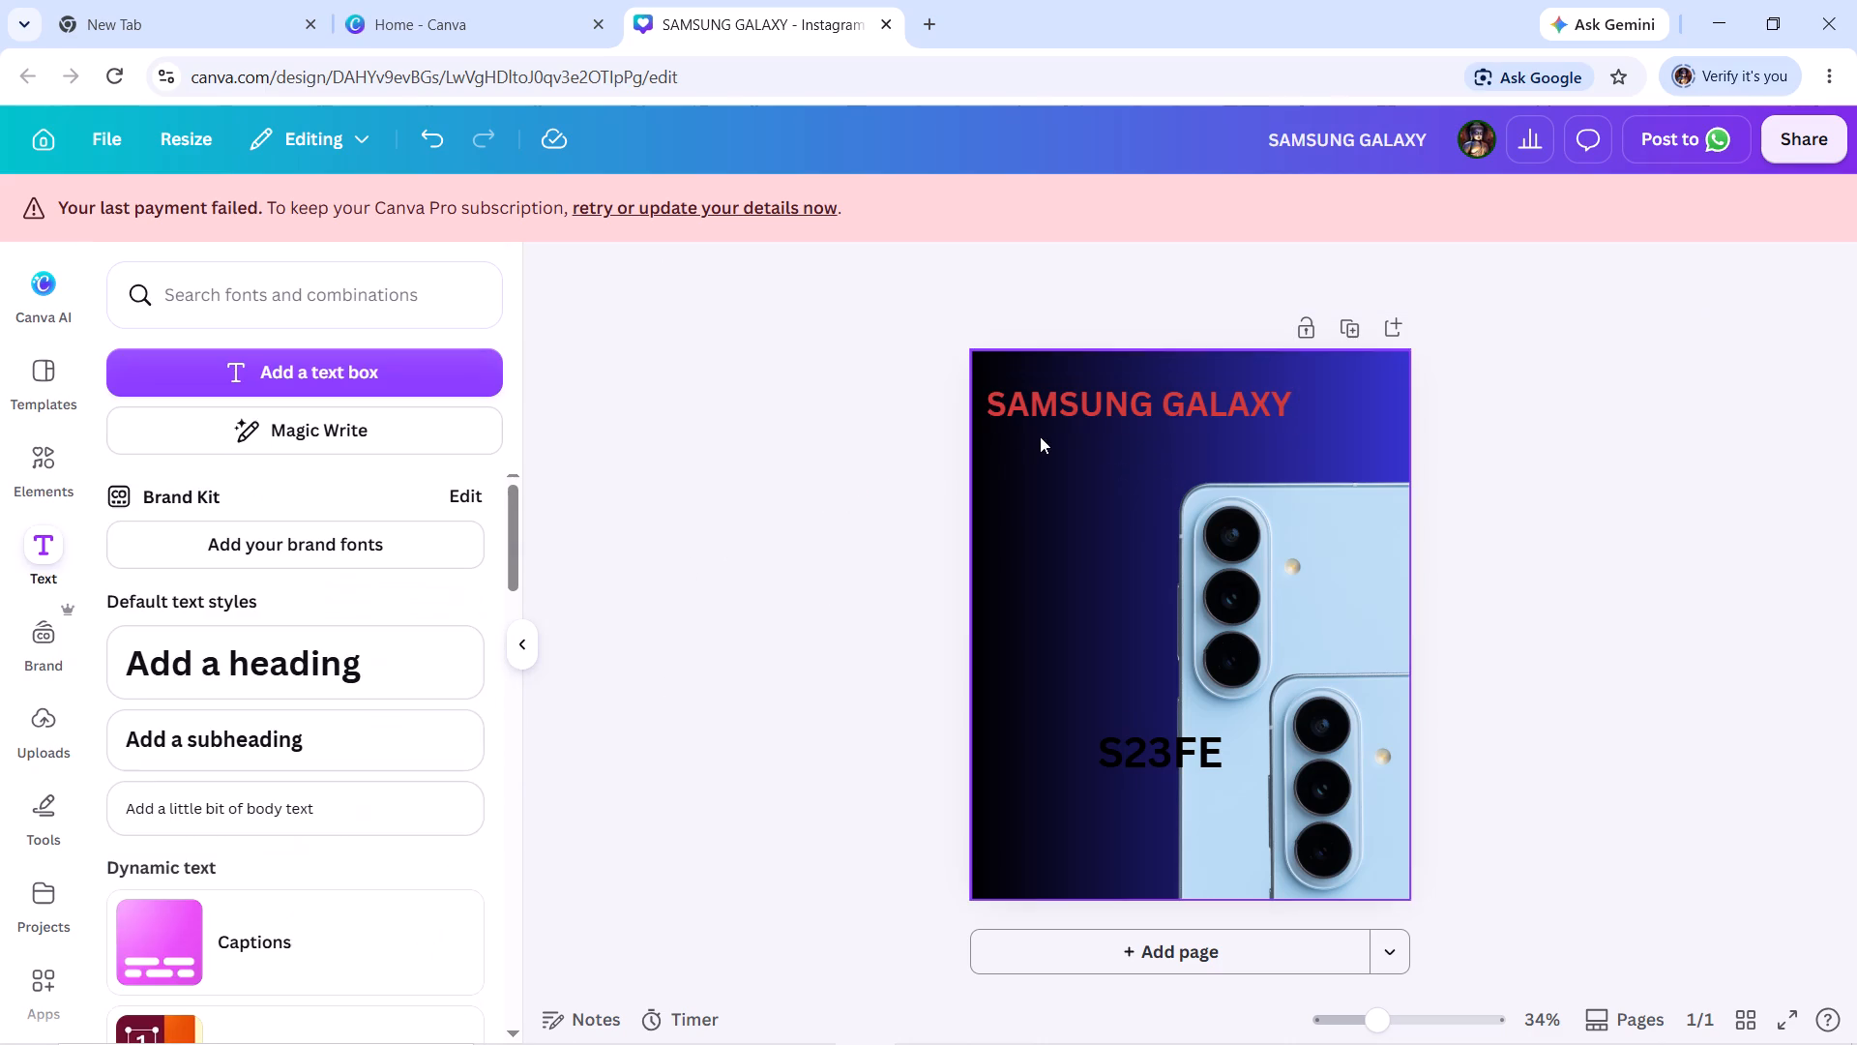
Change the SAMSUNG GALAXY heading's font to Horizon.
{"action": "left_click", "coordinate": [1042, 456]}
{"action": "left_click", "coordinate": [1064, 414]}
{"action": "left_click", "coordinate": [739, 284]}
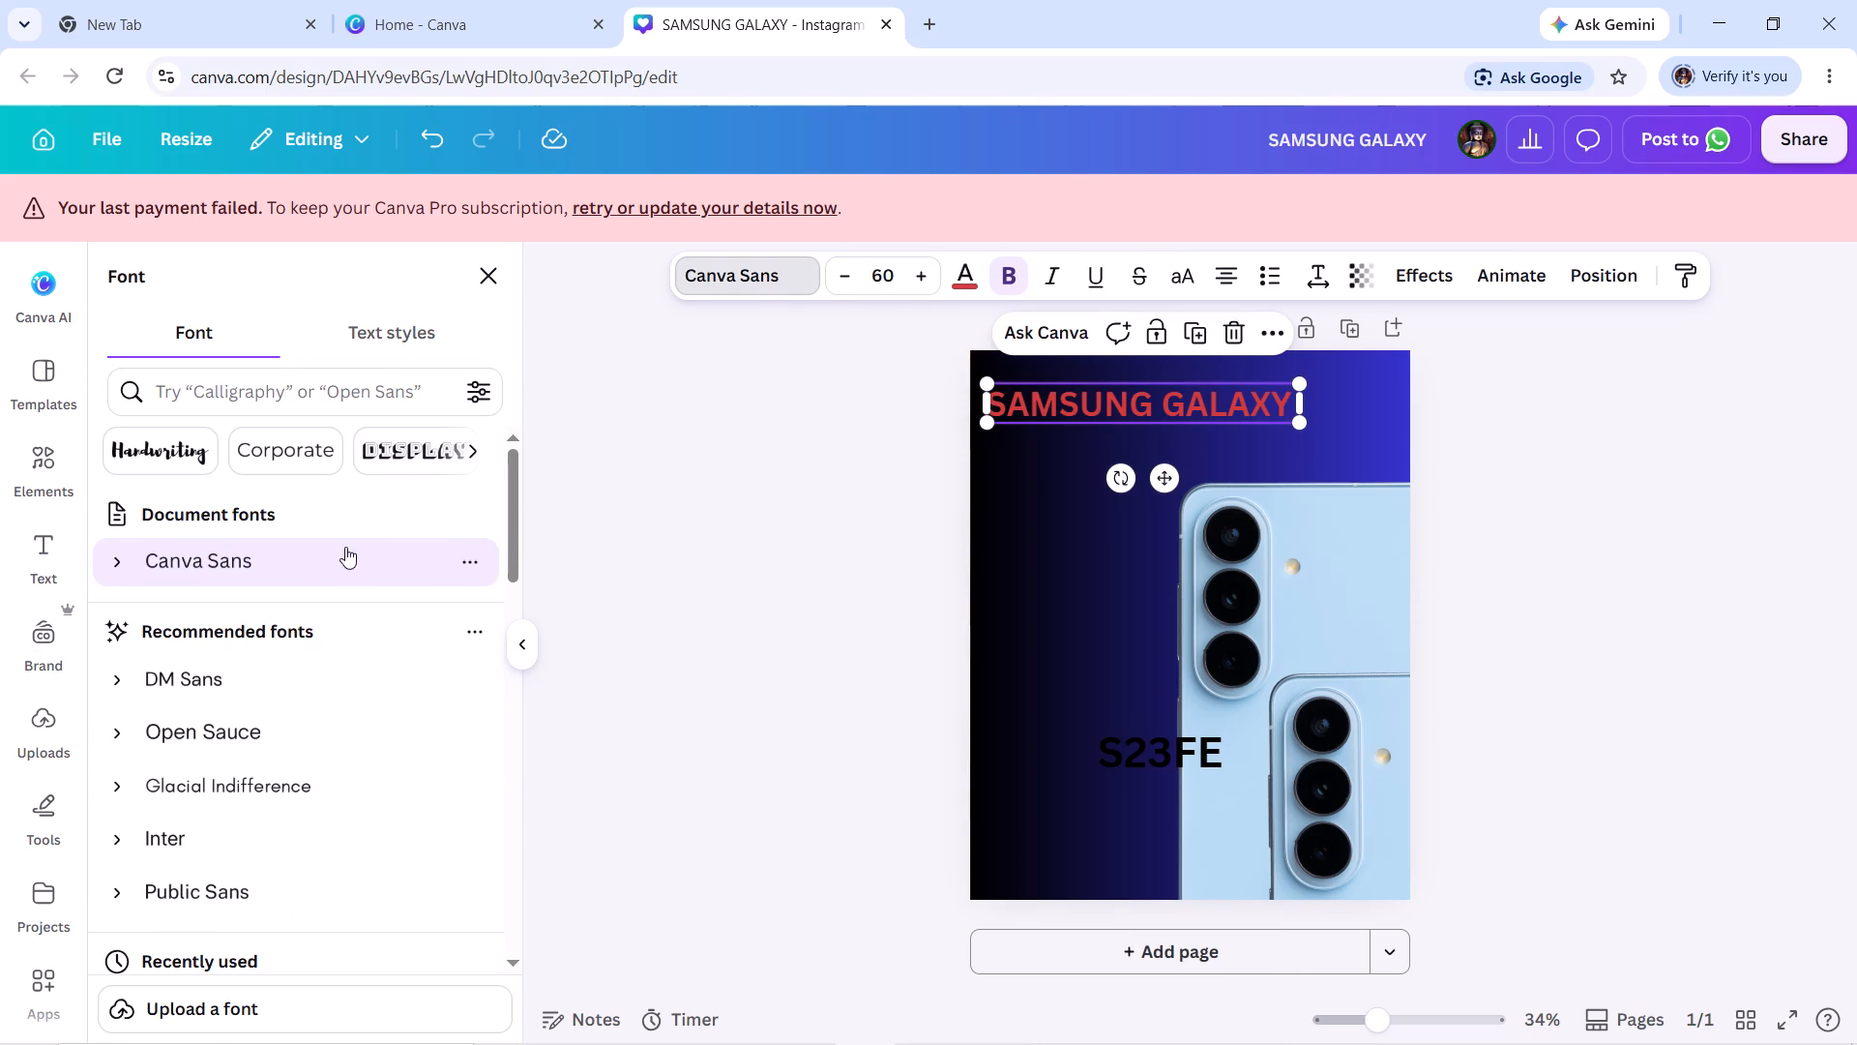
{"action": "scroll", "coordinate": [209, 535], "scroll_direction": "down", "scroll_amount": 3}
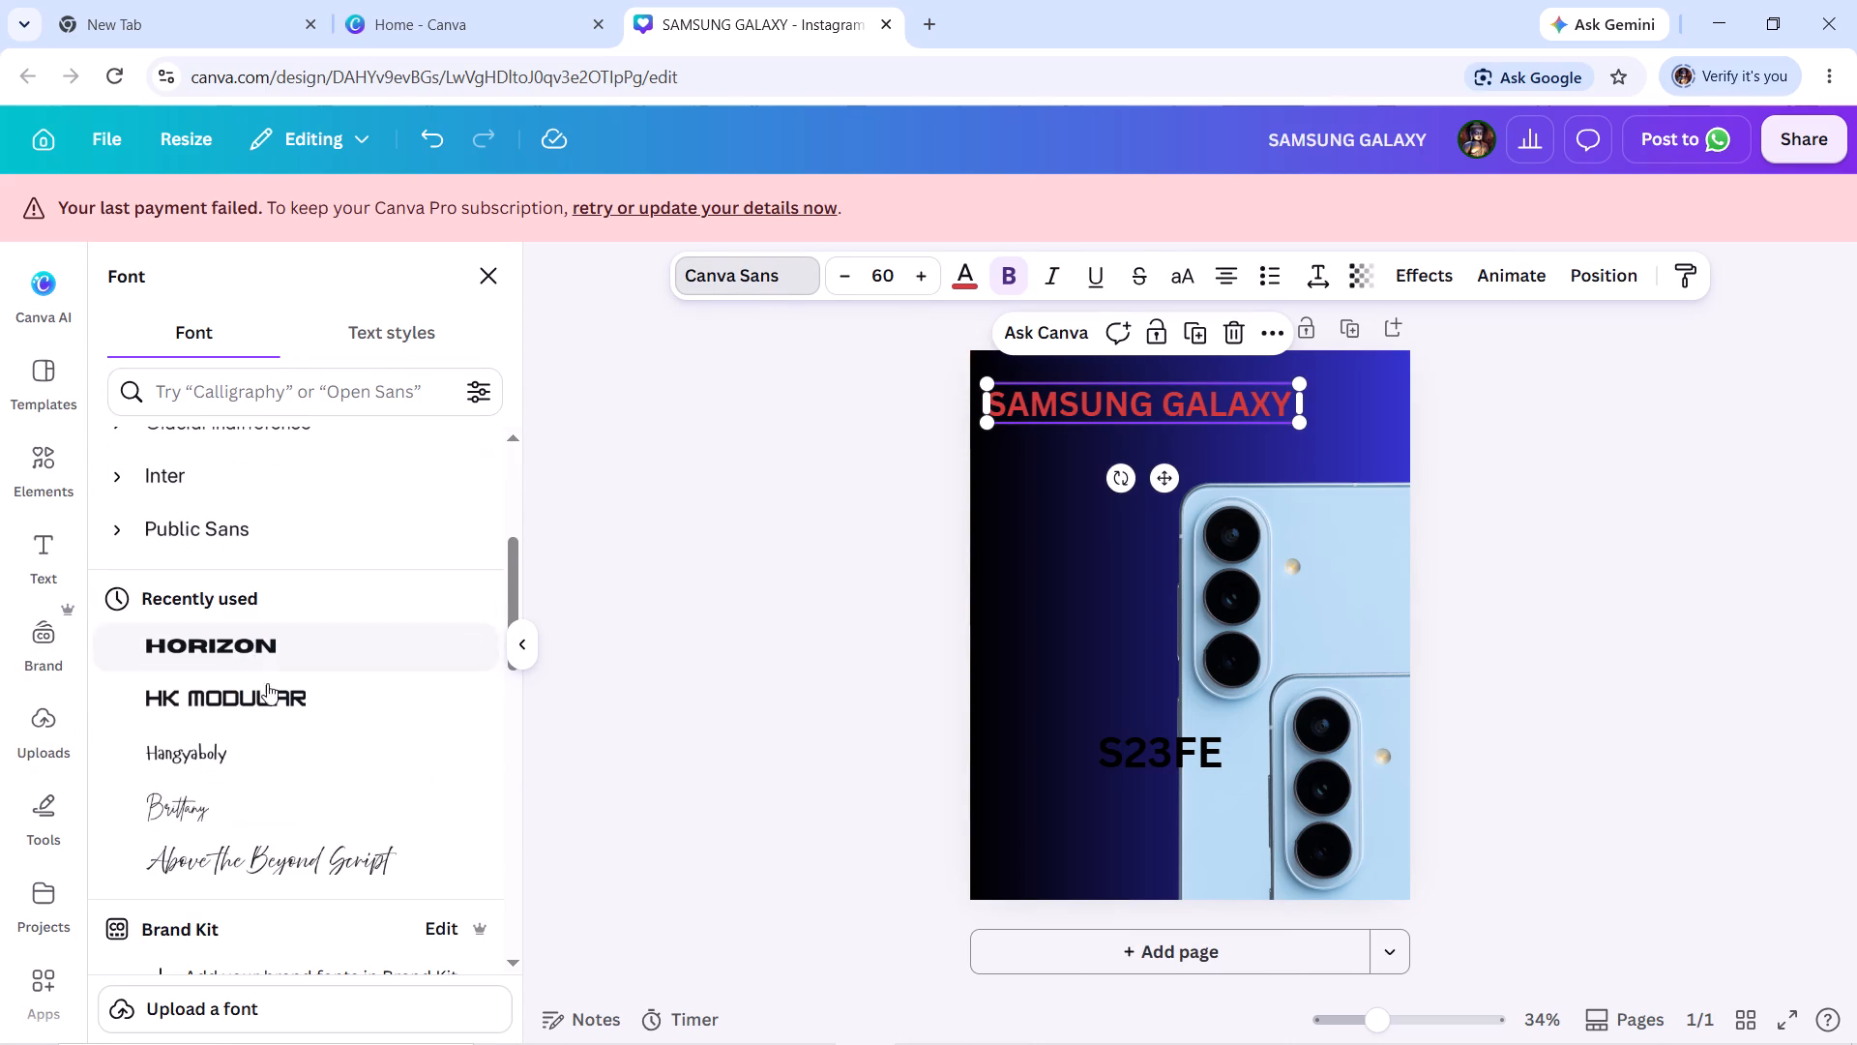
{"action": "left_click", "coordinate": [259, 654]}
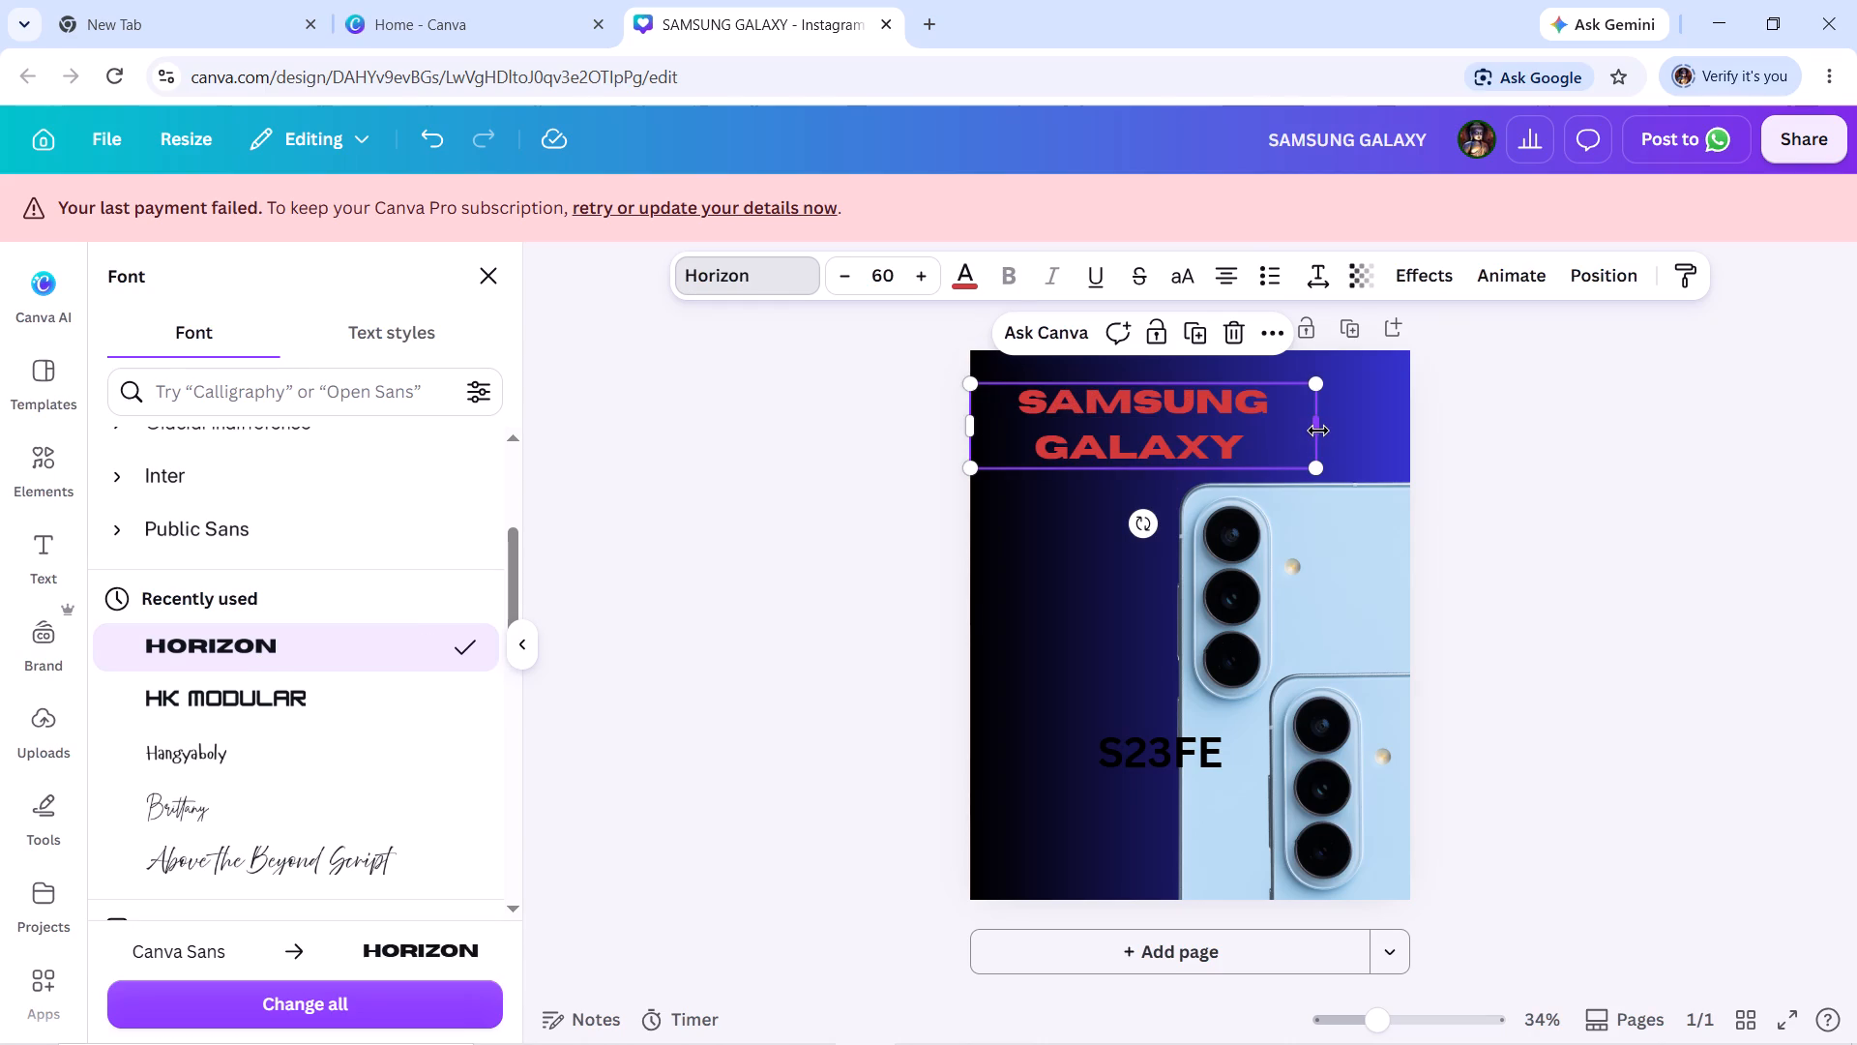
Widen the SAMSUNG GALAXY text box to a single line, scale it to font size 46.5 and place it within the page.
{"action": "left_click_drag", "start_coordinate": [1318, 431], "coordinate": [1499, 419]}
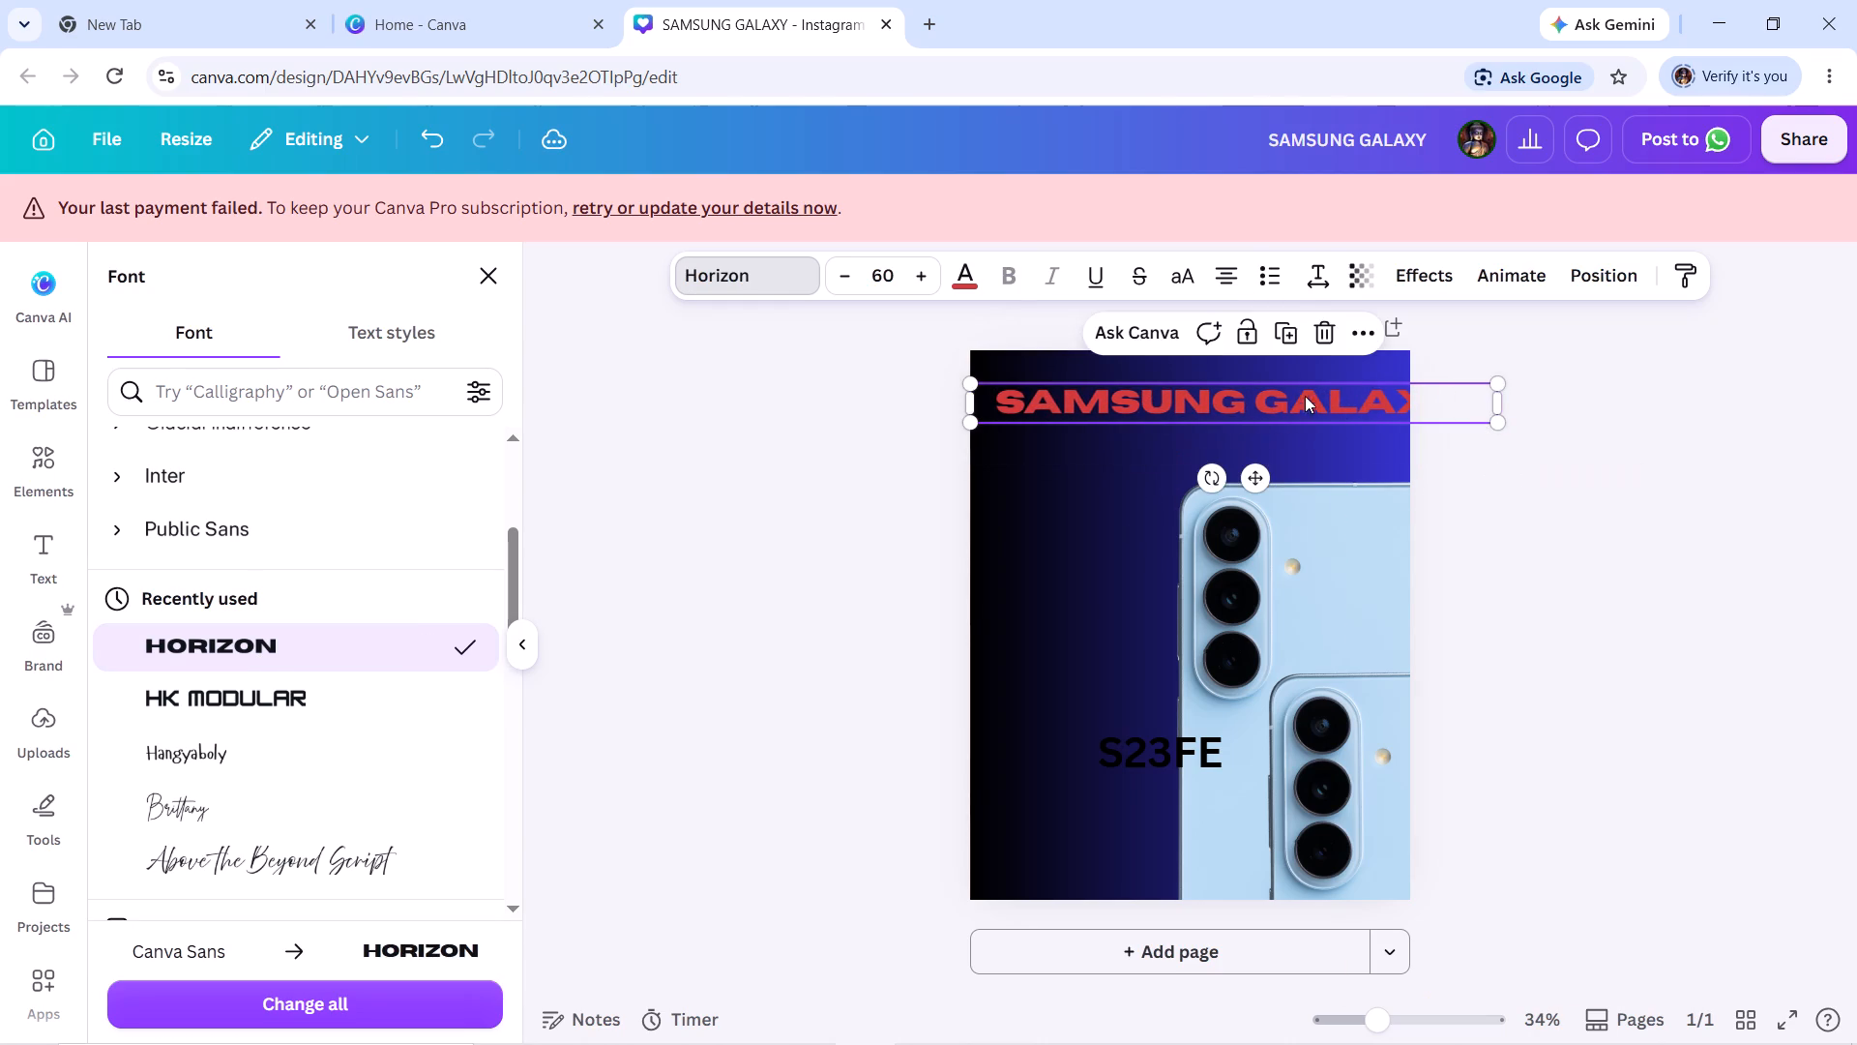
{"action": "left_click_drag", "start_coordinate": [1297, 396], "coordinate": [1256, 403]}
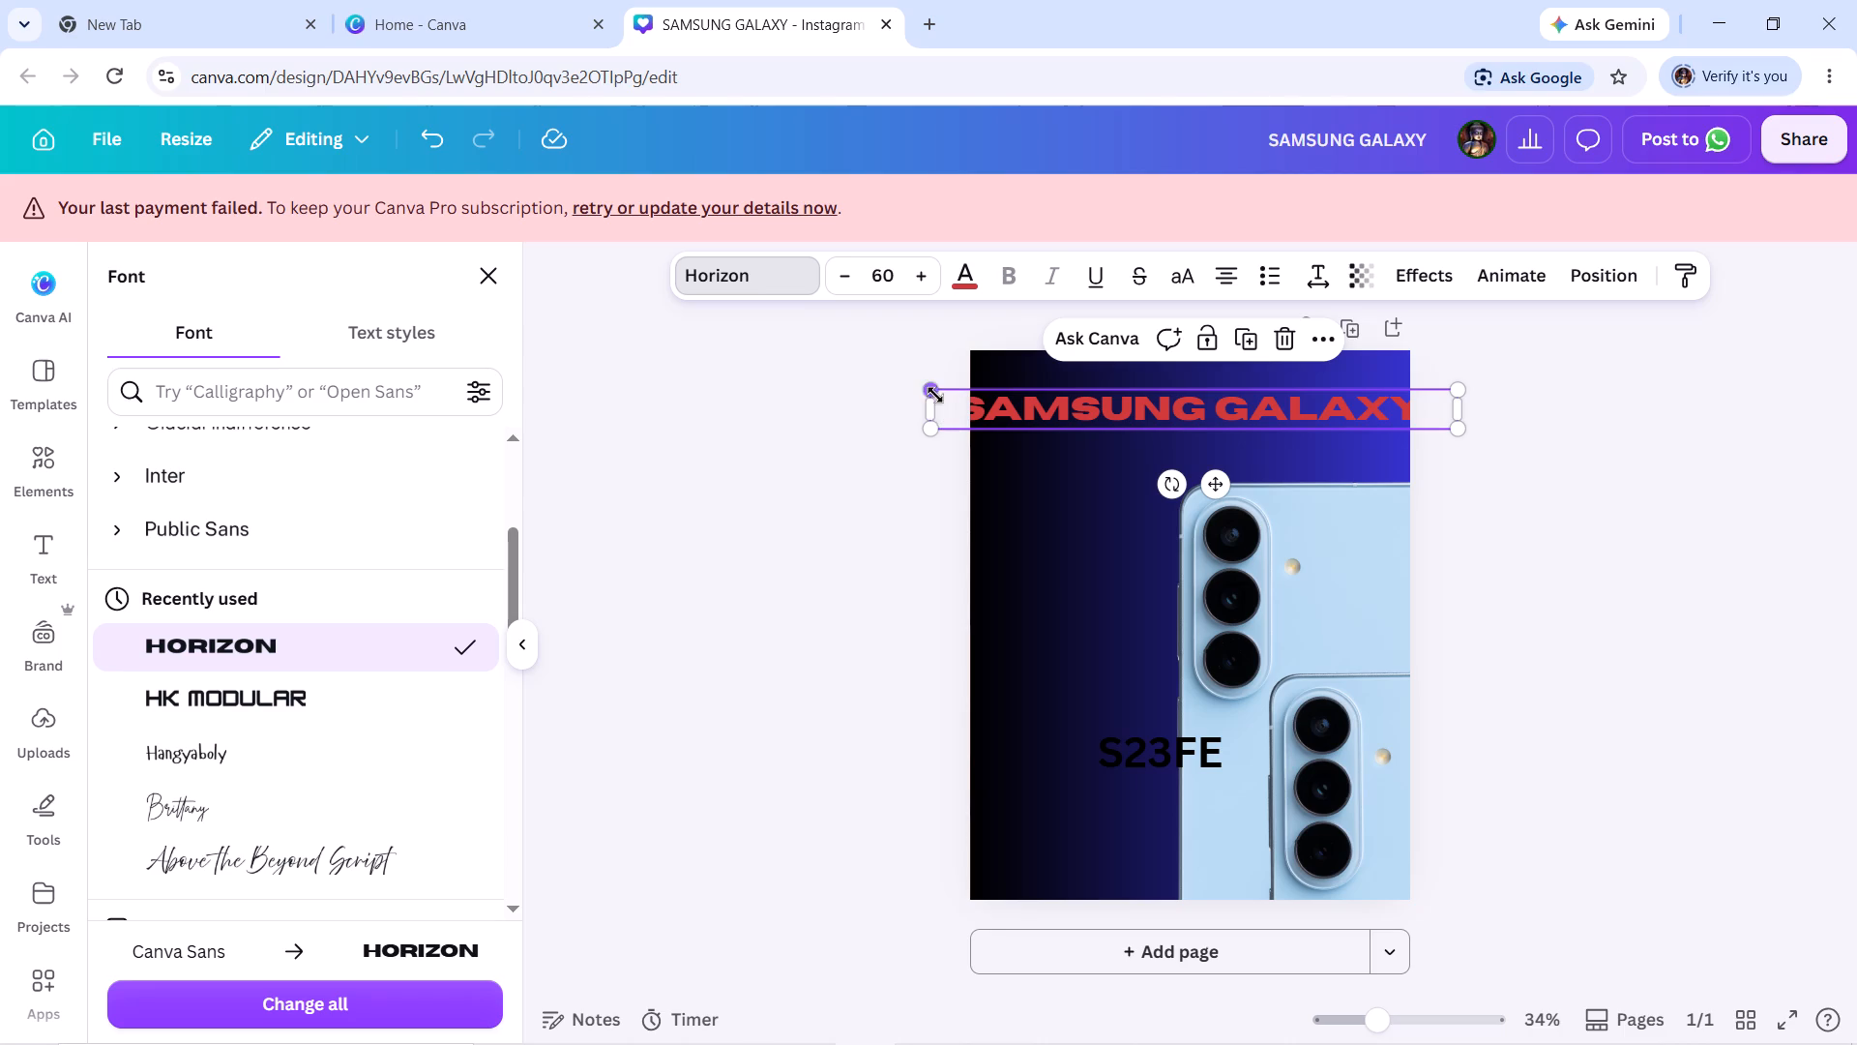
{"action": "left_click_drag", "start_coordinate": [933, 391], "coordinate": [952, 399]}
{"action": "left_click_drag", "start_coordinate": [952, 399], "coordinate": [1053, 383]}
{"action": "left_click_drag", "start_coordinate": [1243, 403], "coordinate": [1200, 406]}
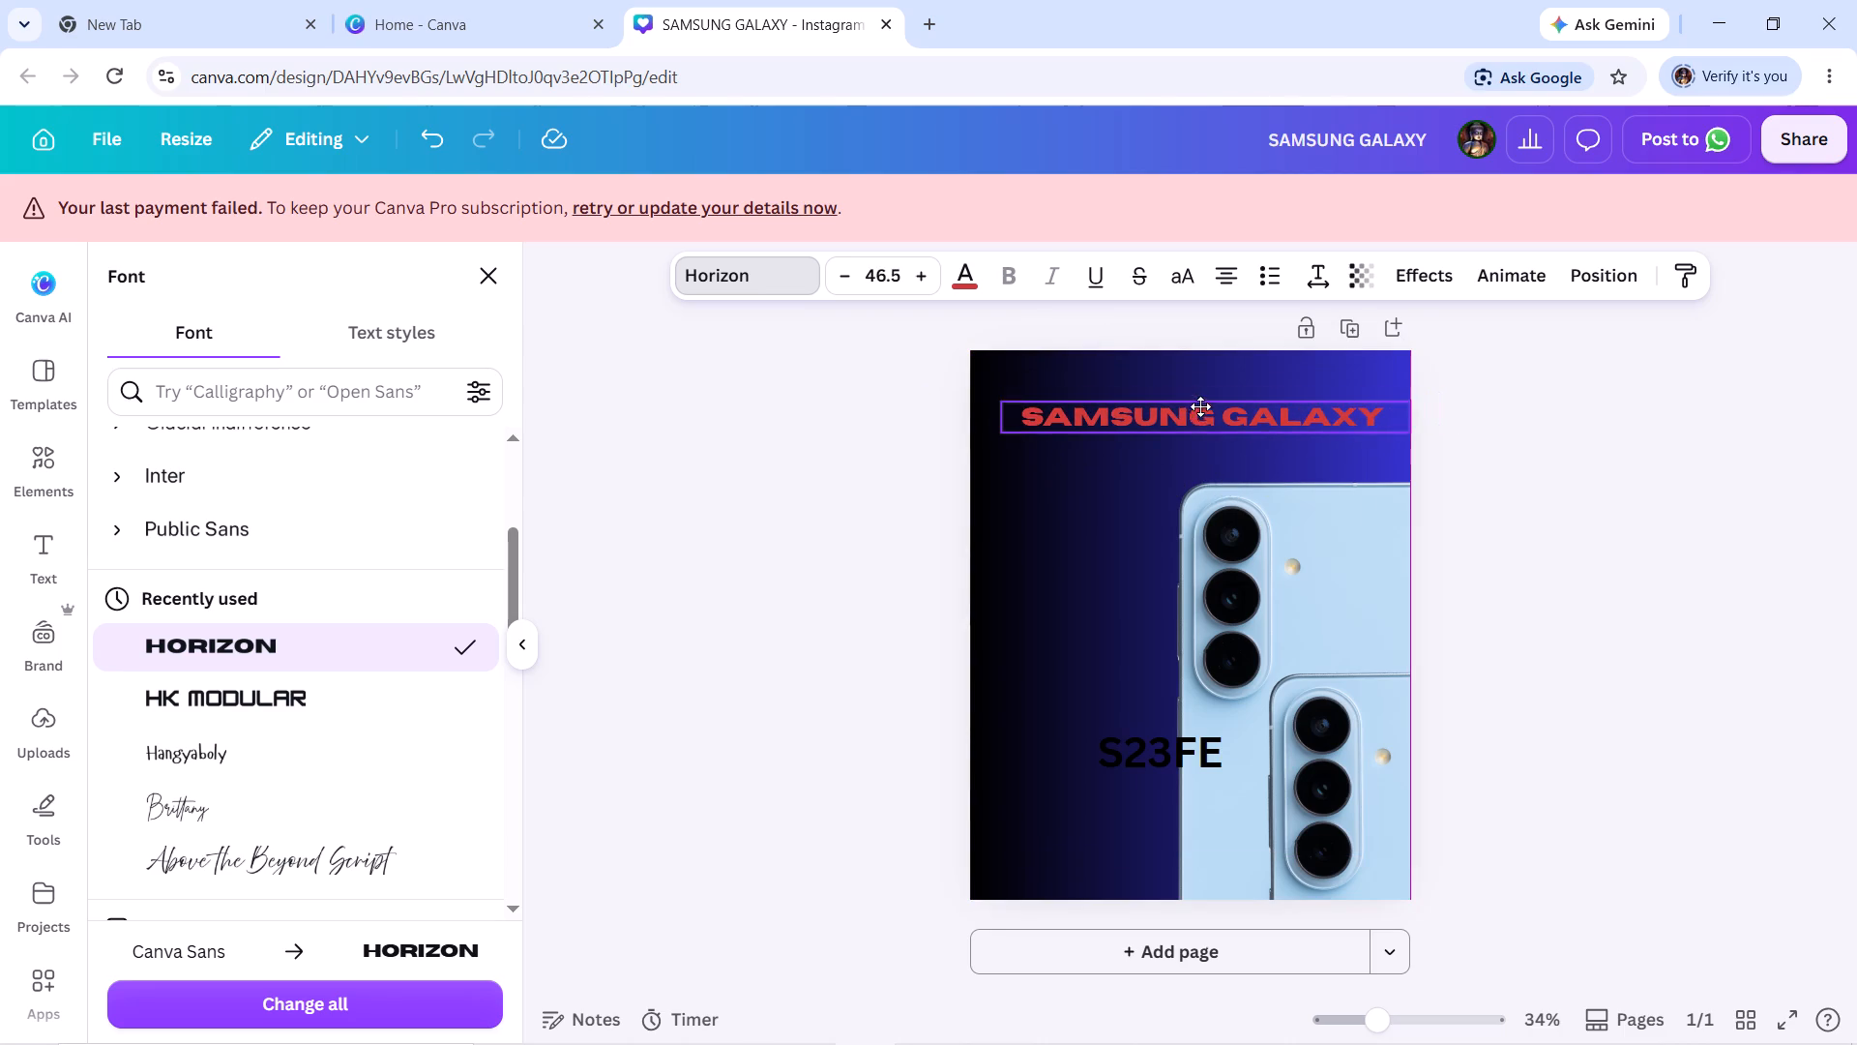
{"action": "left_click_drag", "start_coordinate": [1200, 406], "coordinate": [1193, 413]}
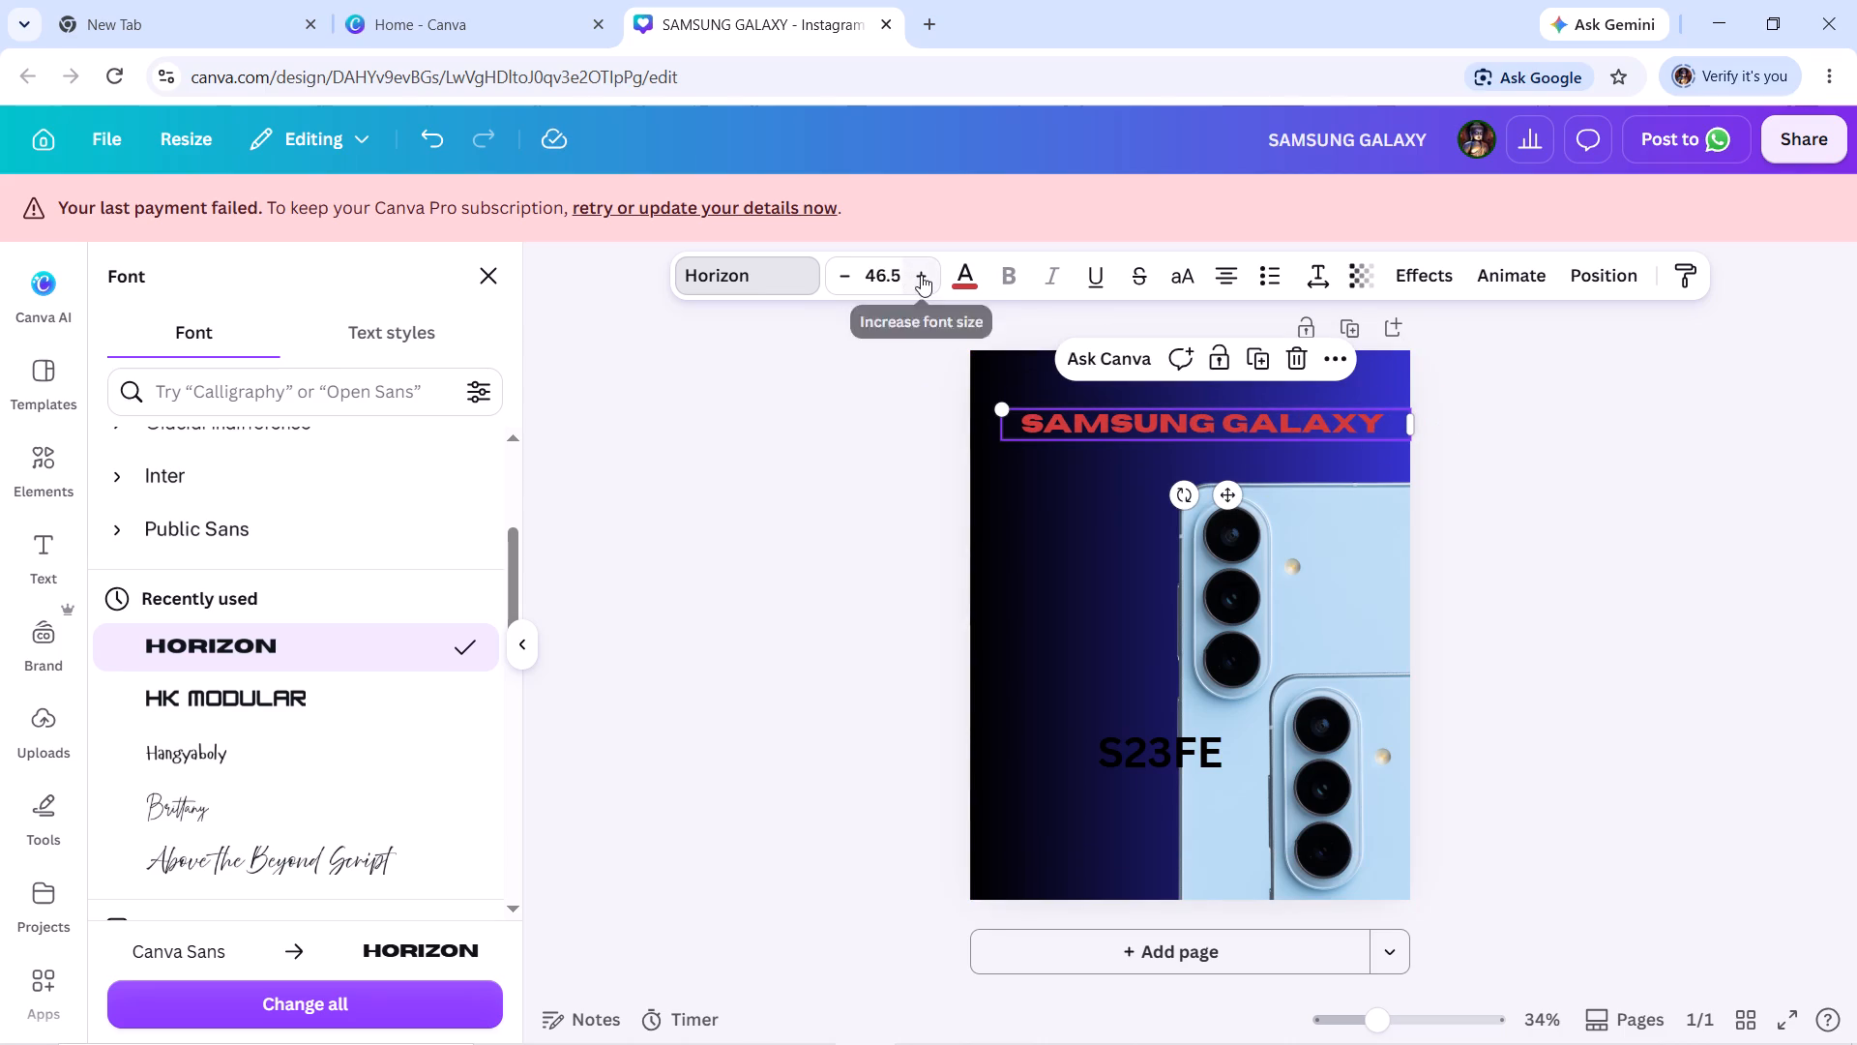
Increase the SAMSUNG GALAXY heading's font size to 53.5, keep it on one line and centre it near the page's top.
{"action": "triple_click", "coordinate": [921, 275]}
{"action": "triple_click", "coordinate": [921, 276]}
{"action": "left_click", "coordinate": [921, 276]}
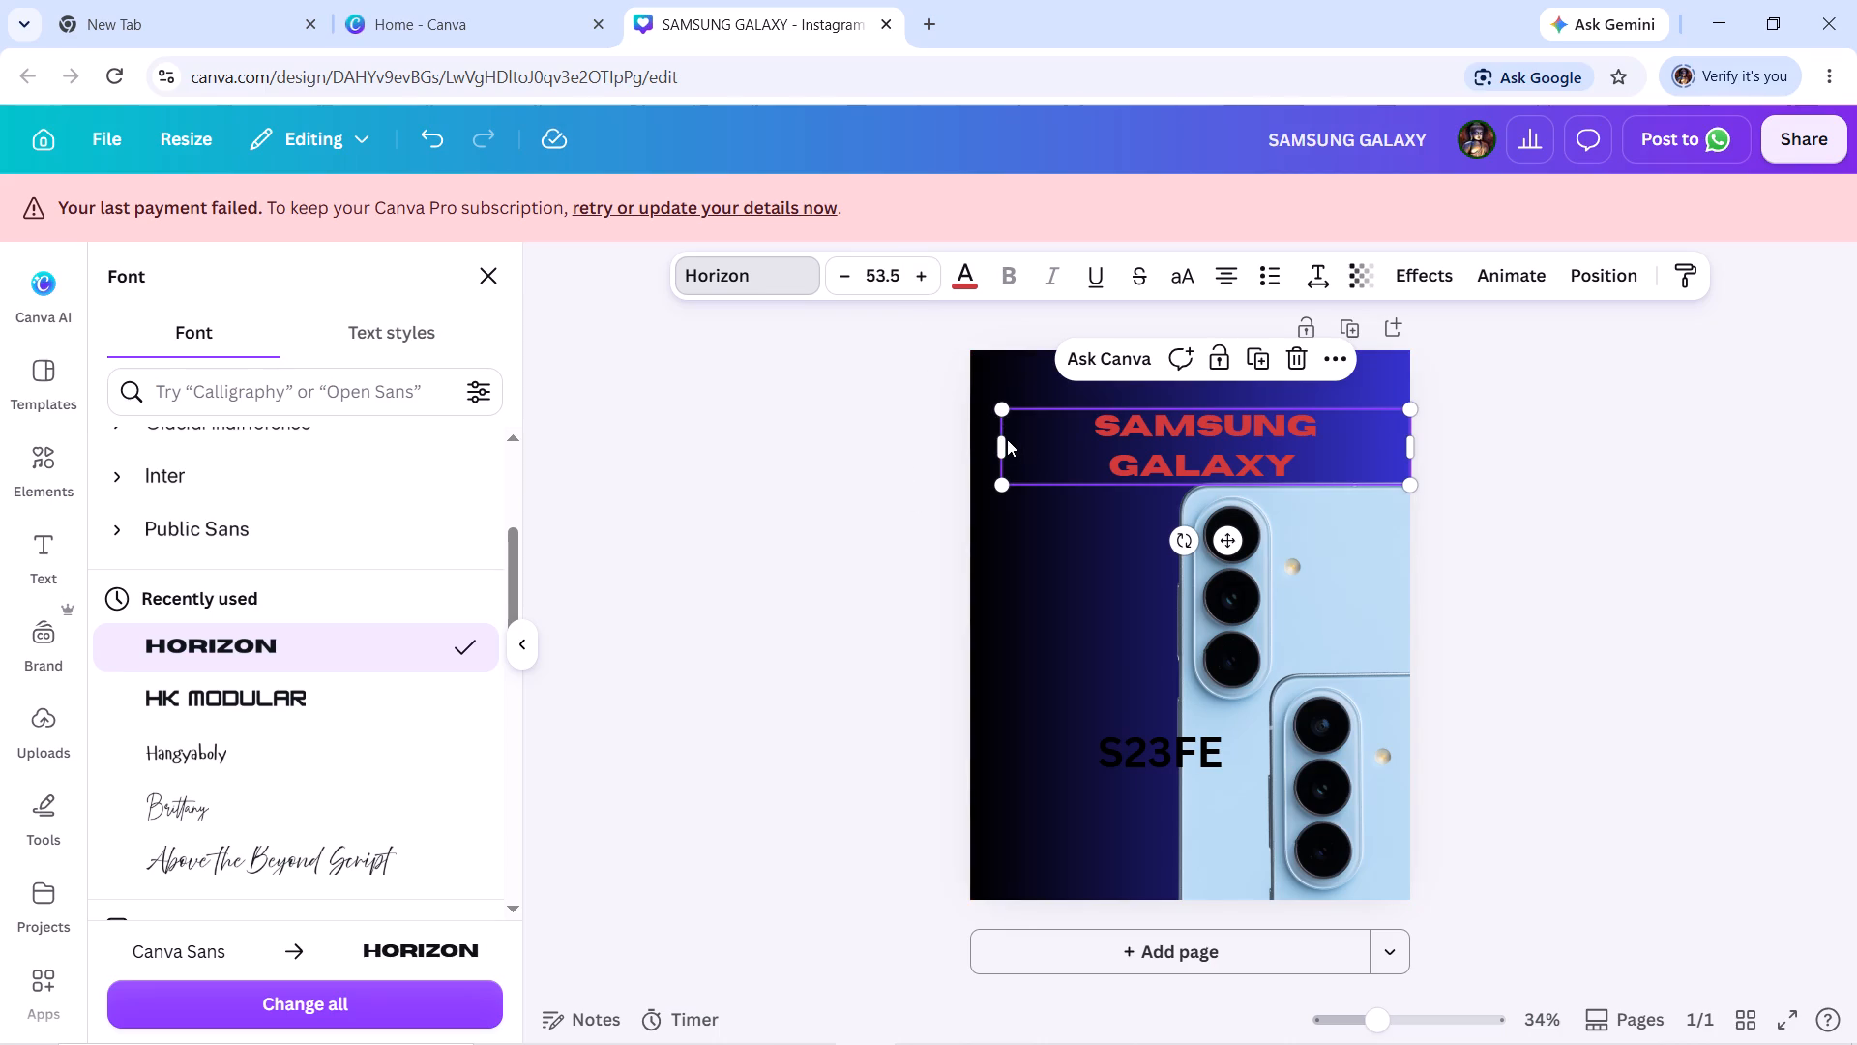
{"action": "left_click_drag", "start_coordinate": [1001, 447], "coordinate": [985, 447]}
{"action": "left_click_drag", "start_coordinate": [1154, 424], "coordinate": [1150, 411]}
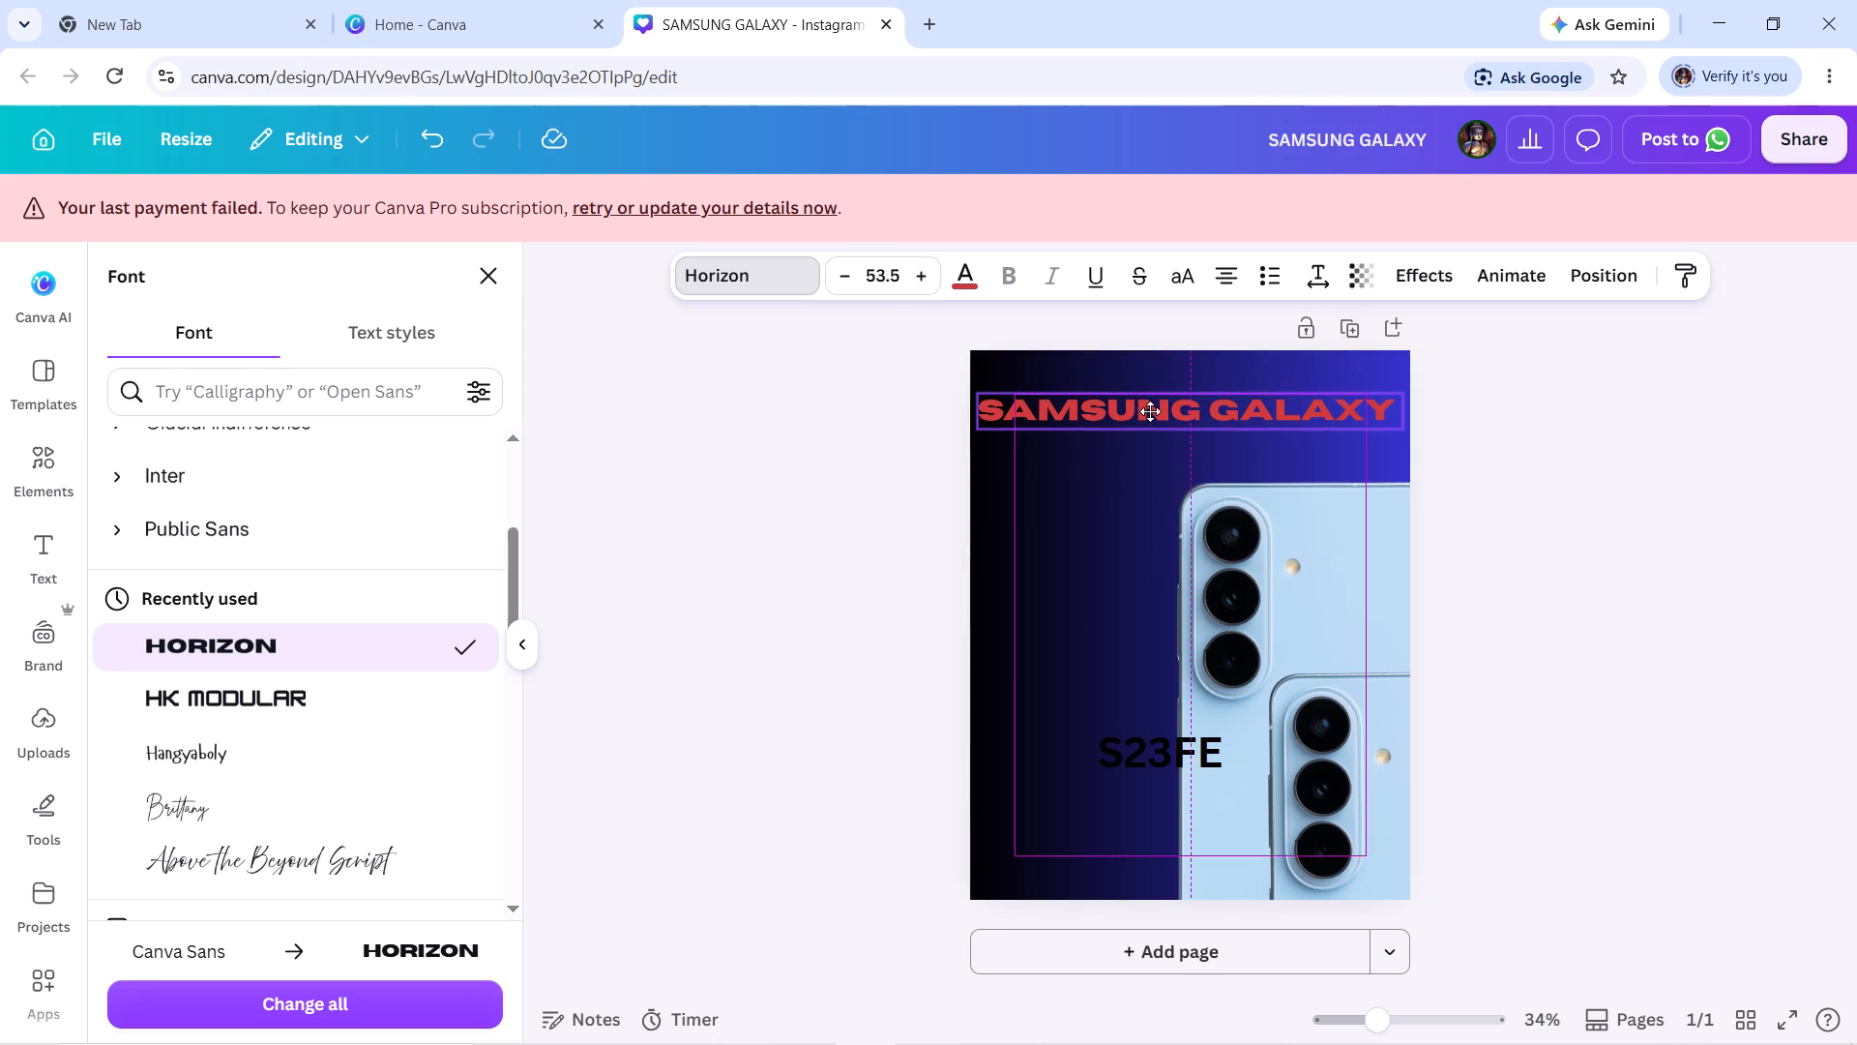
{"action": "left_click_drag", "start_coordinate": [1150, 411], "coordinate": [1150, 404]}
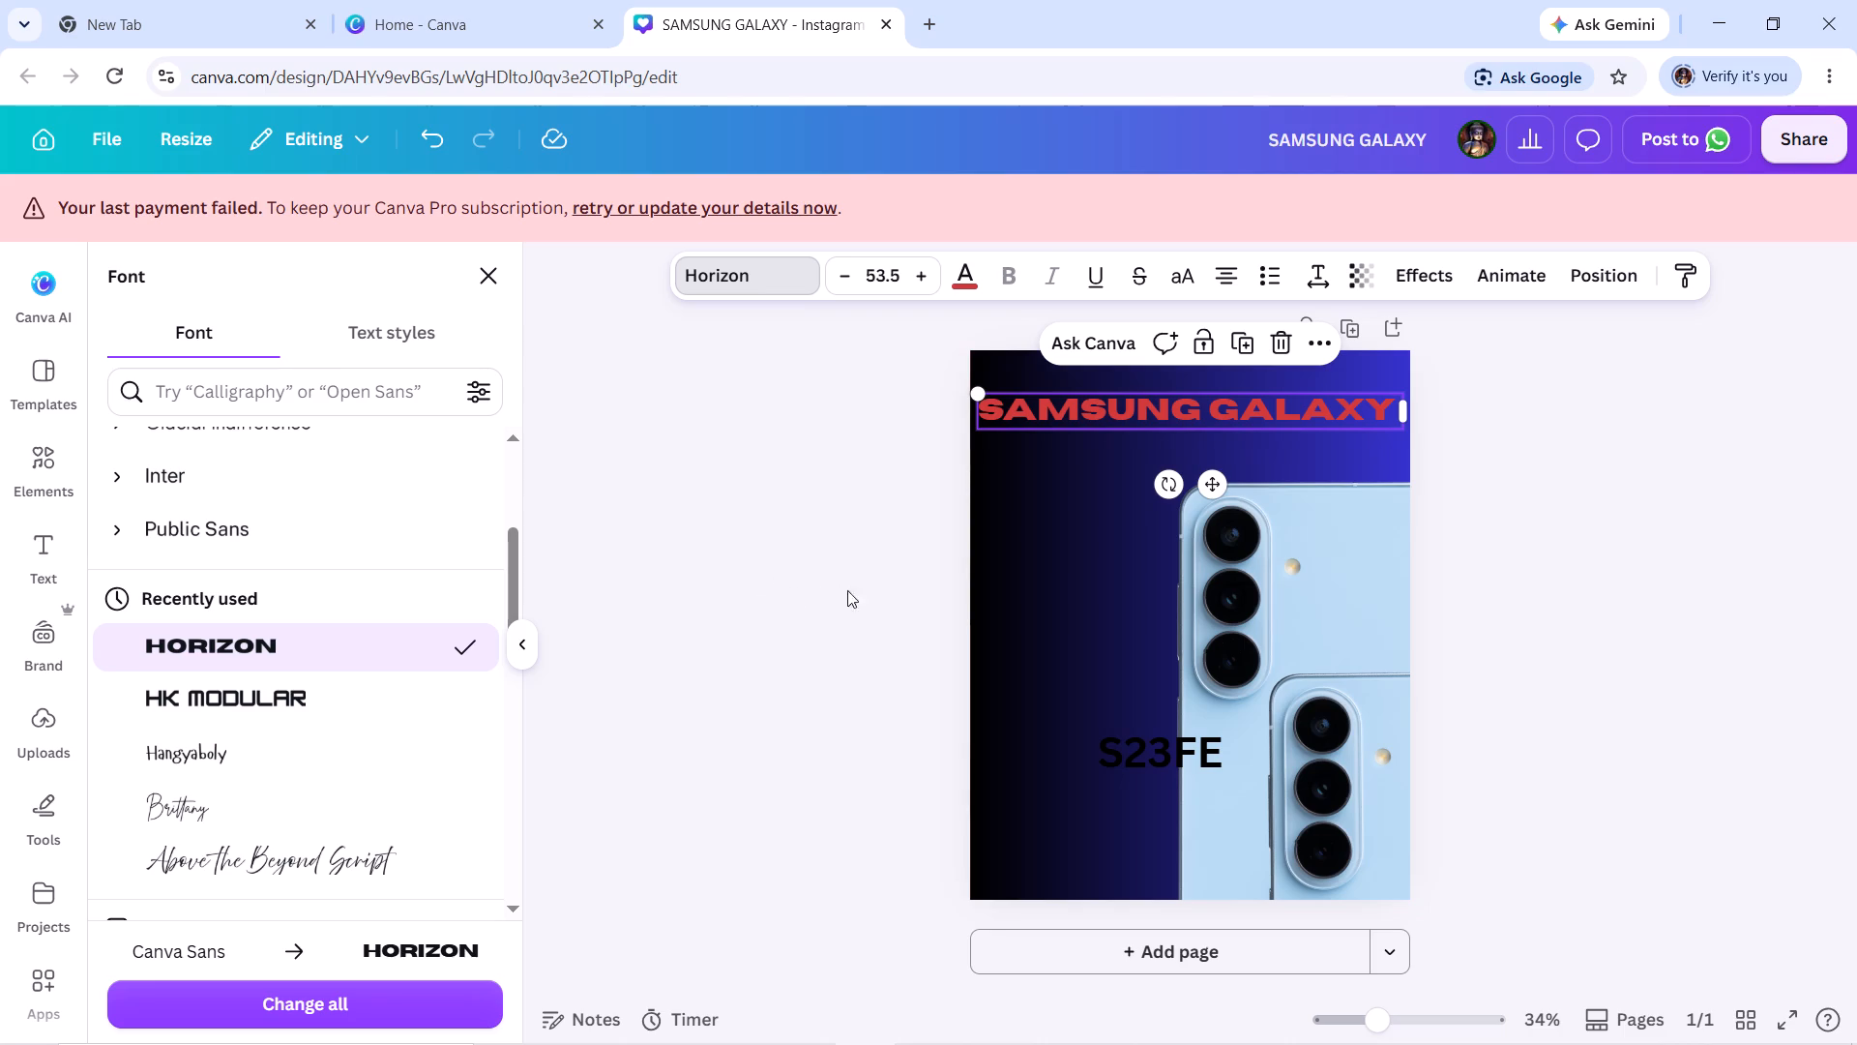
Change the SAMSUNG GALAXY heading's font to Gagalin.
{"action": "scroll", "coordinate": [339, 833], "scroll_direction": "down", "scroll_amount": 1}
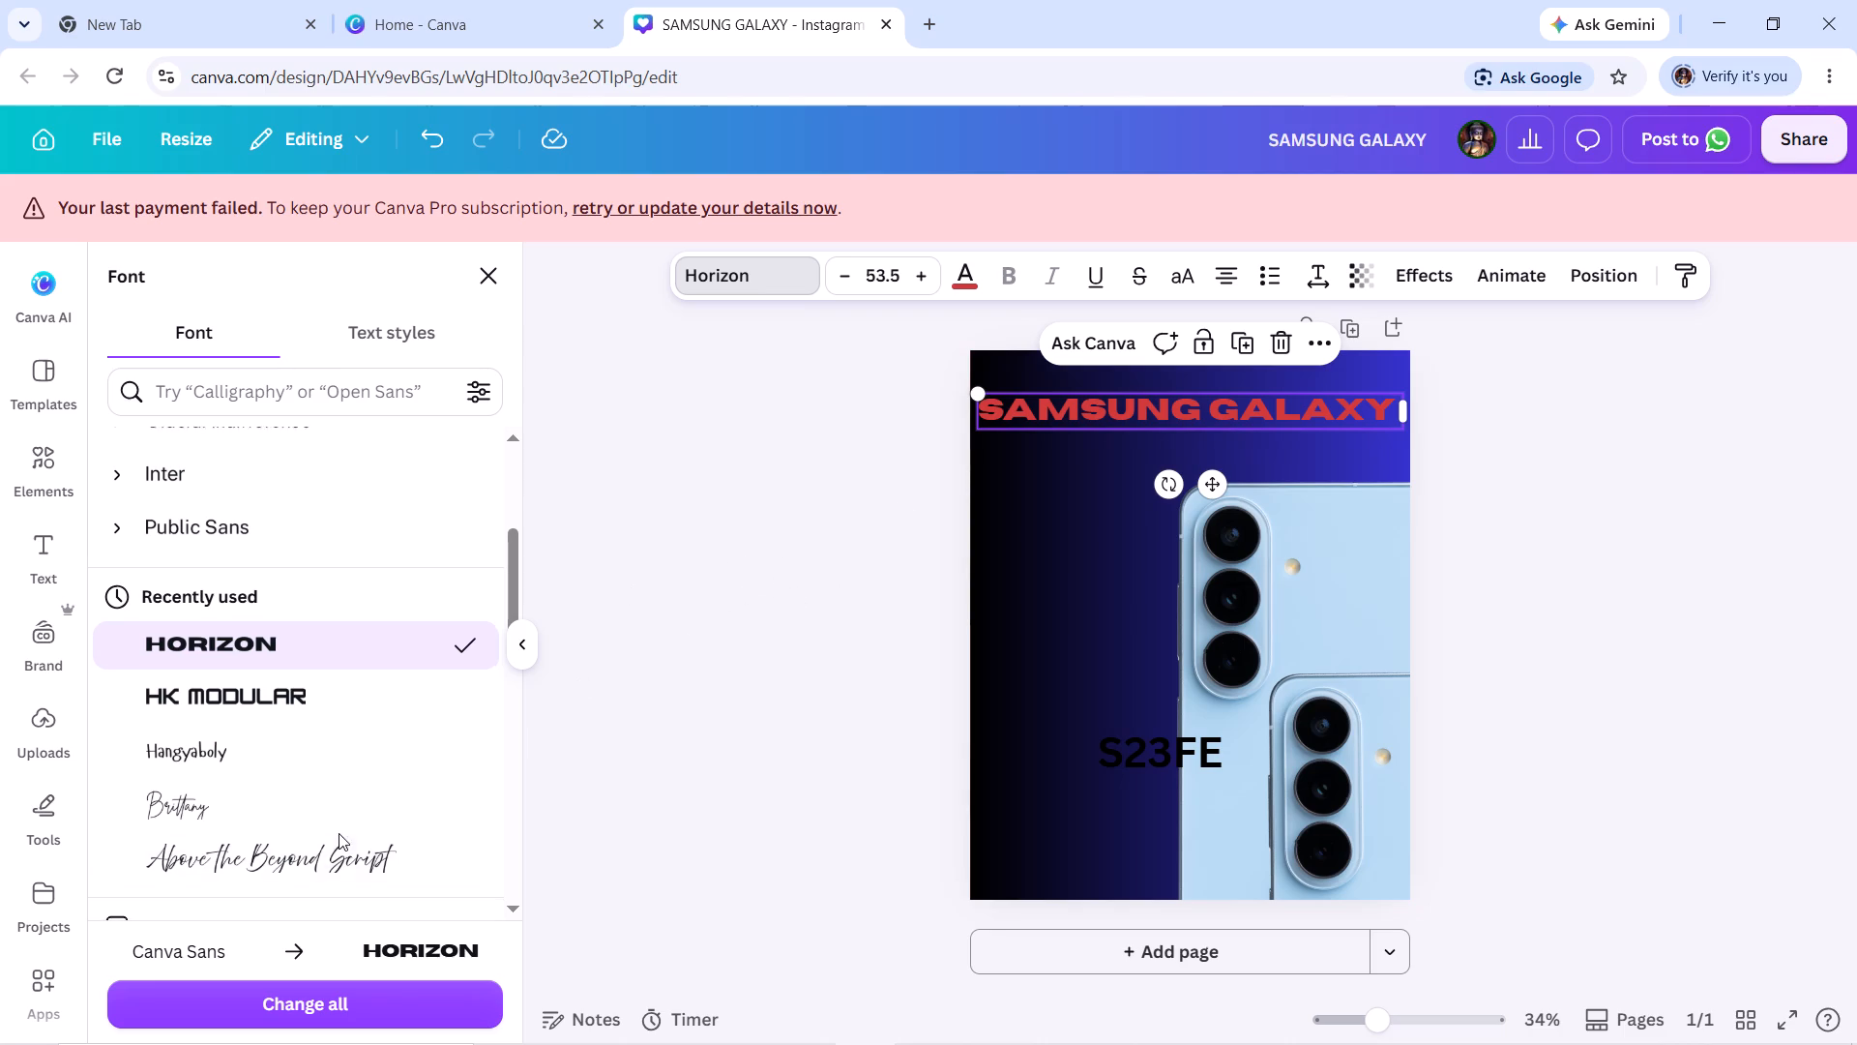
{"action": "scroll", "coordinate": [339, 833], "scroll_direction": "down", "scroll_amount": 2}
{"action": "scroll", "coordinate": [278, 771], "scroll_direction": "down", "scroll_amount": 7}
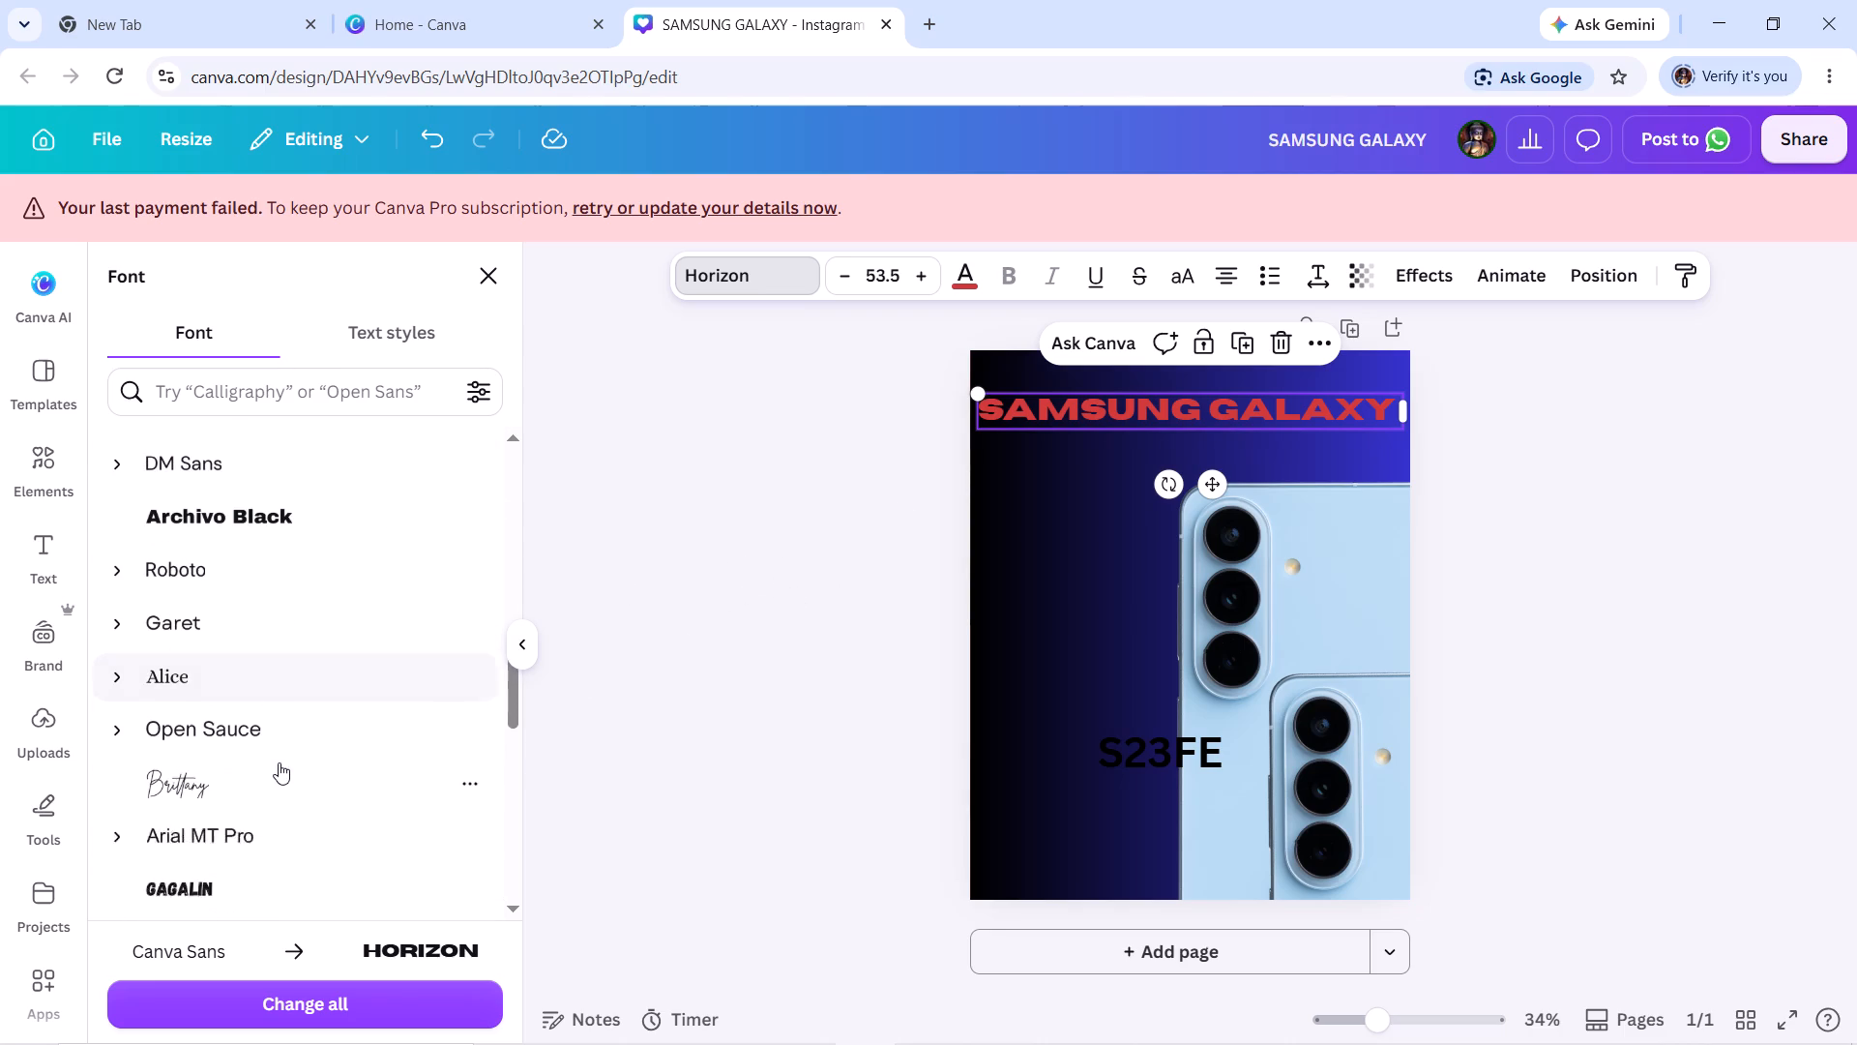
{"action": "scroll", "coordinate": [297, 747], "scroll_direction": "down", "scroll_amount": 3}
{"action": "scroll", "coordinate": [255, 723], "scroll_direction": "up", "scroll_amount": 1}
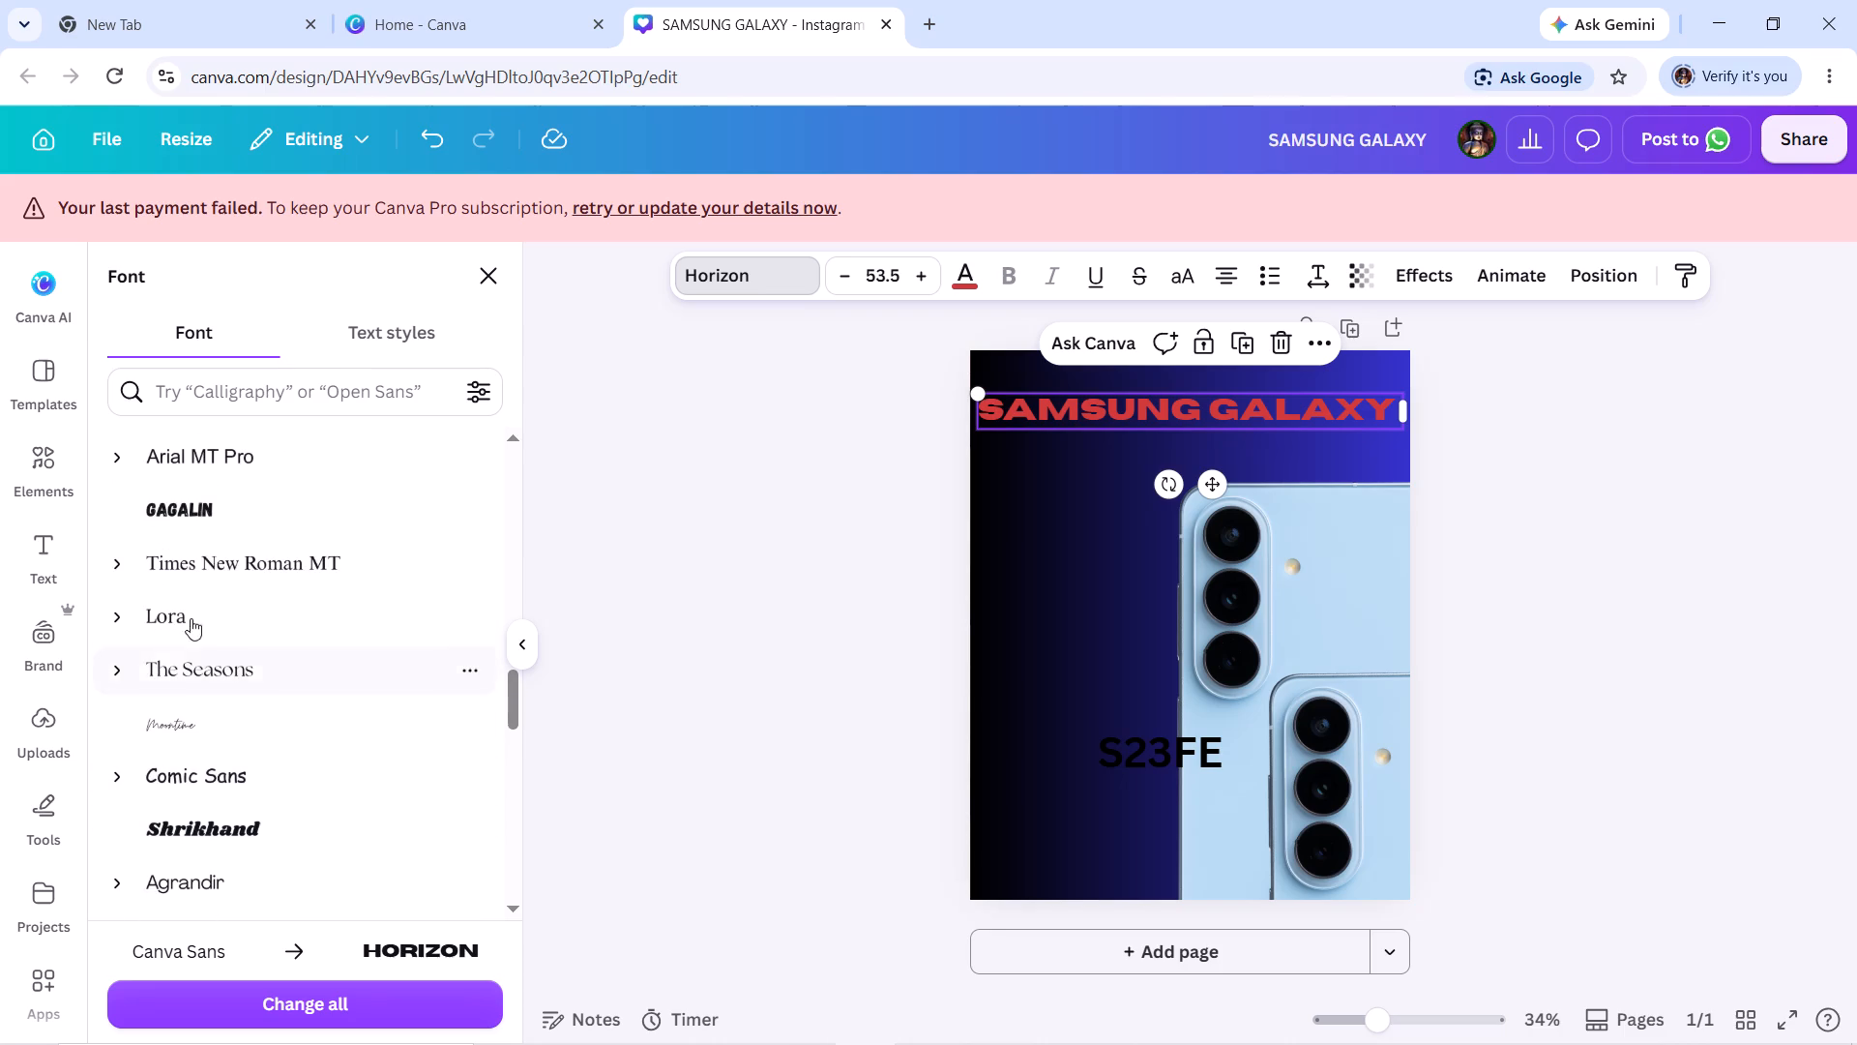
{"action": "left_click", "coordinate": [177, 510]}
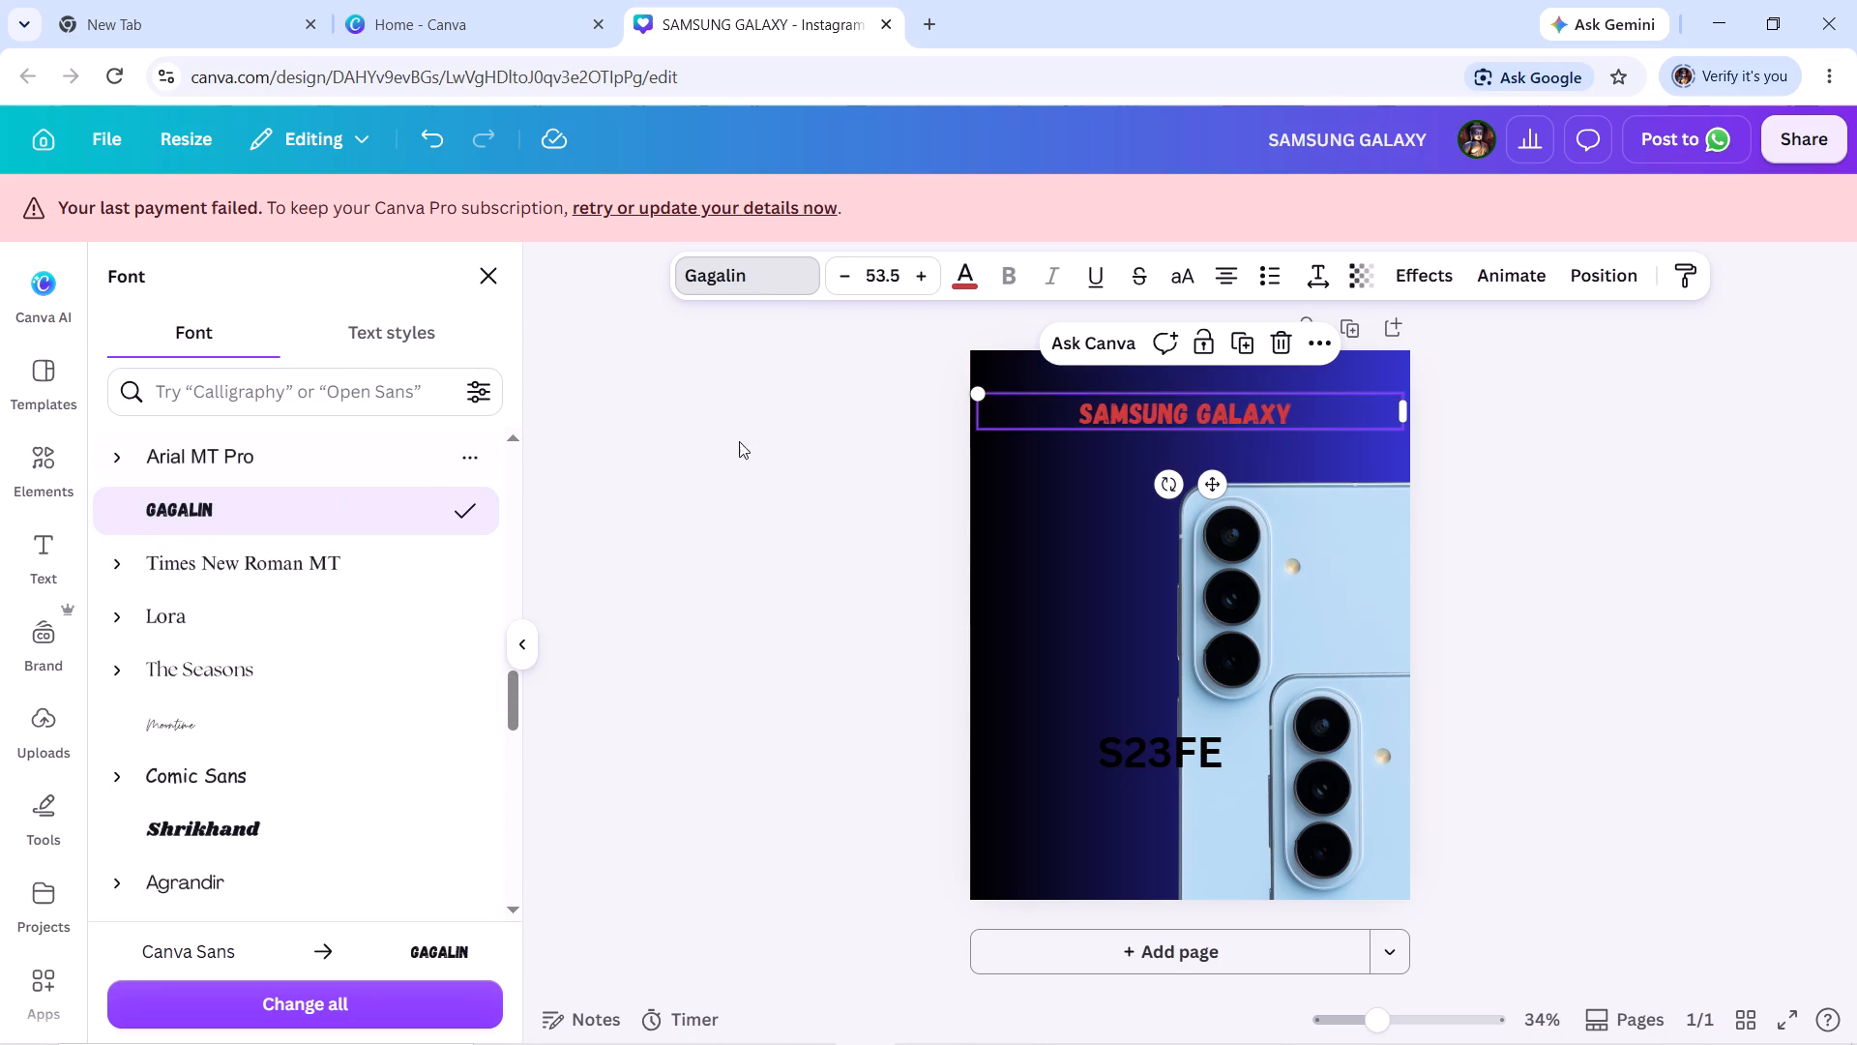
Scale the SAMSUNG GALAXY heading up to font size 95.4 and place it across the page's top edge.
{"action": "left_click_drag", "start_coordinate": [972, 391], "coordinate": [706, 294]}
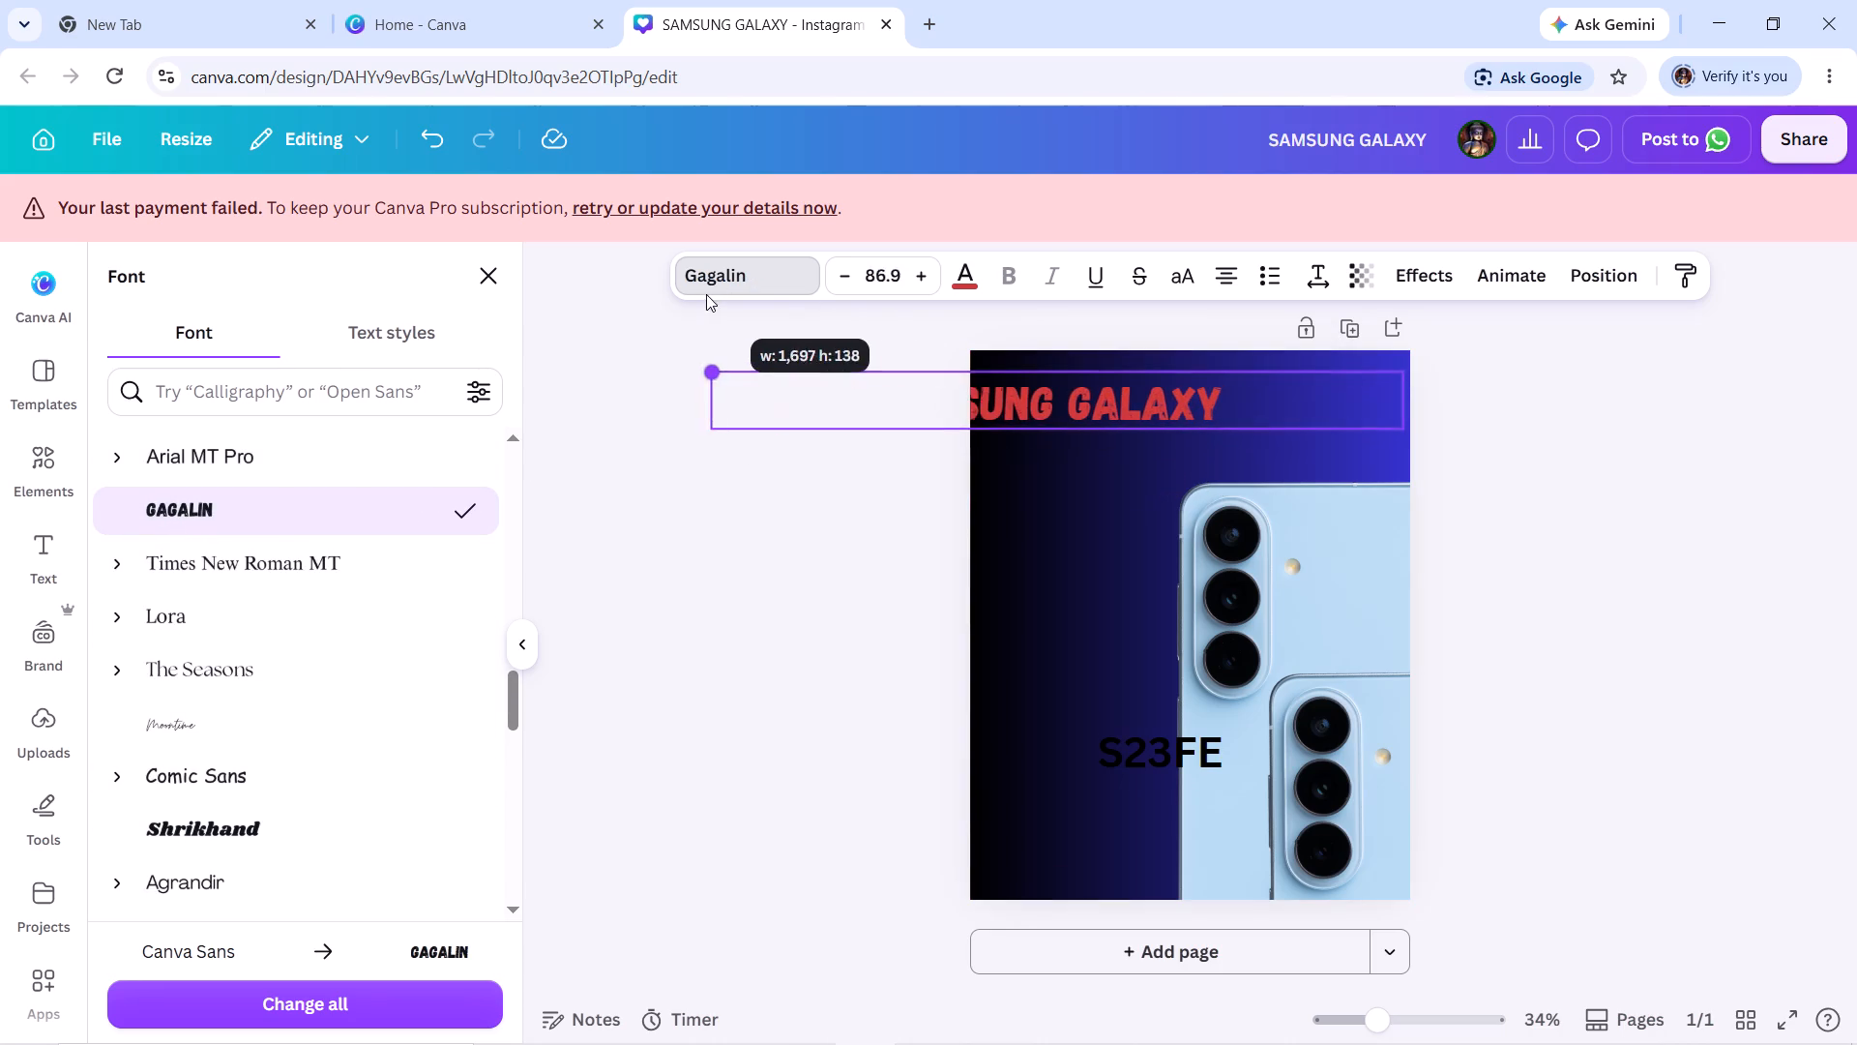
{"action": "left_click_drag", "start_coordinate": [706, 294], "coordinate": [683, 291]}
{"action": "left_click_drag", "start_coordinate": [1073, 406], "coordinate": [1215, 407]}
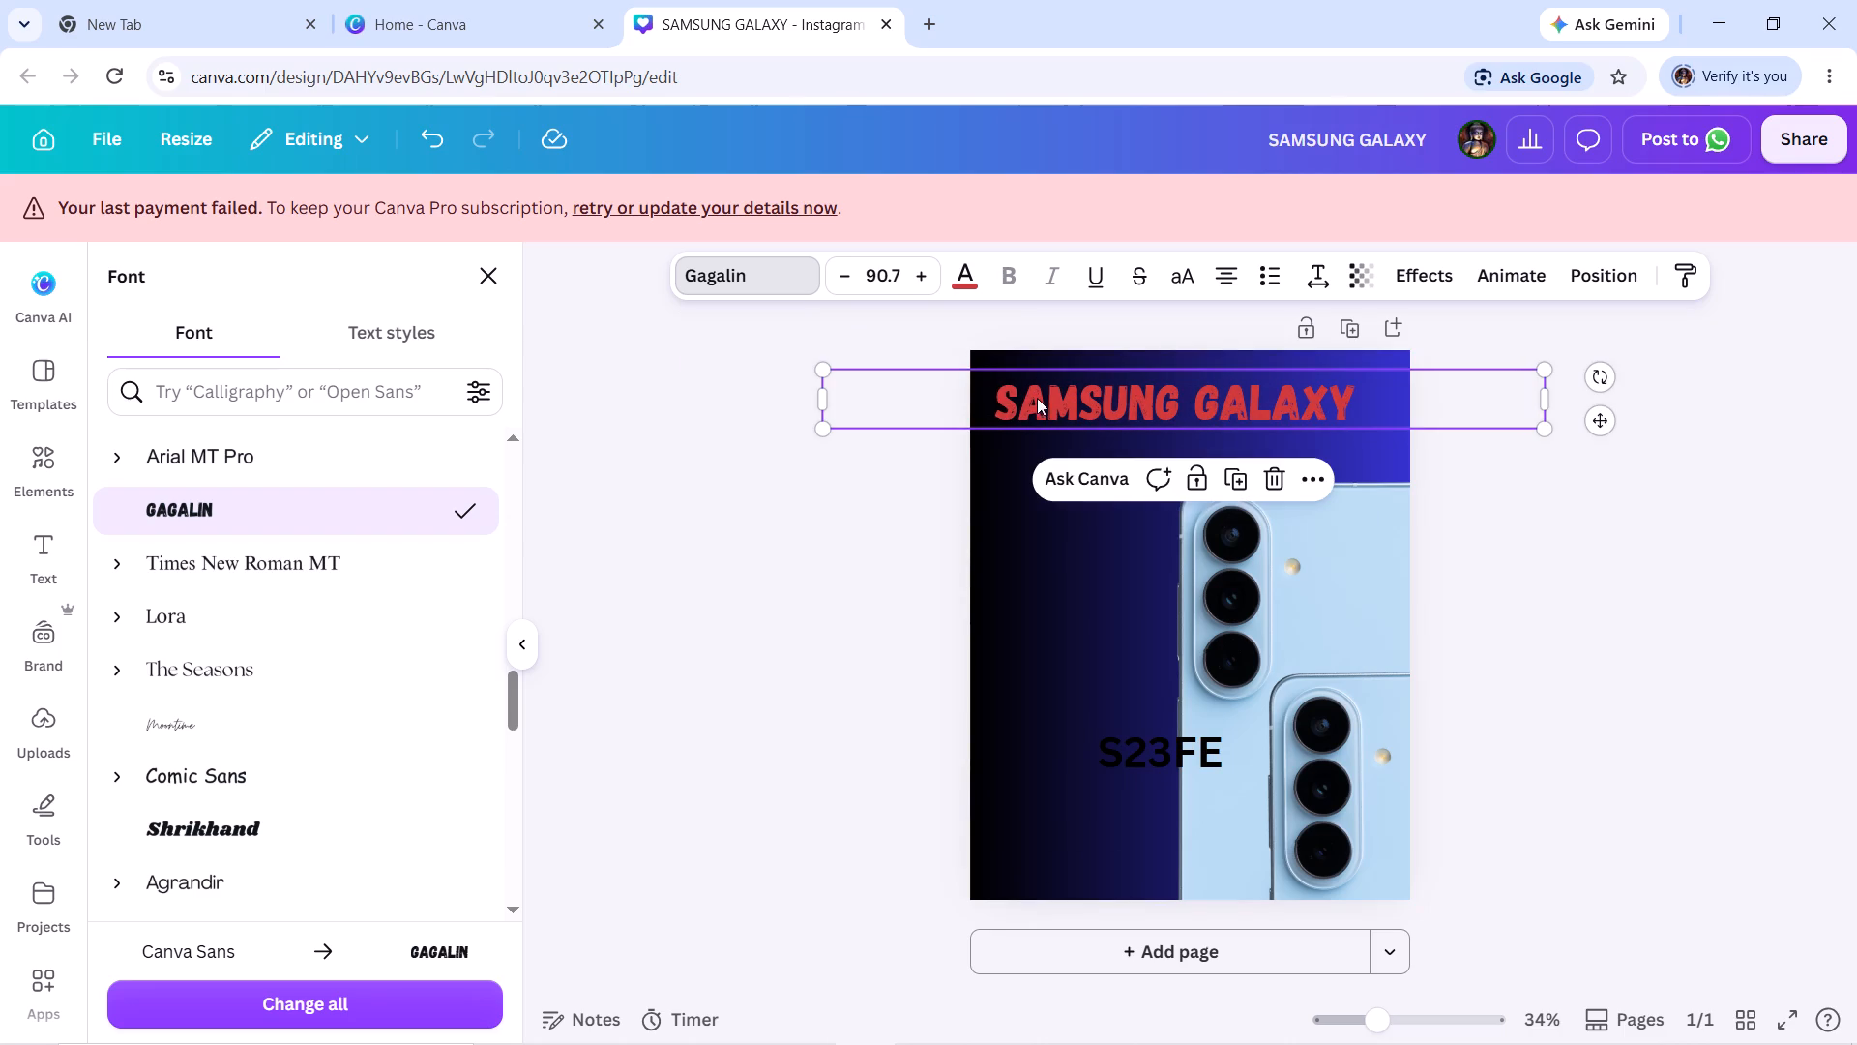
{"action": "left_click_drag", "start_coordinate": [818, 363], "coordinate": [816, 341]}
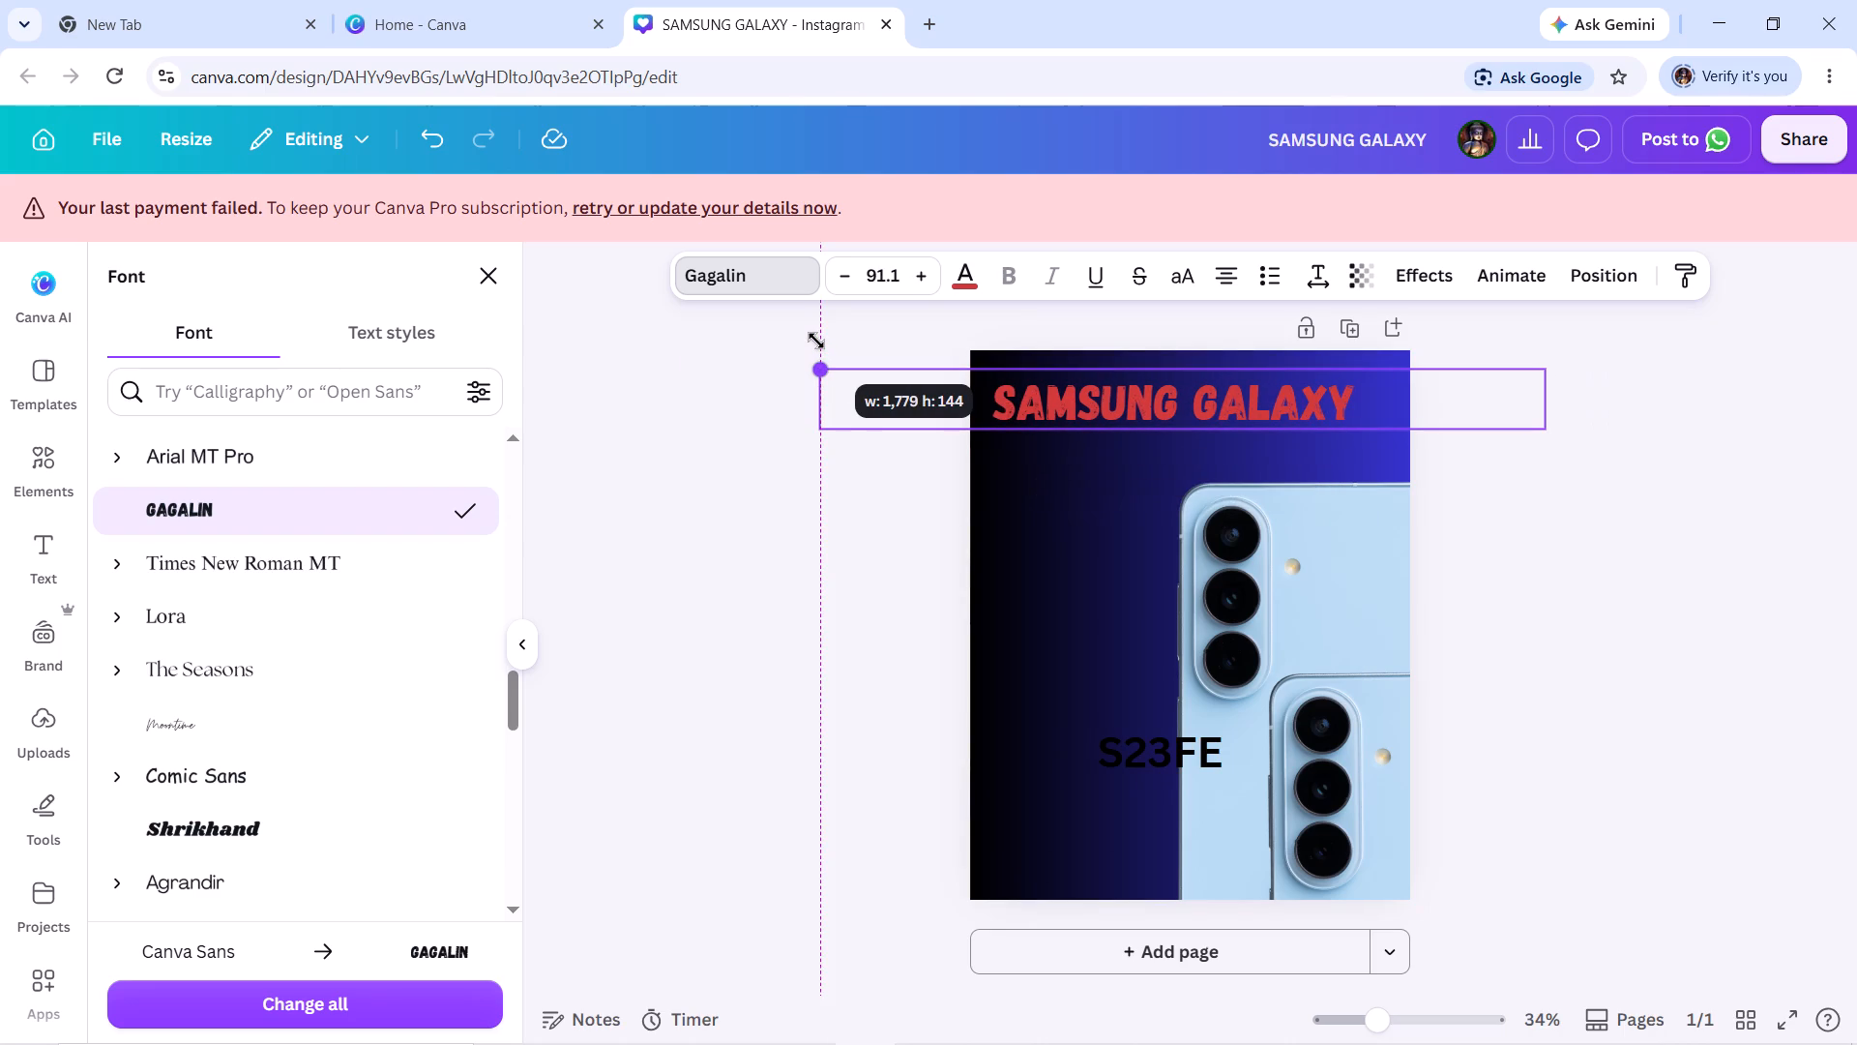
{"action": "left_click_drag", "start_coordinate": [816, 341], "coordinate": [782, 337]}
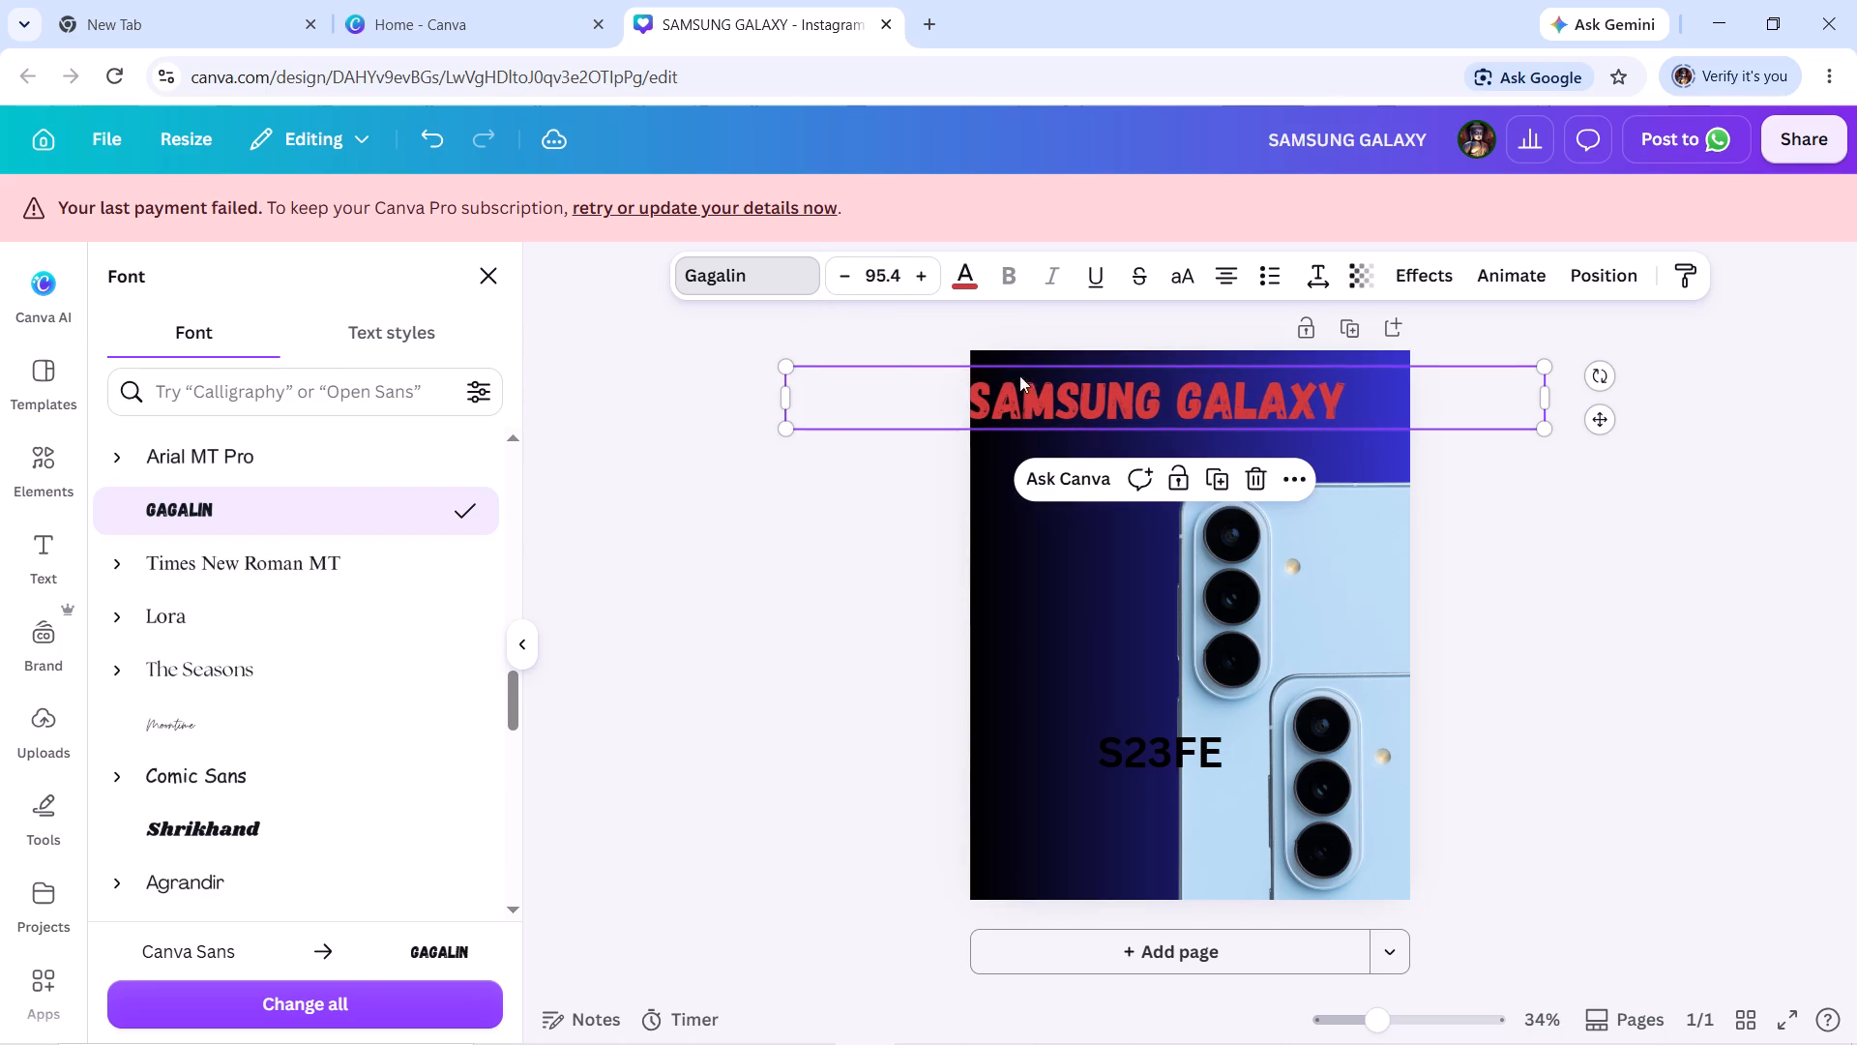
{"action": "left_click_drag", "start_coordinate": [1165, 389], "coordinate": [1205, 375]}
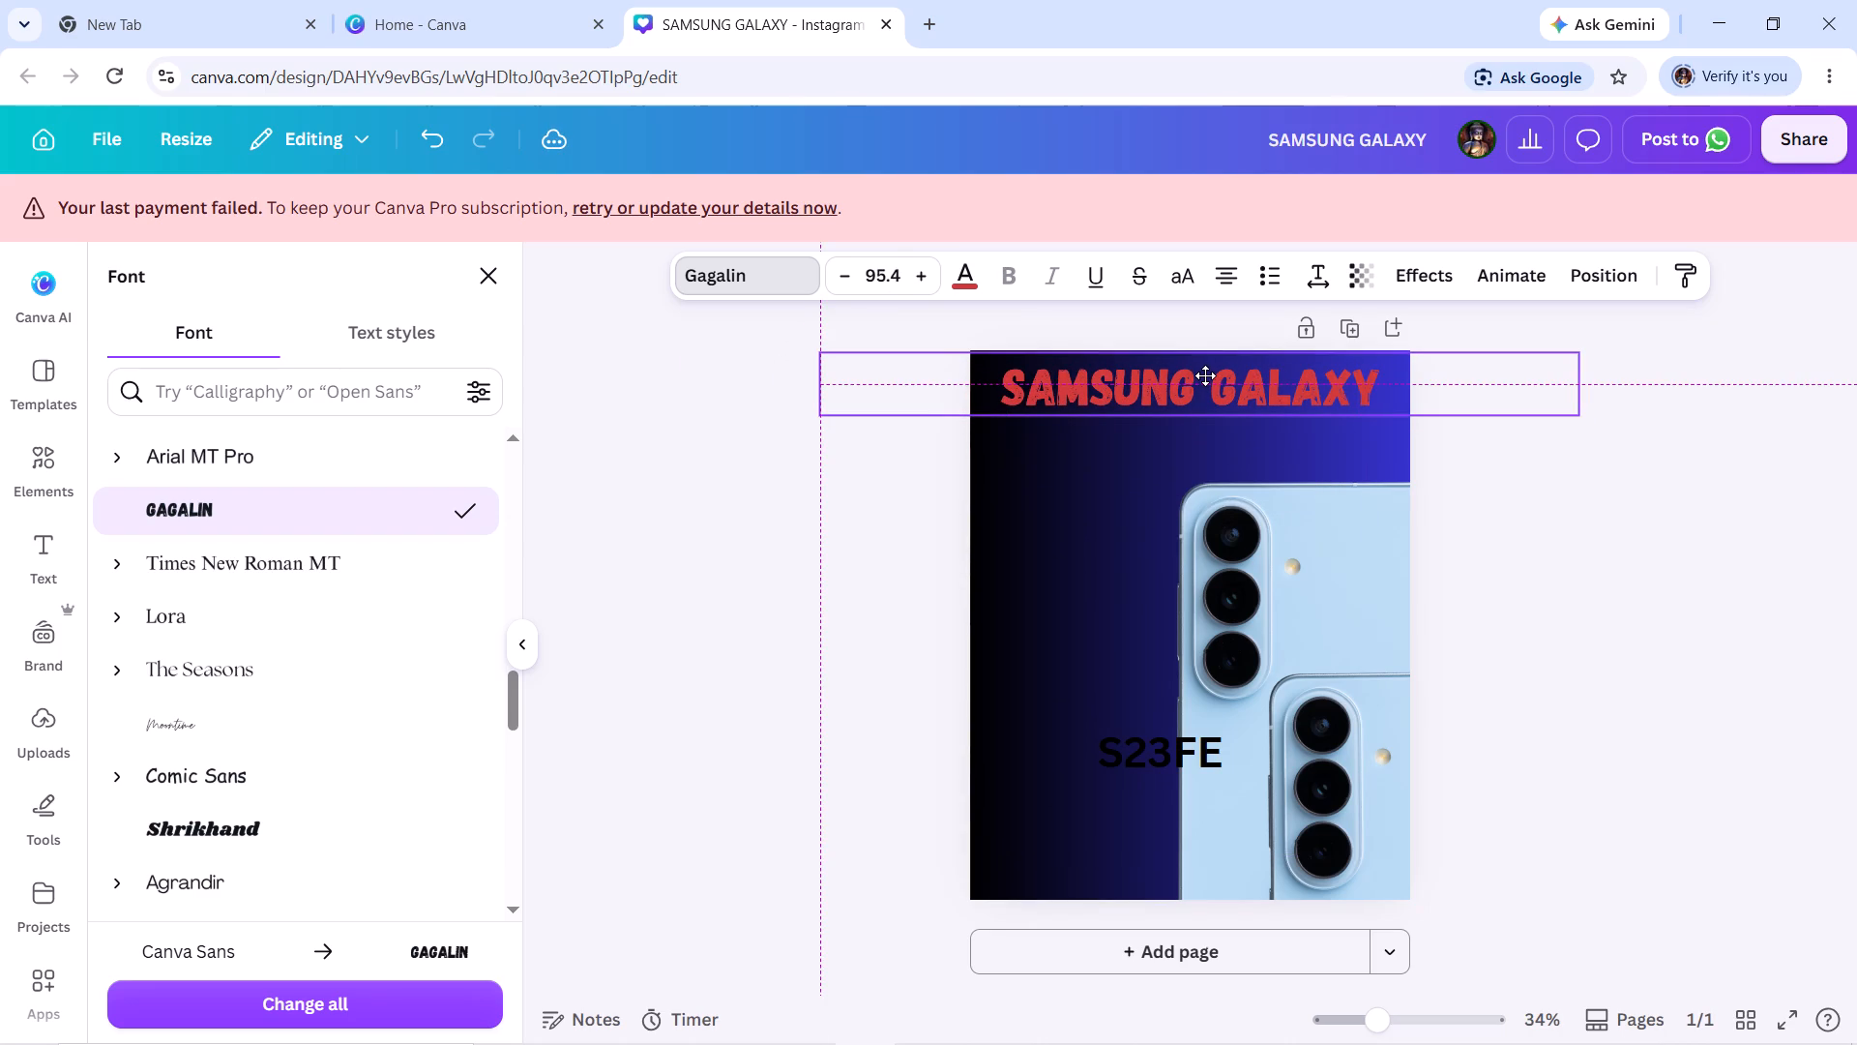
{"action": "left_click_drag", "start_coordinate": [1205, 375], "coordinate": [1204, 374]}
{"action": "left_click", "coordinate": [757, 485]}
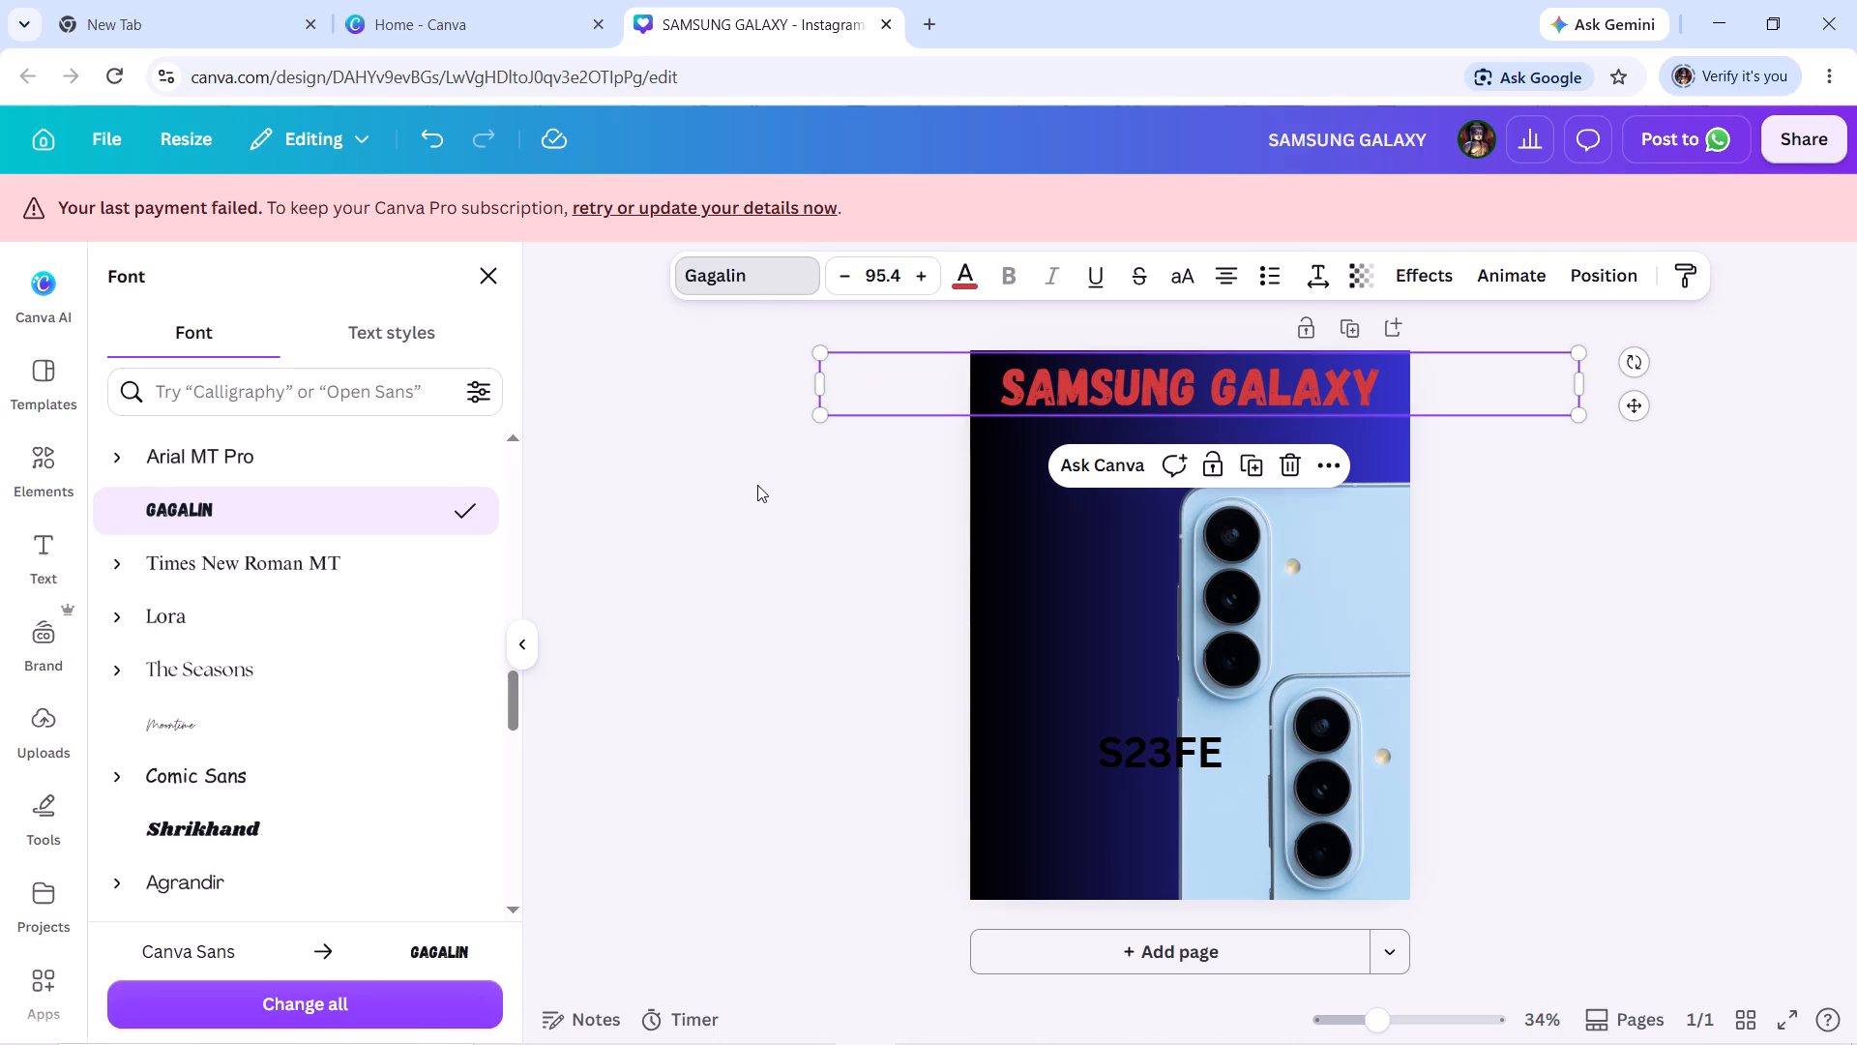
{"action": "left_click", "coordinate": [729, 428]}
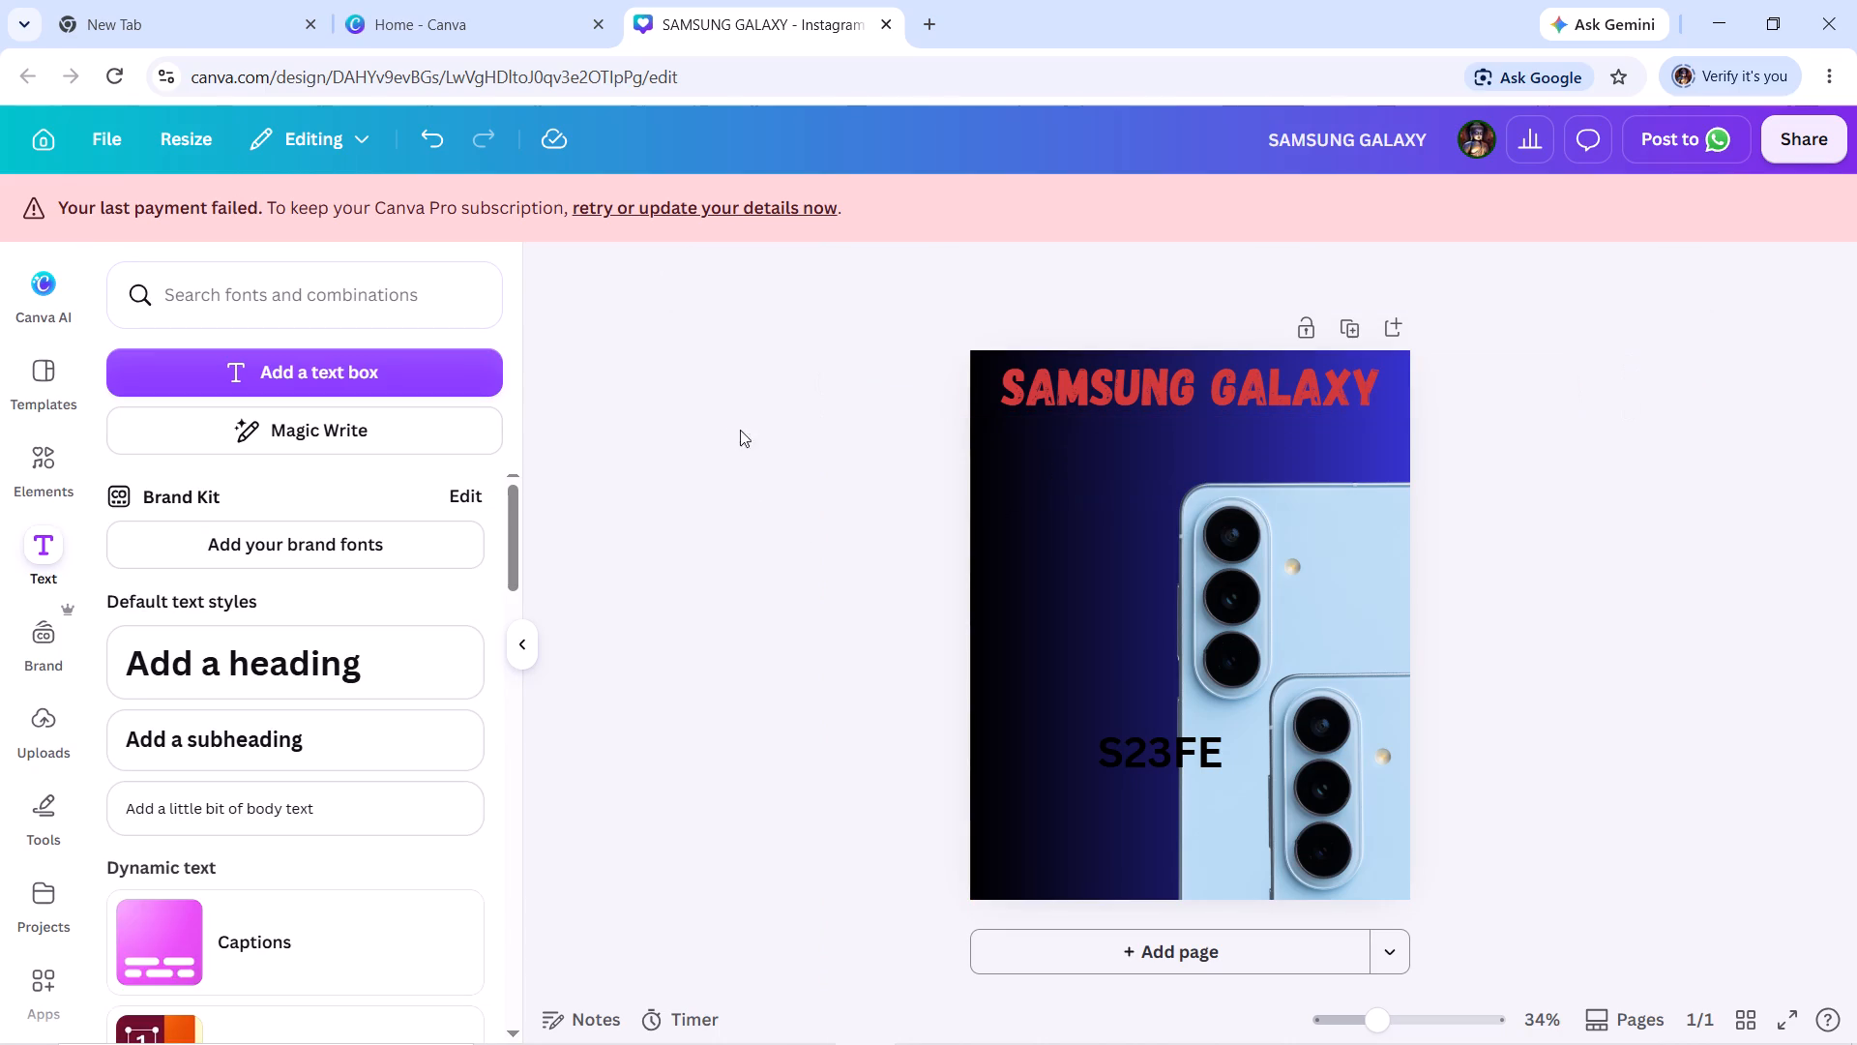
Move the S23FE heading directly beneath SAMSUNG GALAXY, aligned with that heading's left edge.
{"action": "left_click_drag", "start_coordinate": [1135, 737], "coordinate": [1067, 601]}
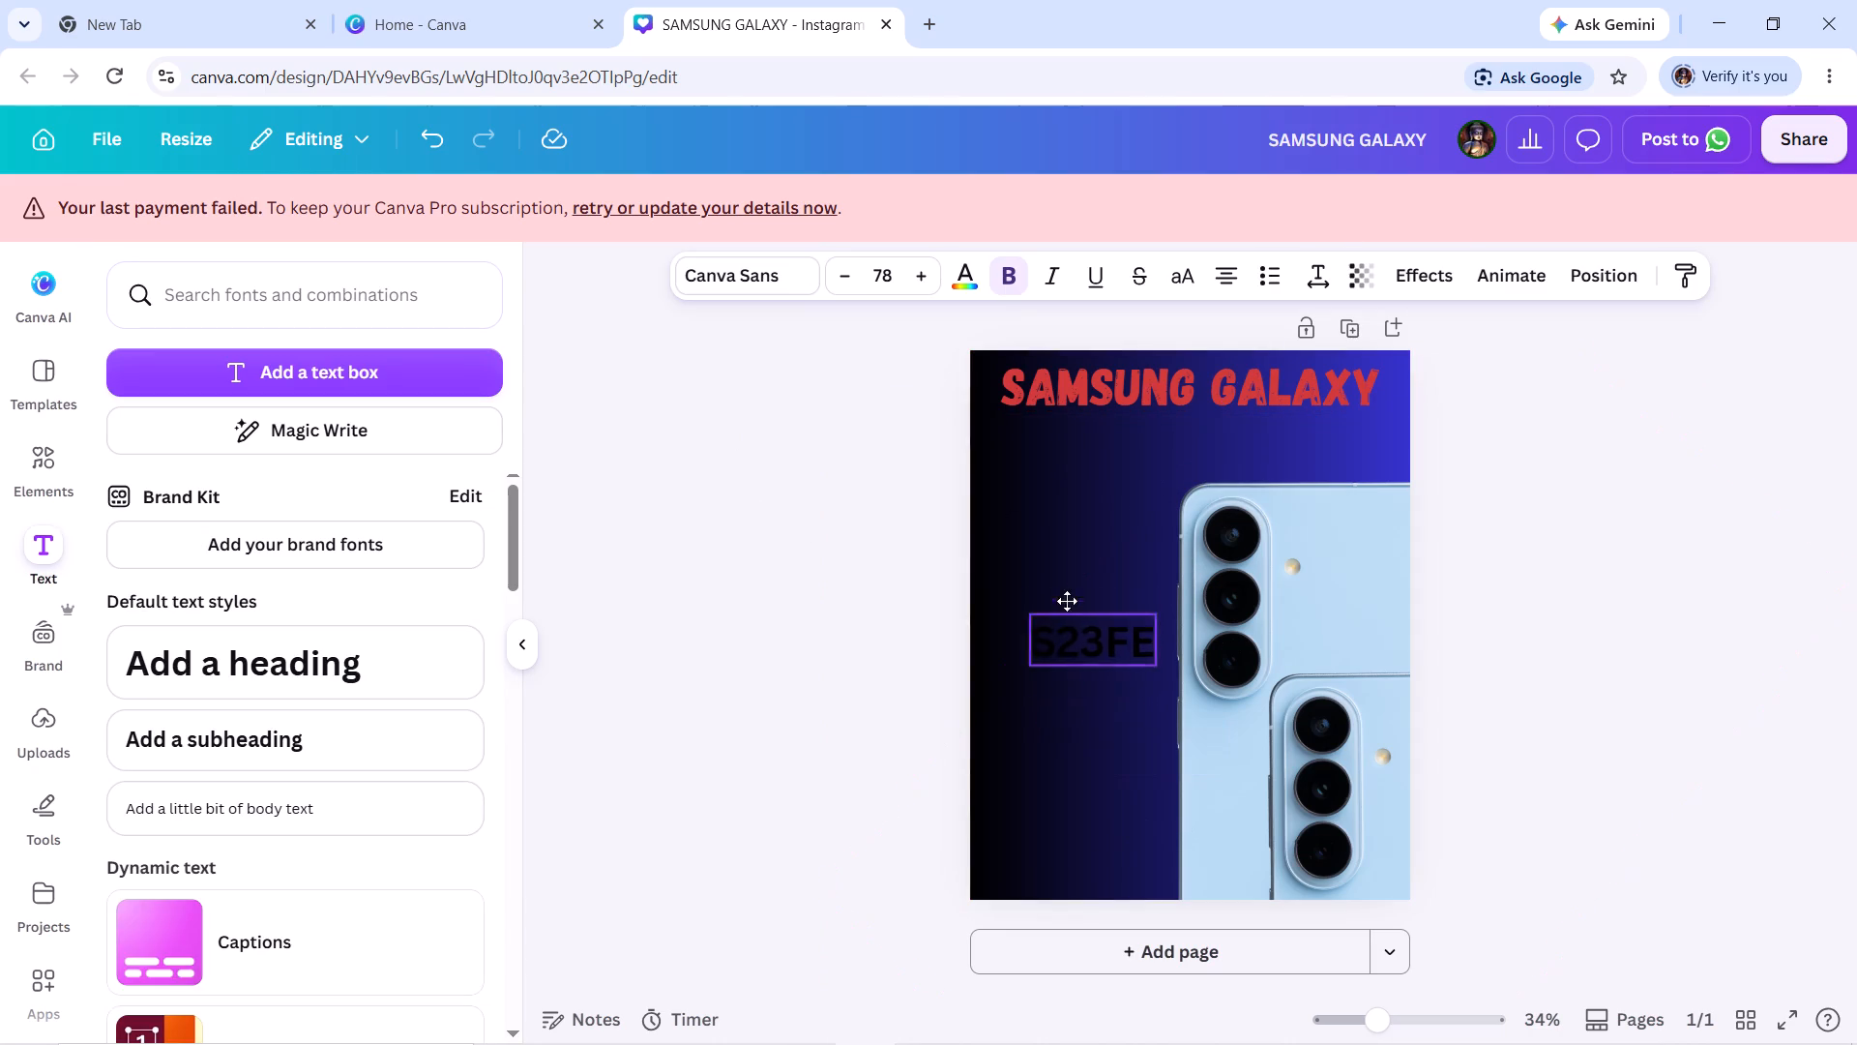
{"action": "left_click_drag", "start_coordinate": [1067, 601], "coordinate": [1041, 431]}
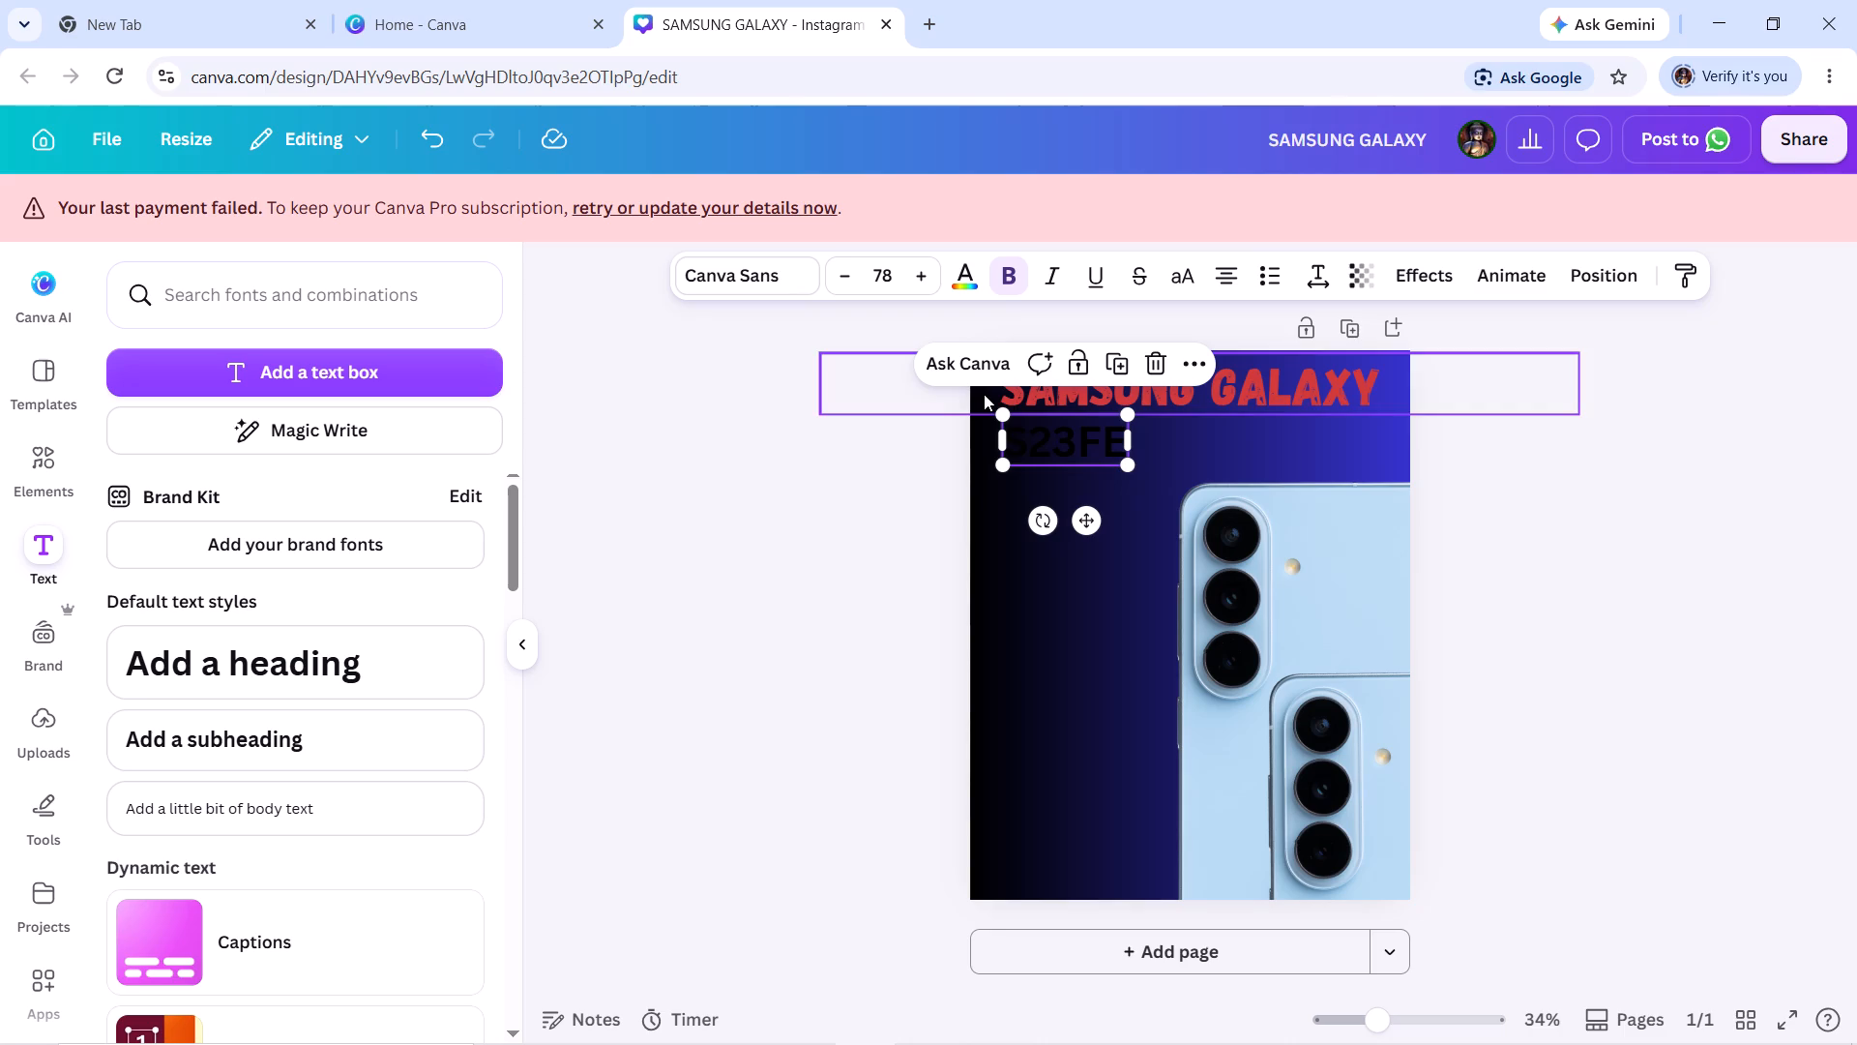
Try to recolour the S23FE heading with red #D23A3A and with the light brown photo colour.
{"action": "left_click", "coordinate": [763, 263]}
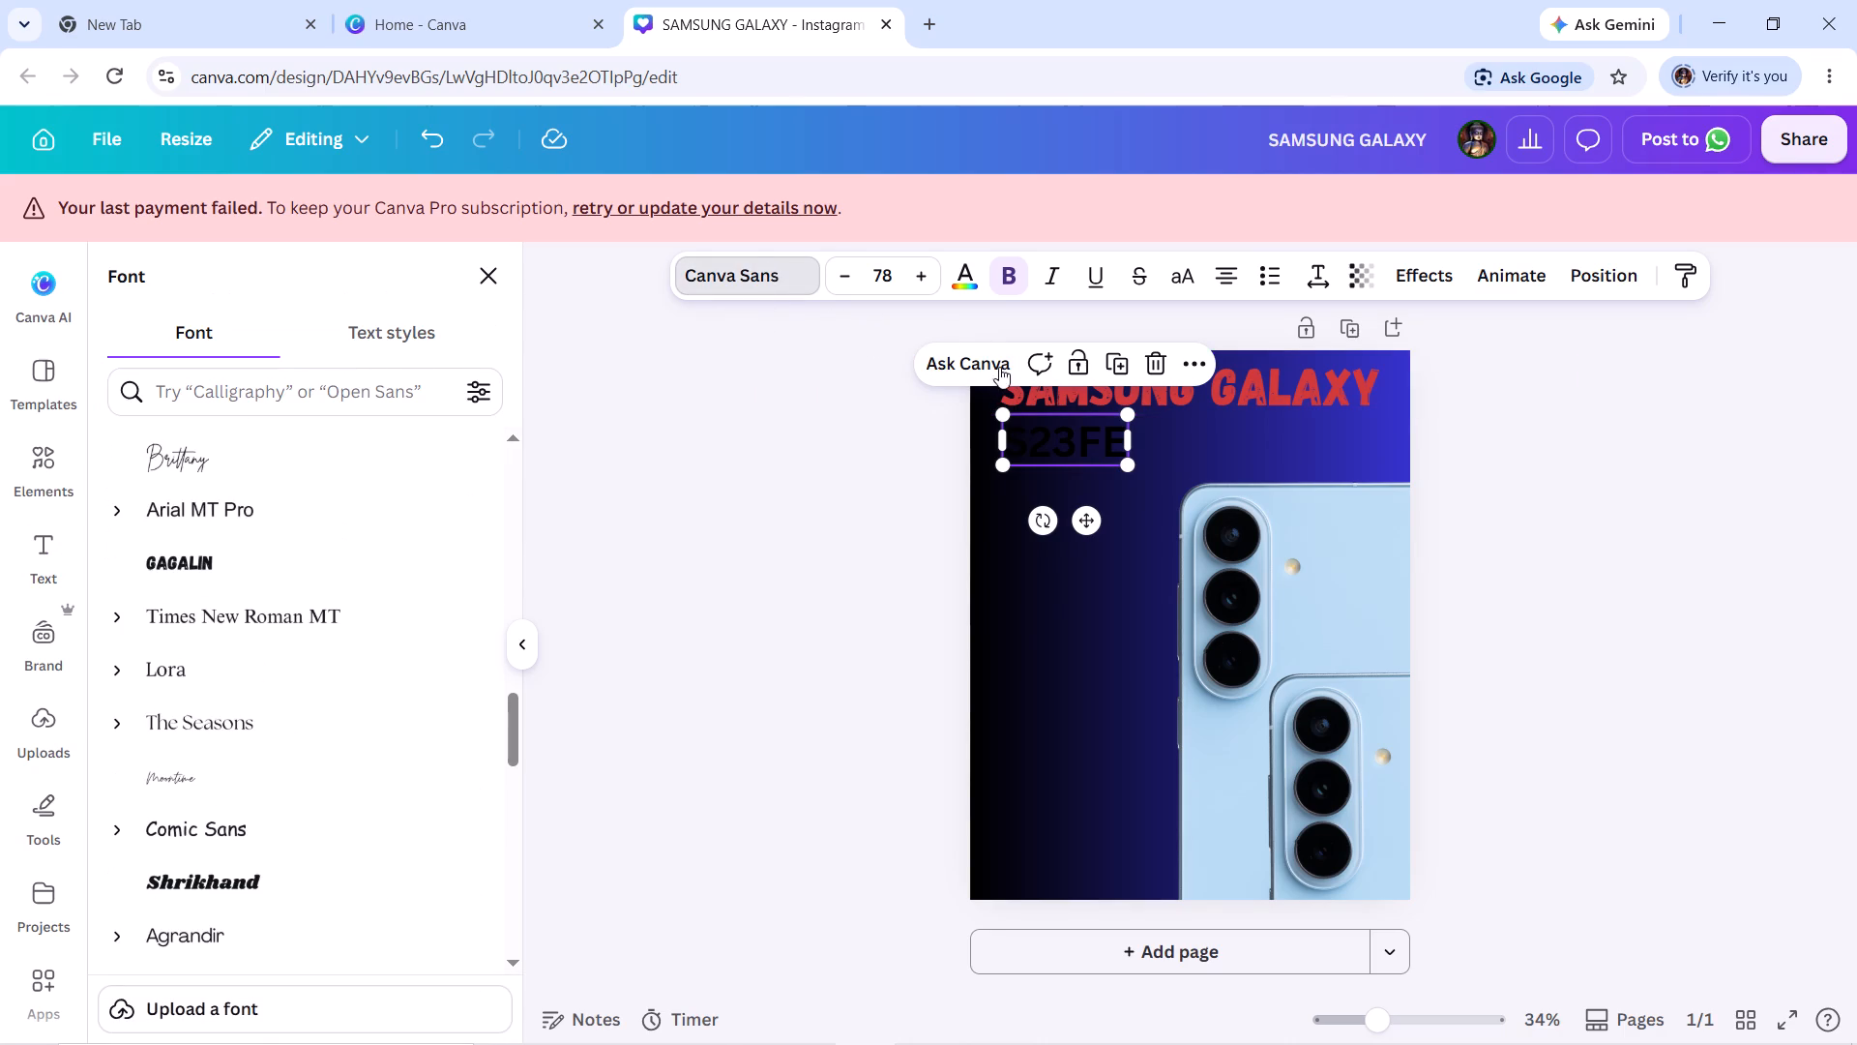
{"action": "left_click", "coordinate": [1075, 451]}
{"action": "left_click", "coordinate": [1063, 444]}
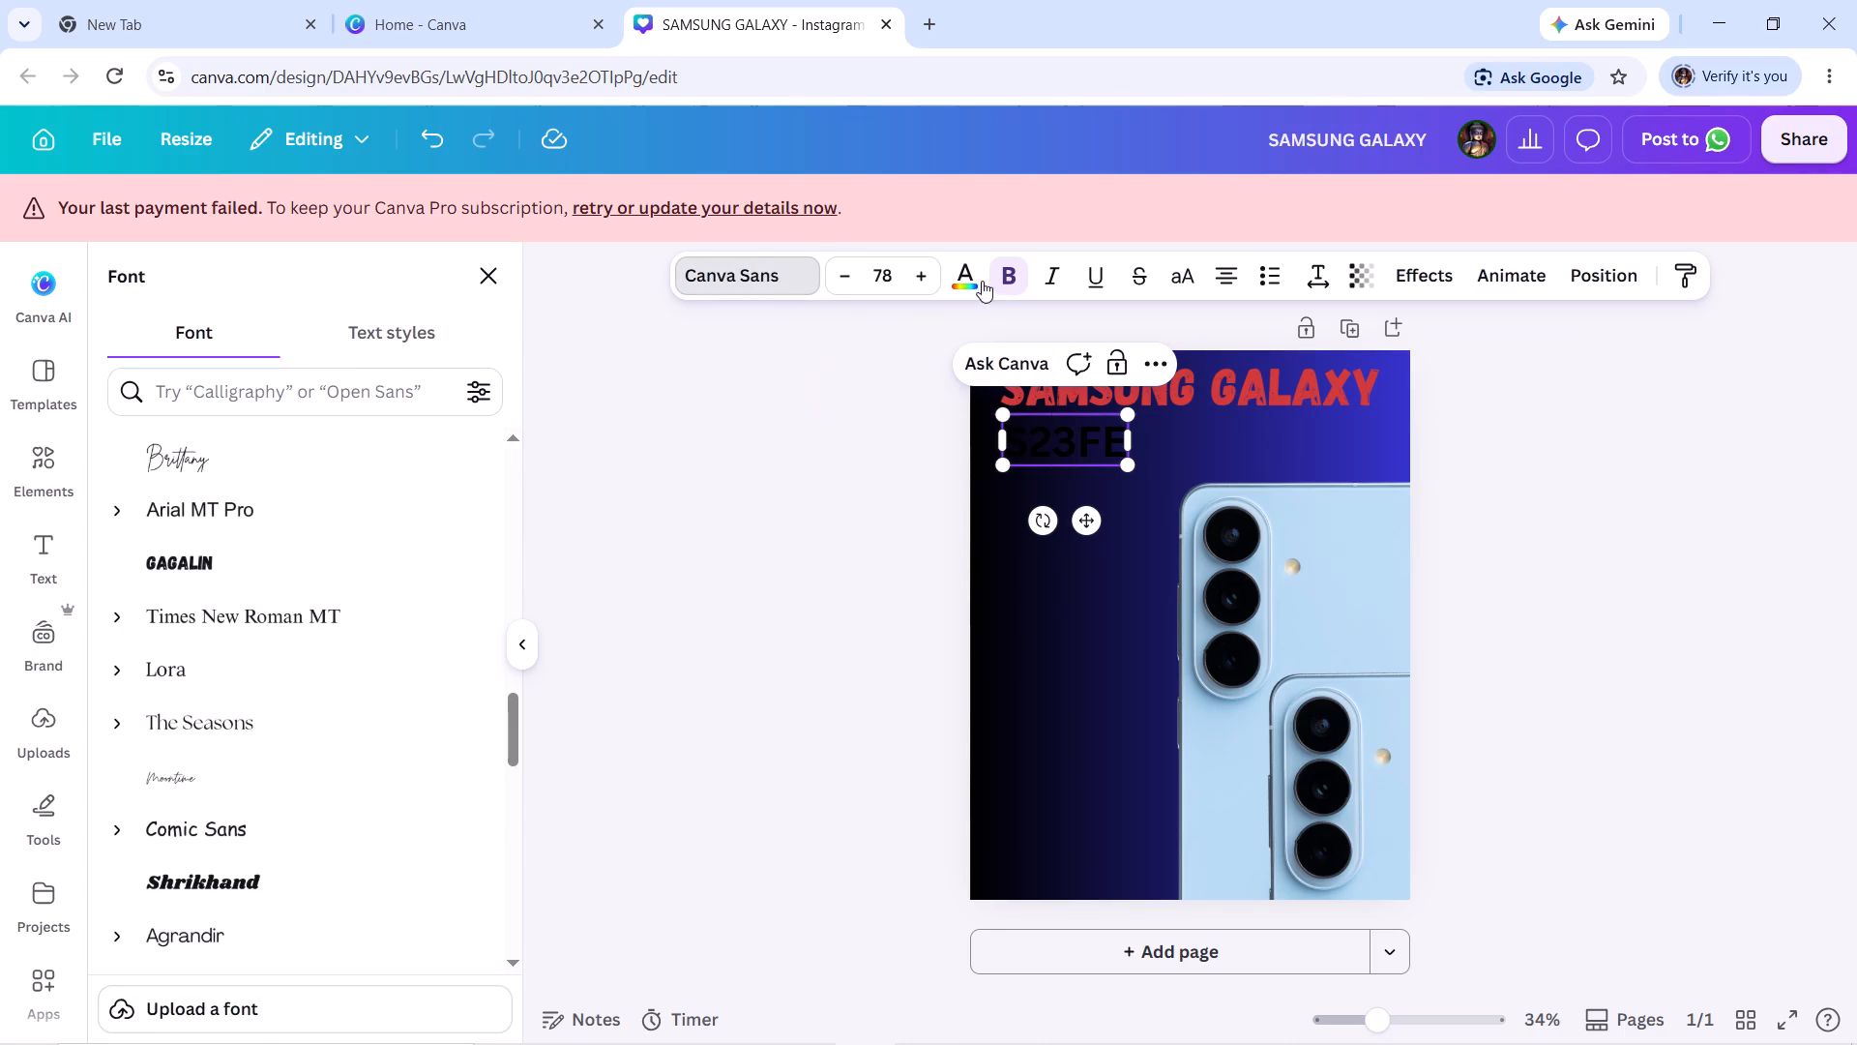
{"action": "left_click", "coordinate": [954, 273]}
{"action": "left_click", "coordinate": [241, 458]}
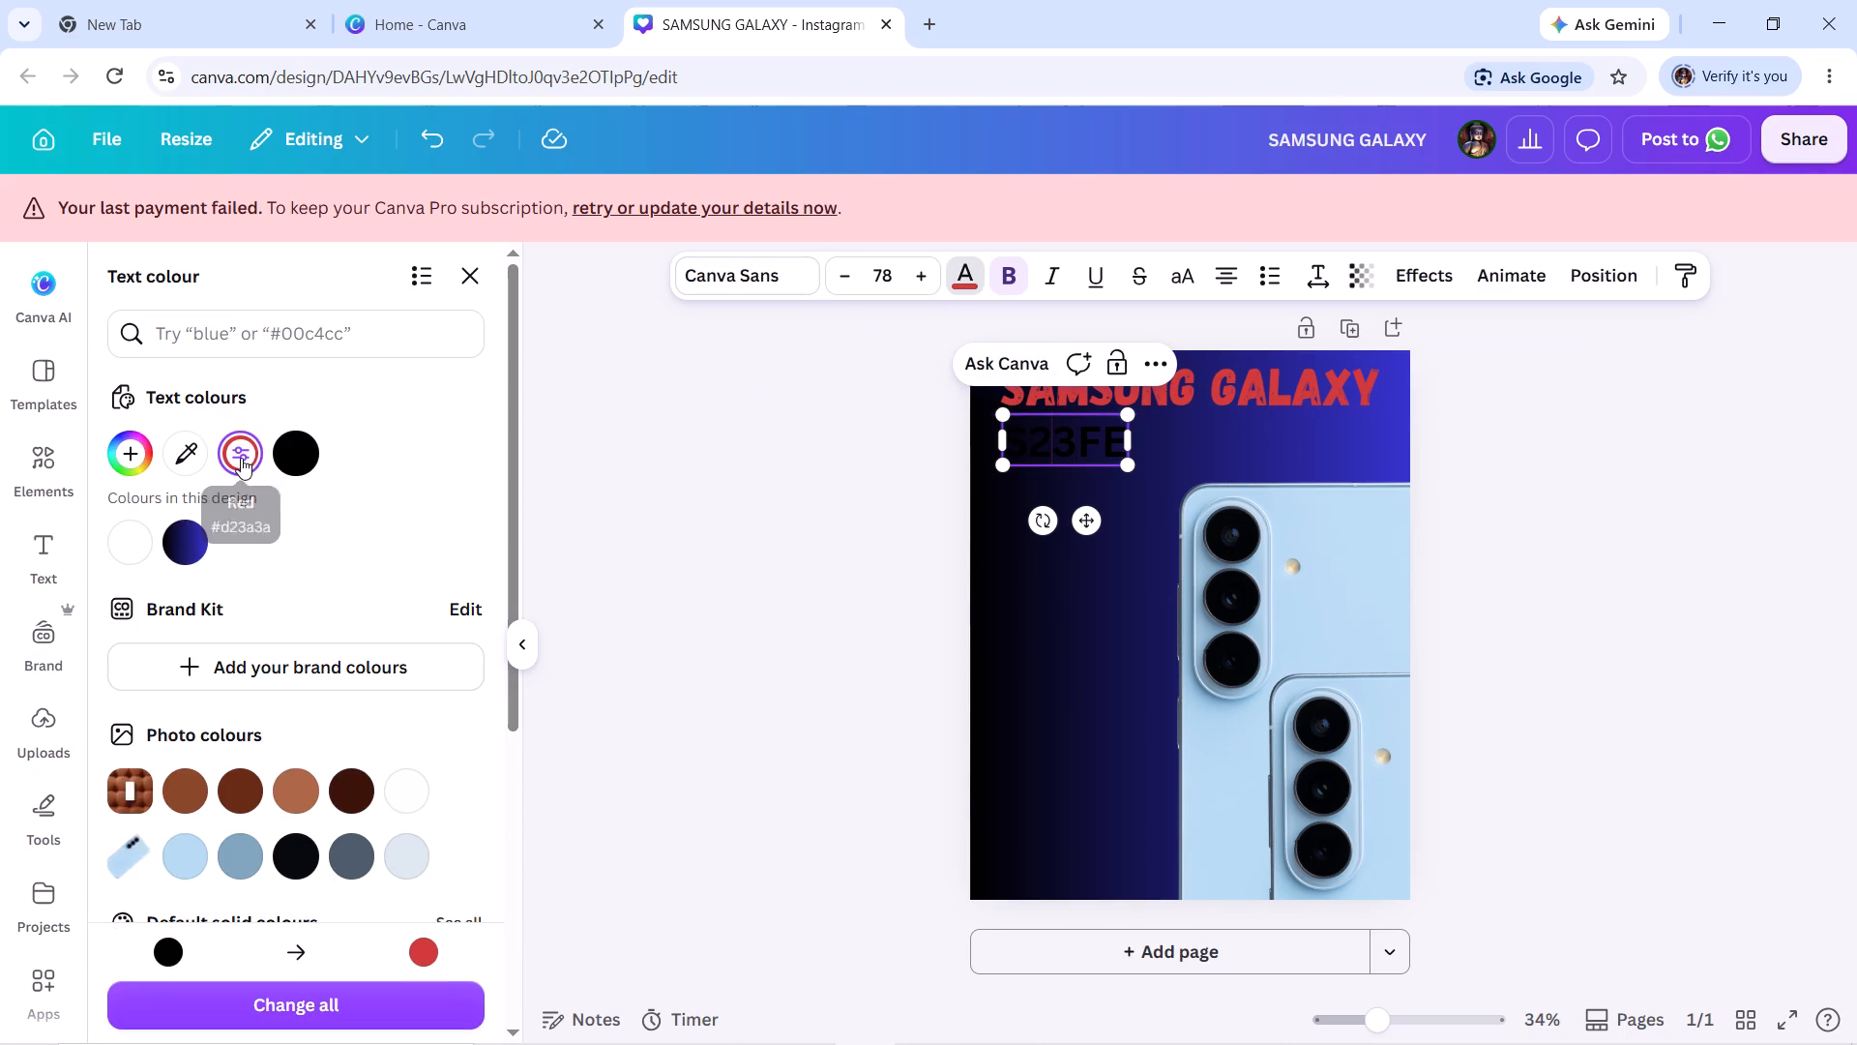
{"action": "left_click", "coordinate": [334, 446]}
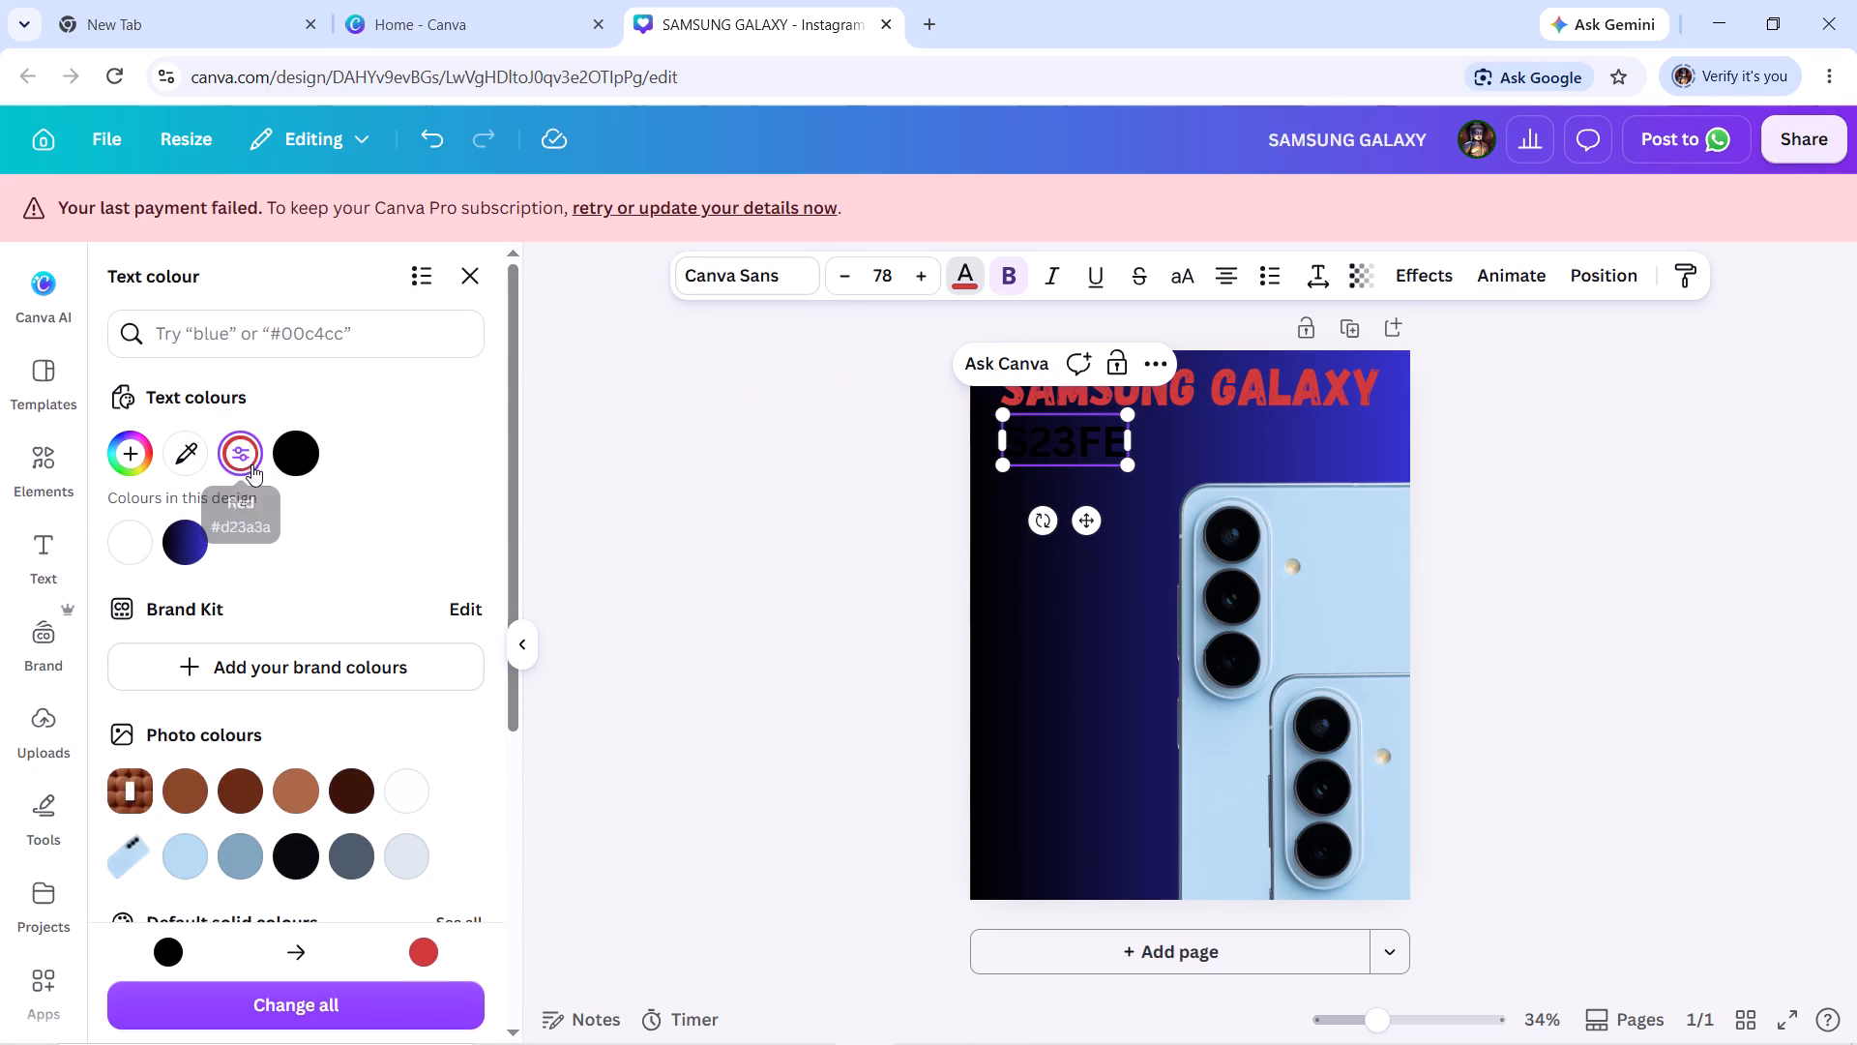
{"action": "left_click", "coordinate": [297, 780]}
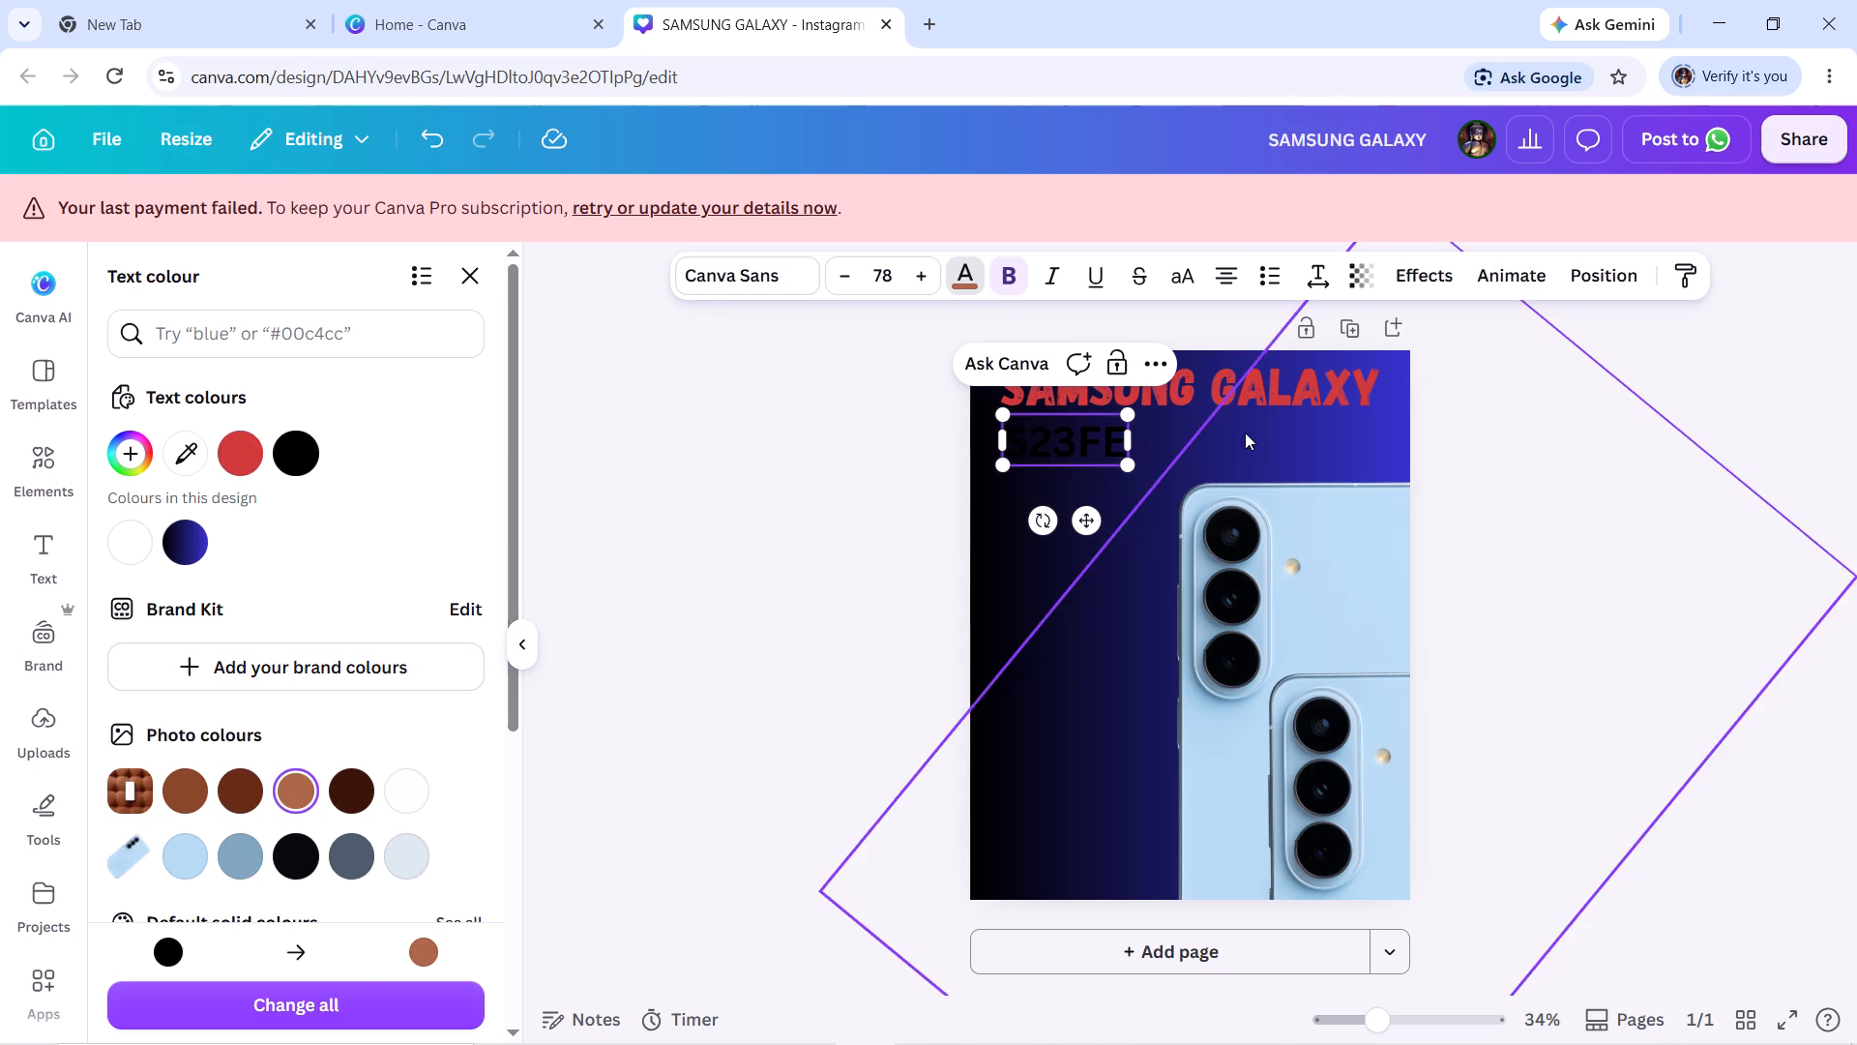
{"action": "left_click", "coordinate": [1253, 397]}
Recolour the S23FE heading with the light brown from the photo colours.
{"action": "left_click", "coordinate": [1021, 439]}
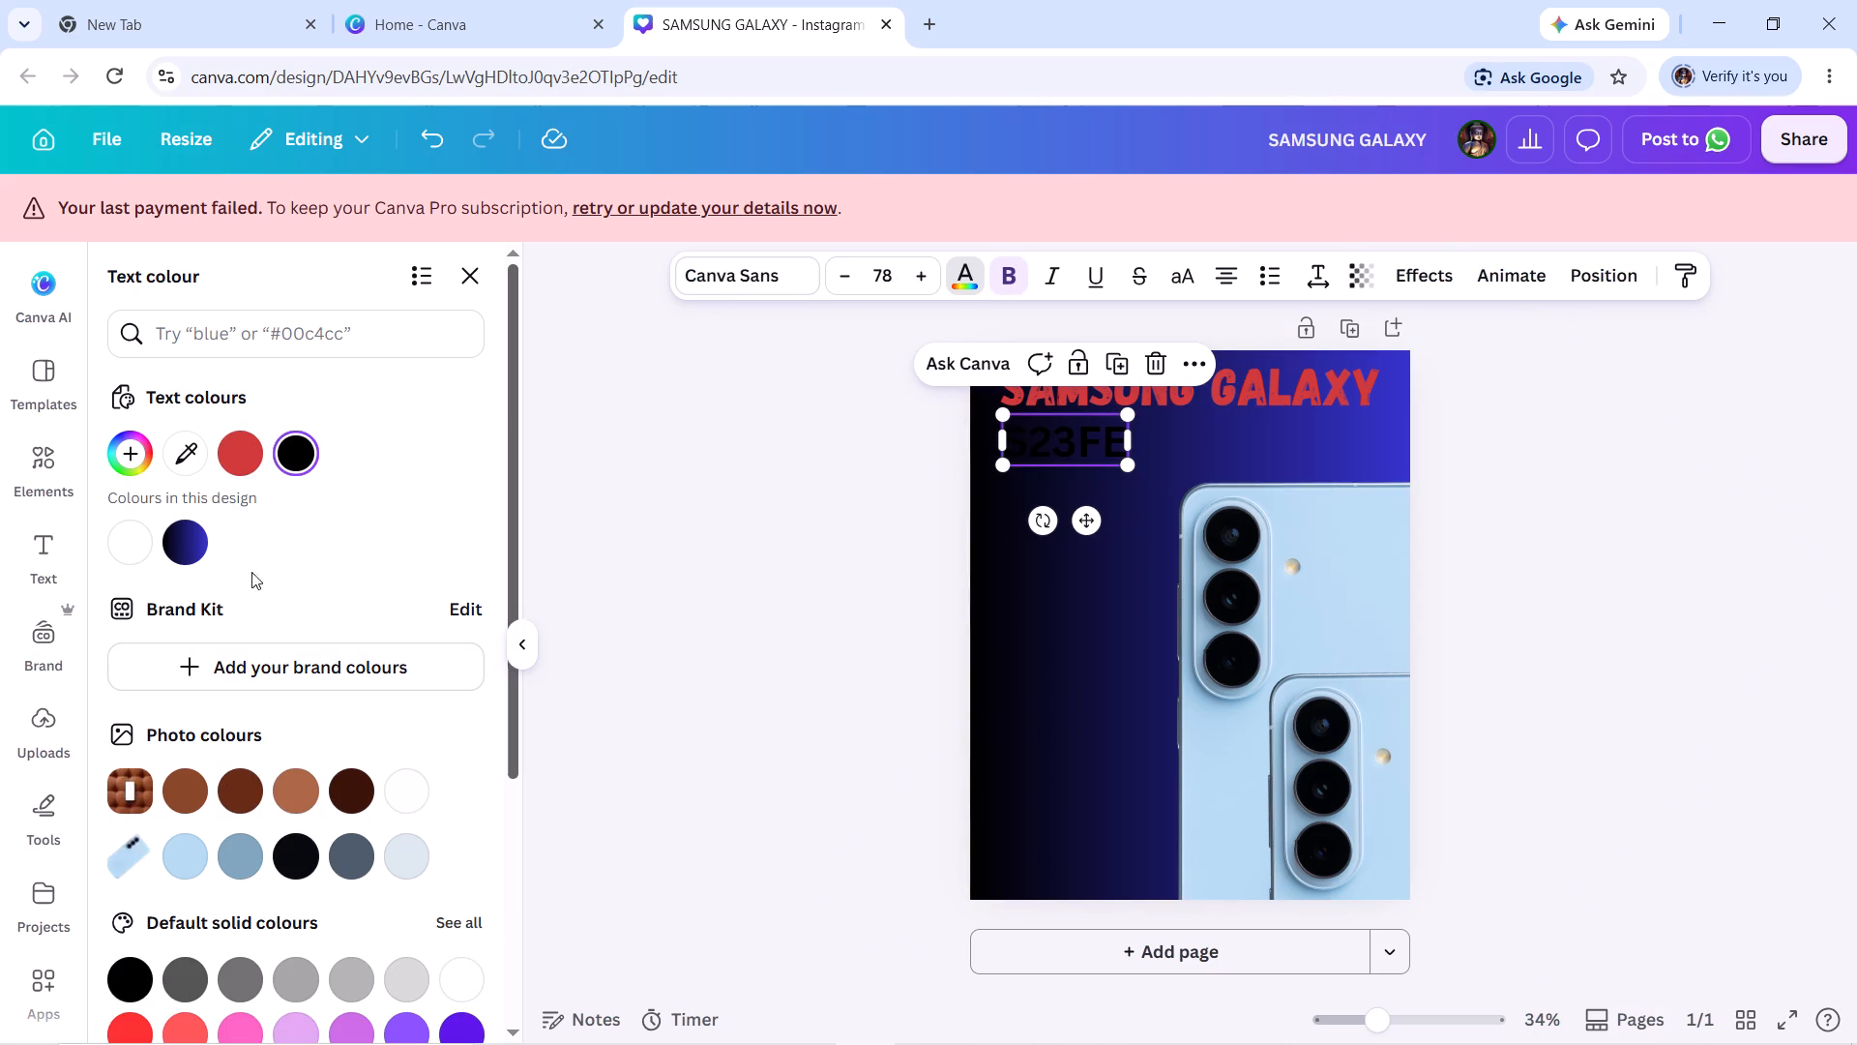
{"action": "left_click", "coordinate": [193, 546]}
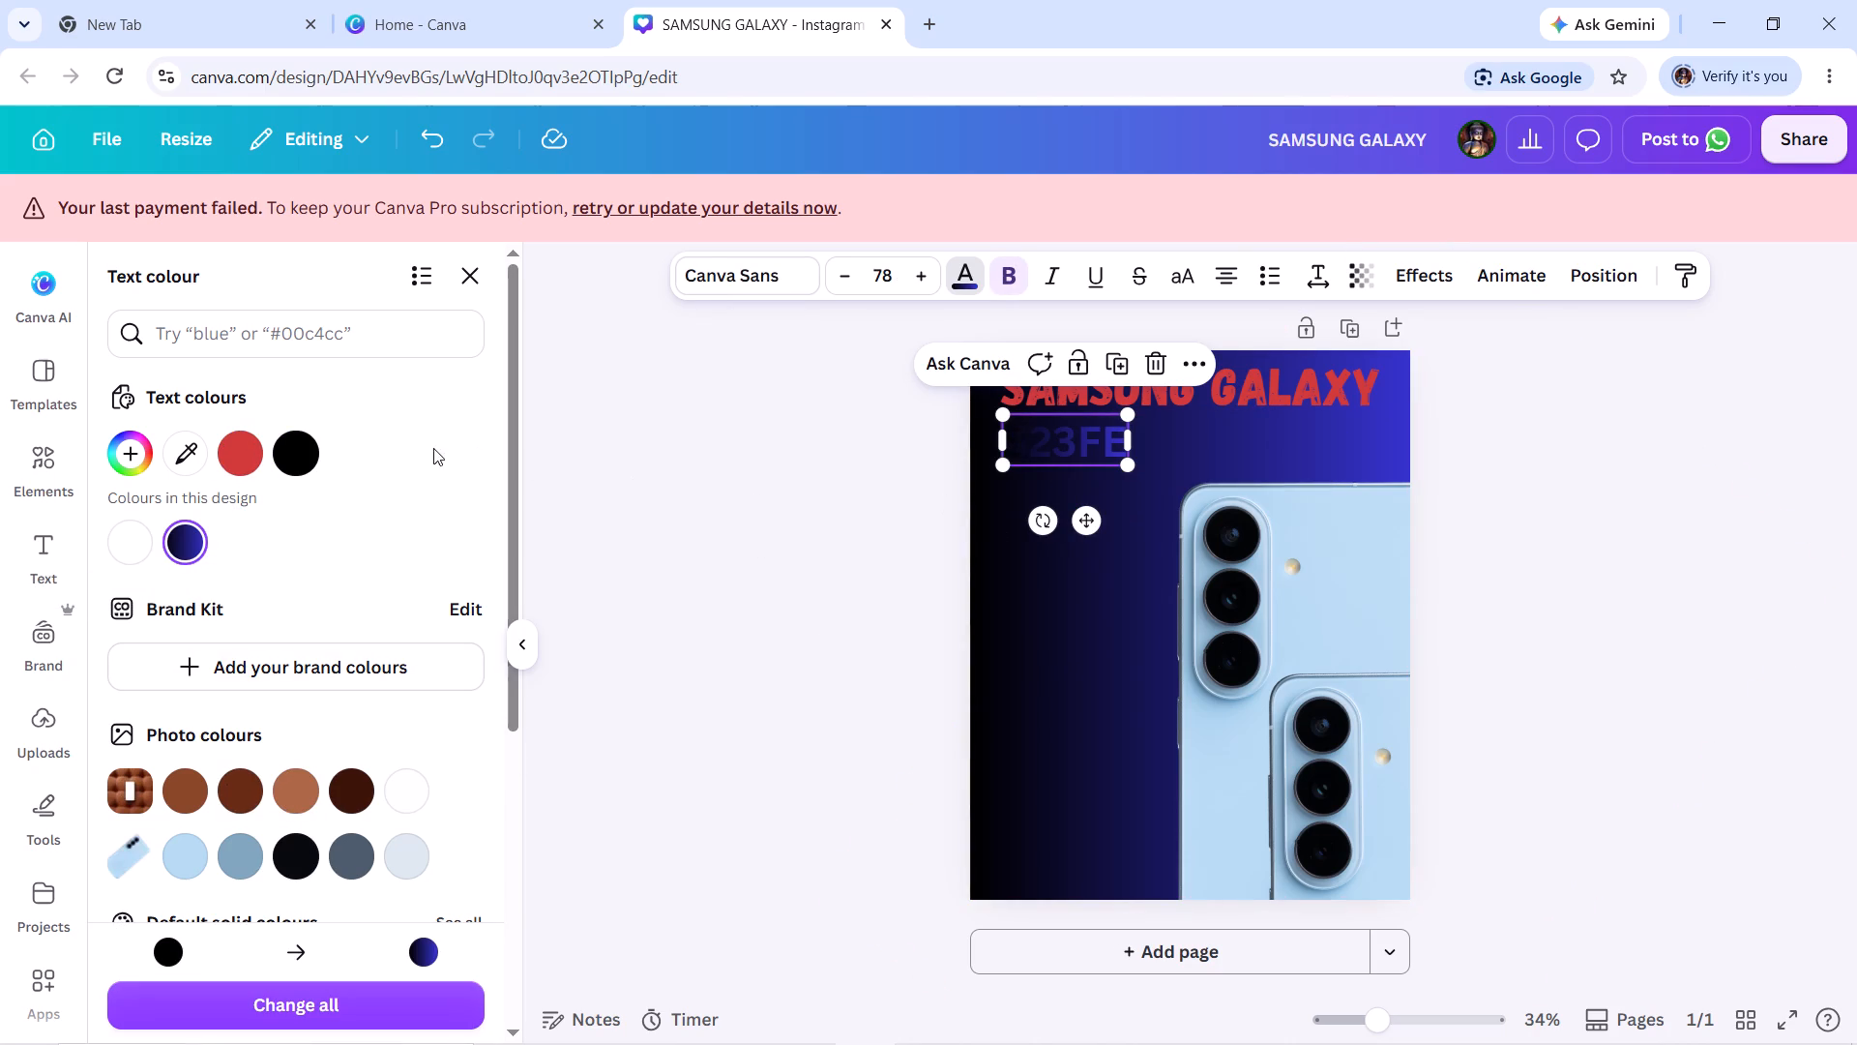
{"action": "left_click", "coordinate": [301, 790]}
{"action": "left_click", "coordinate": [814, 594]}
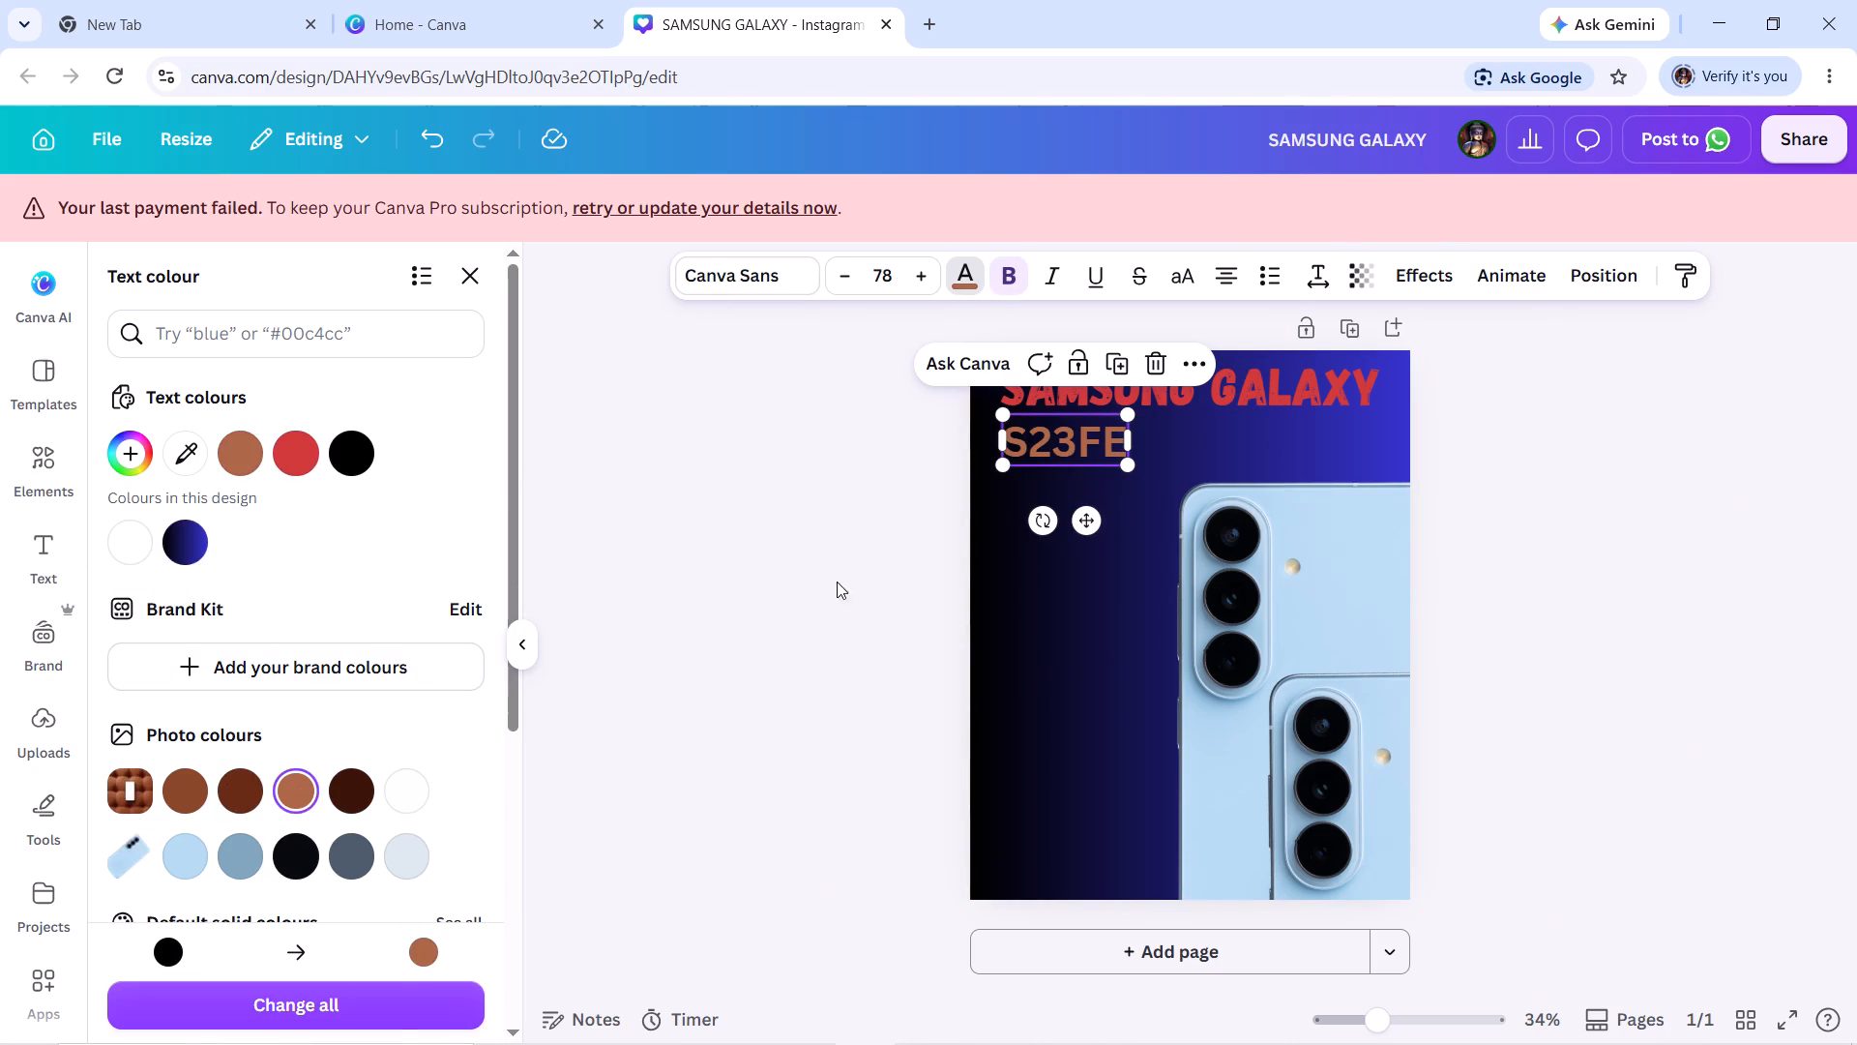
{"action": "left_click", "coordinate": [735, 447]}
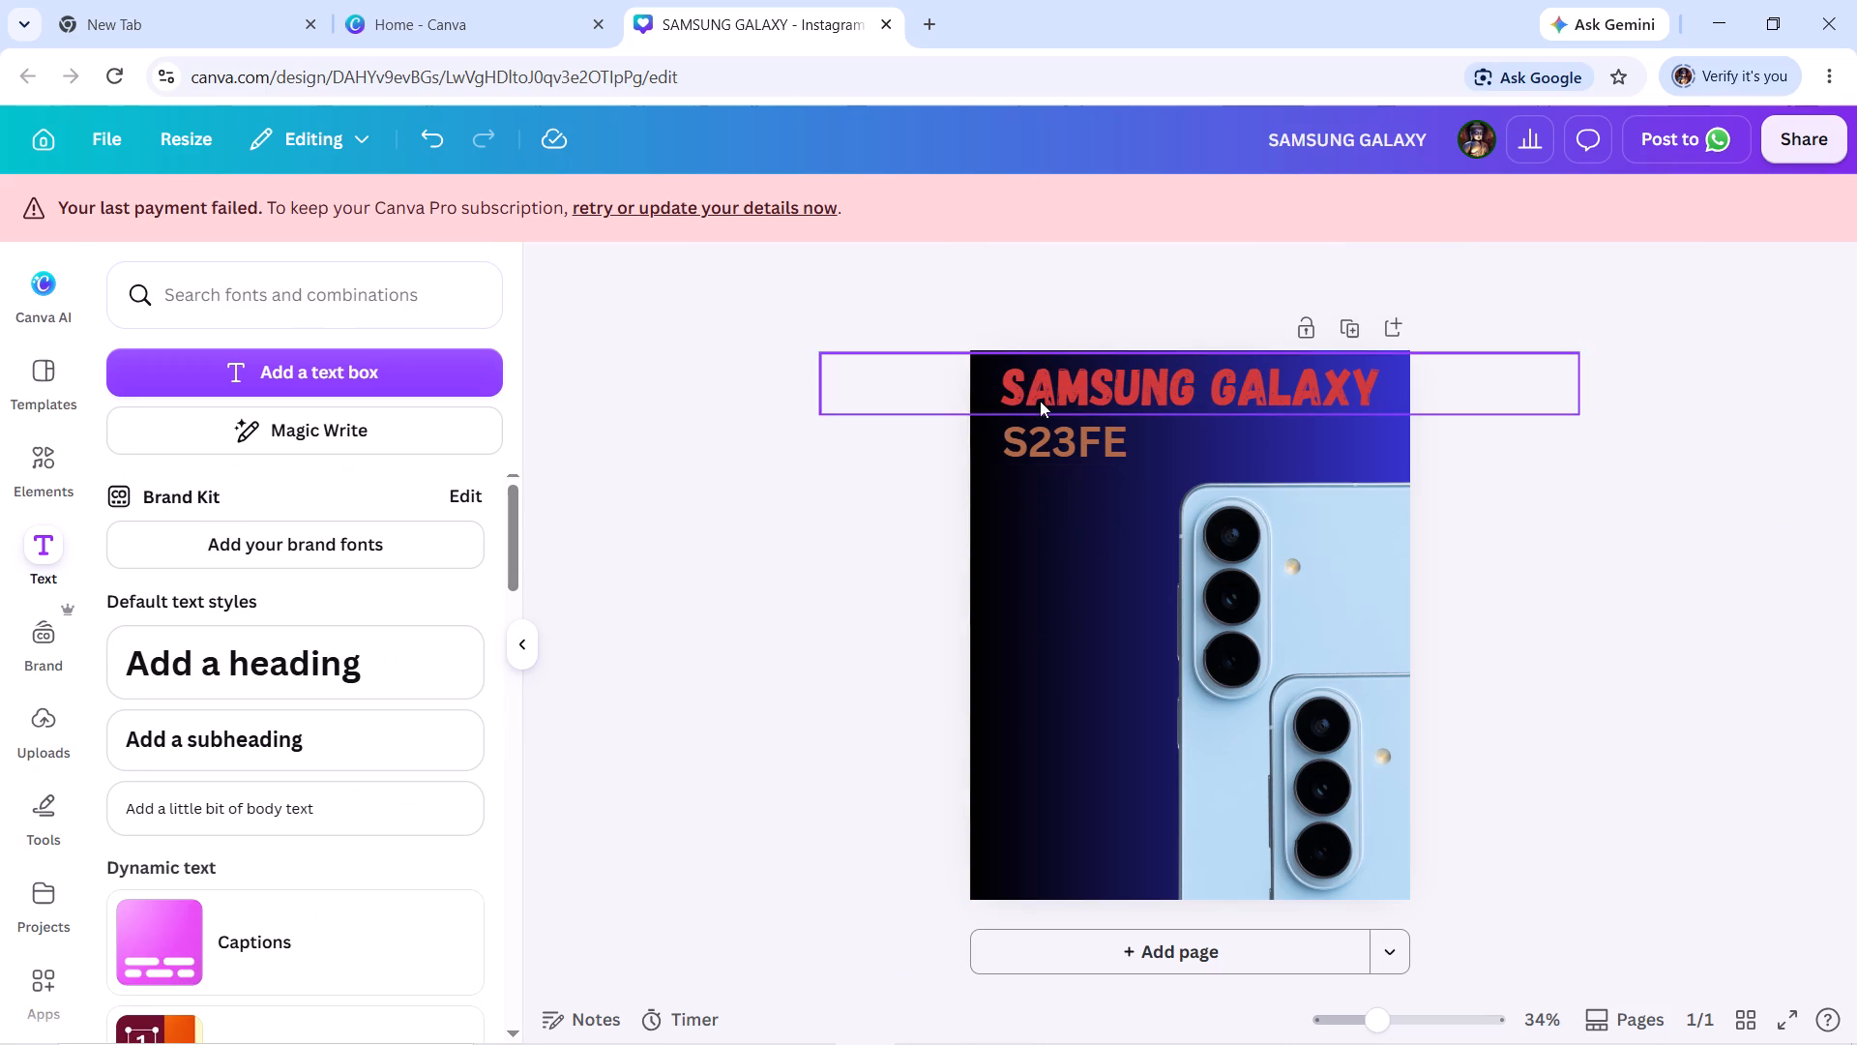
Scale the S23FE heading up to font size 239 so it spans nearly the same width as the SAMSUNG GALAXY lettering.
{"action": "left_click", "coordinate": [1045, 454]}
{"action": "left_click_drag", "start_coordinate": [1125, 464], "coordinate": [1131, 465]}
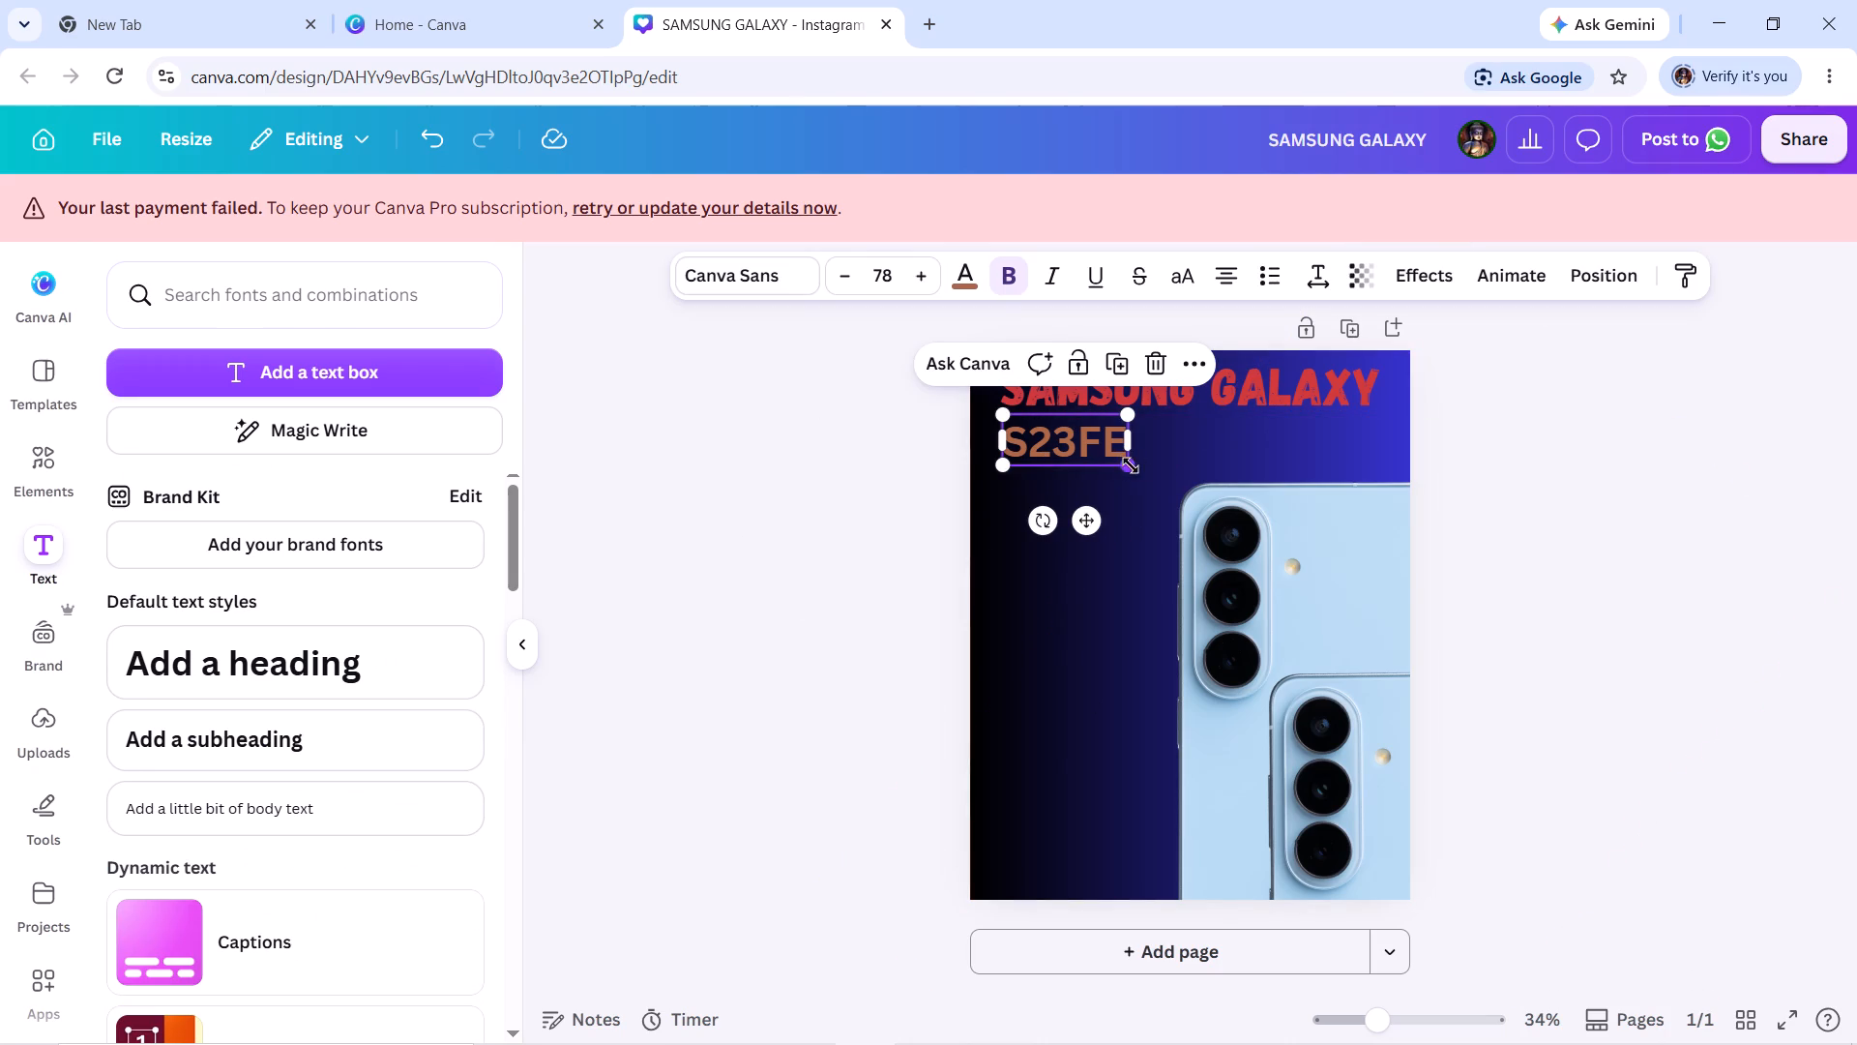
{"action": "left_click_drag", "start_coordinate": [1131, 465], "coordinate": [1300, 551]}
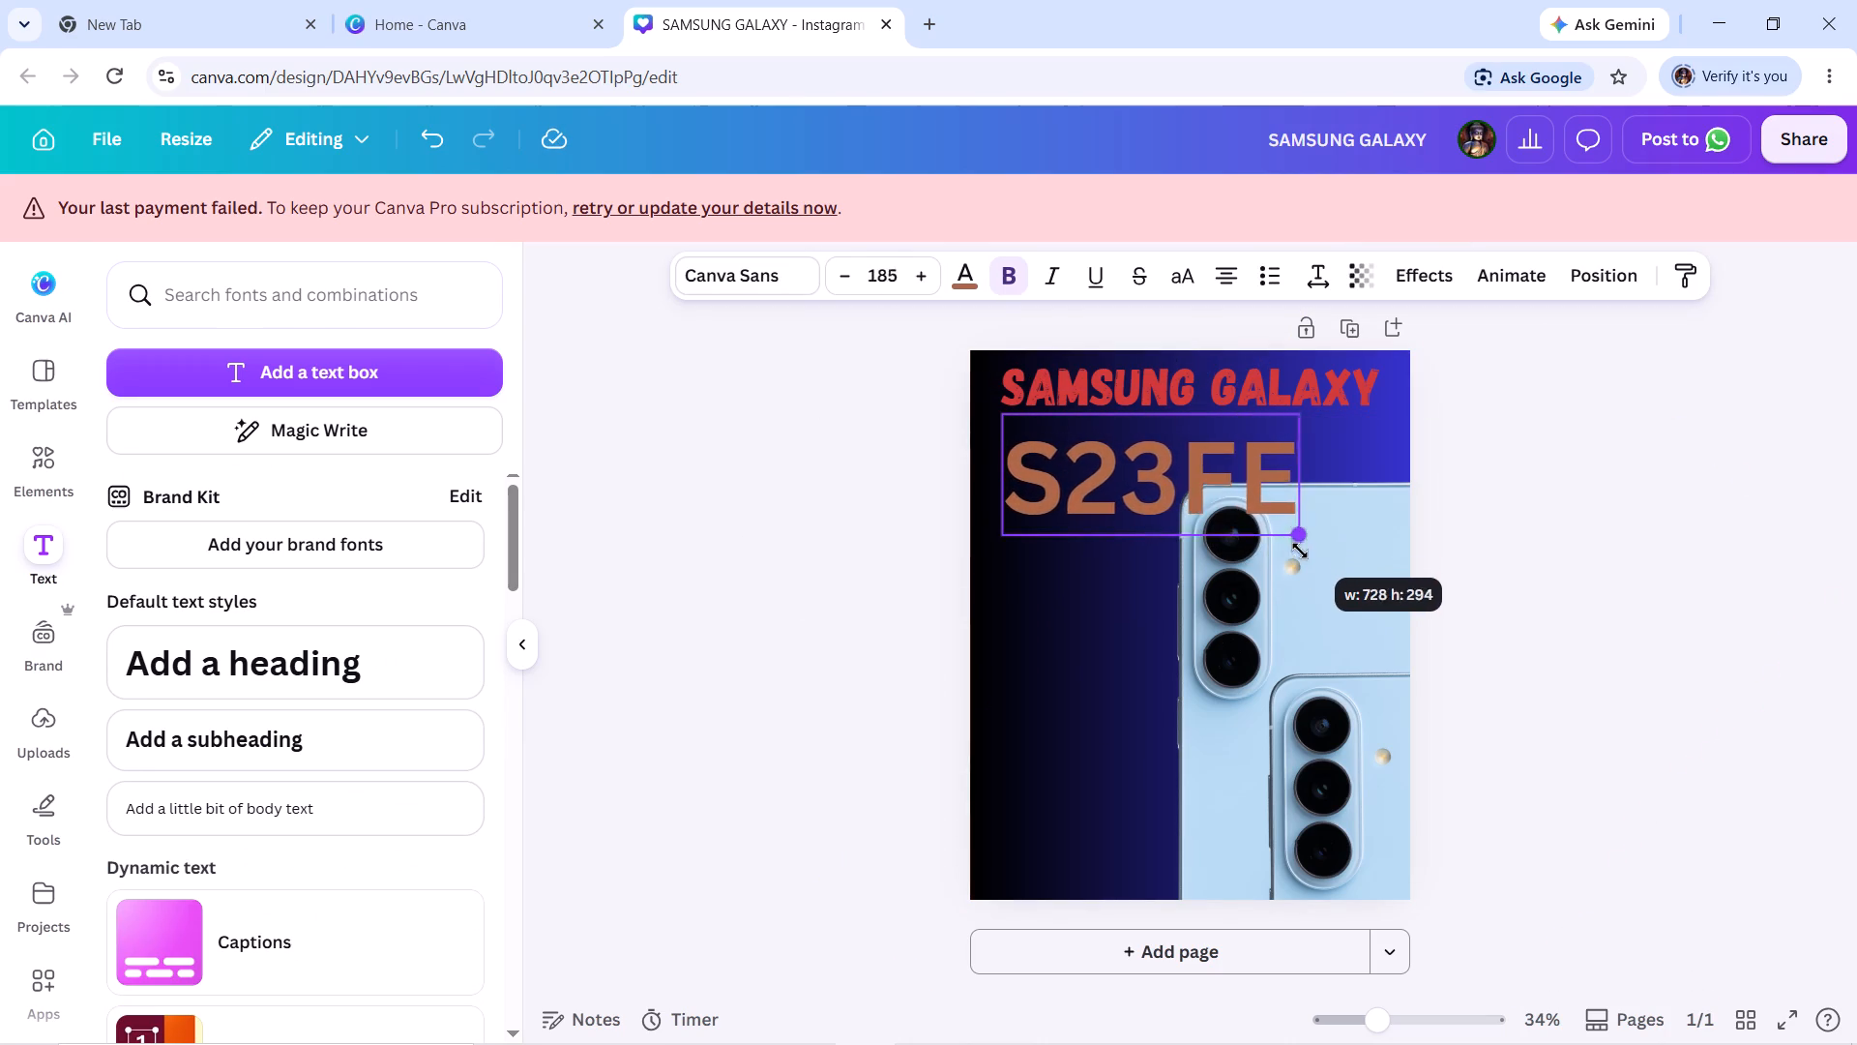
{"action": "left_click_drag", "start_coordinate": [1300, 551], "coordinate": [1346, 602]}
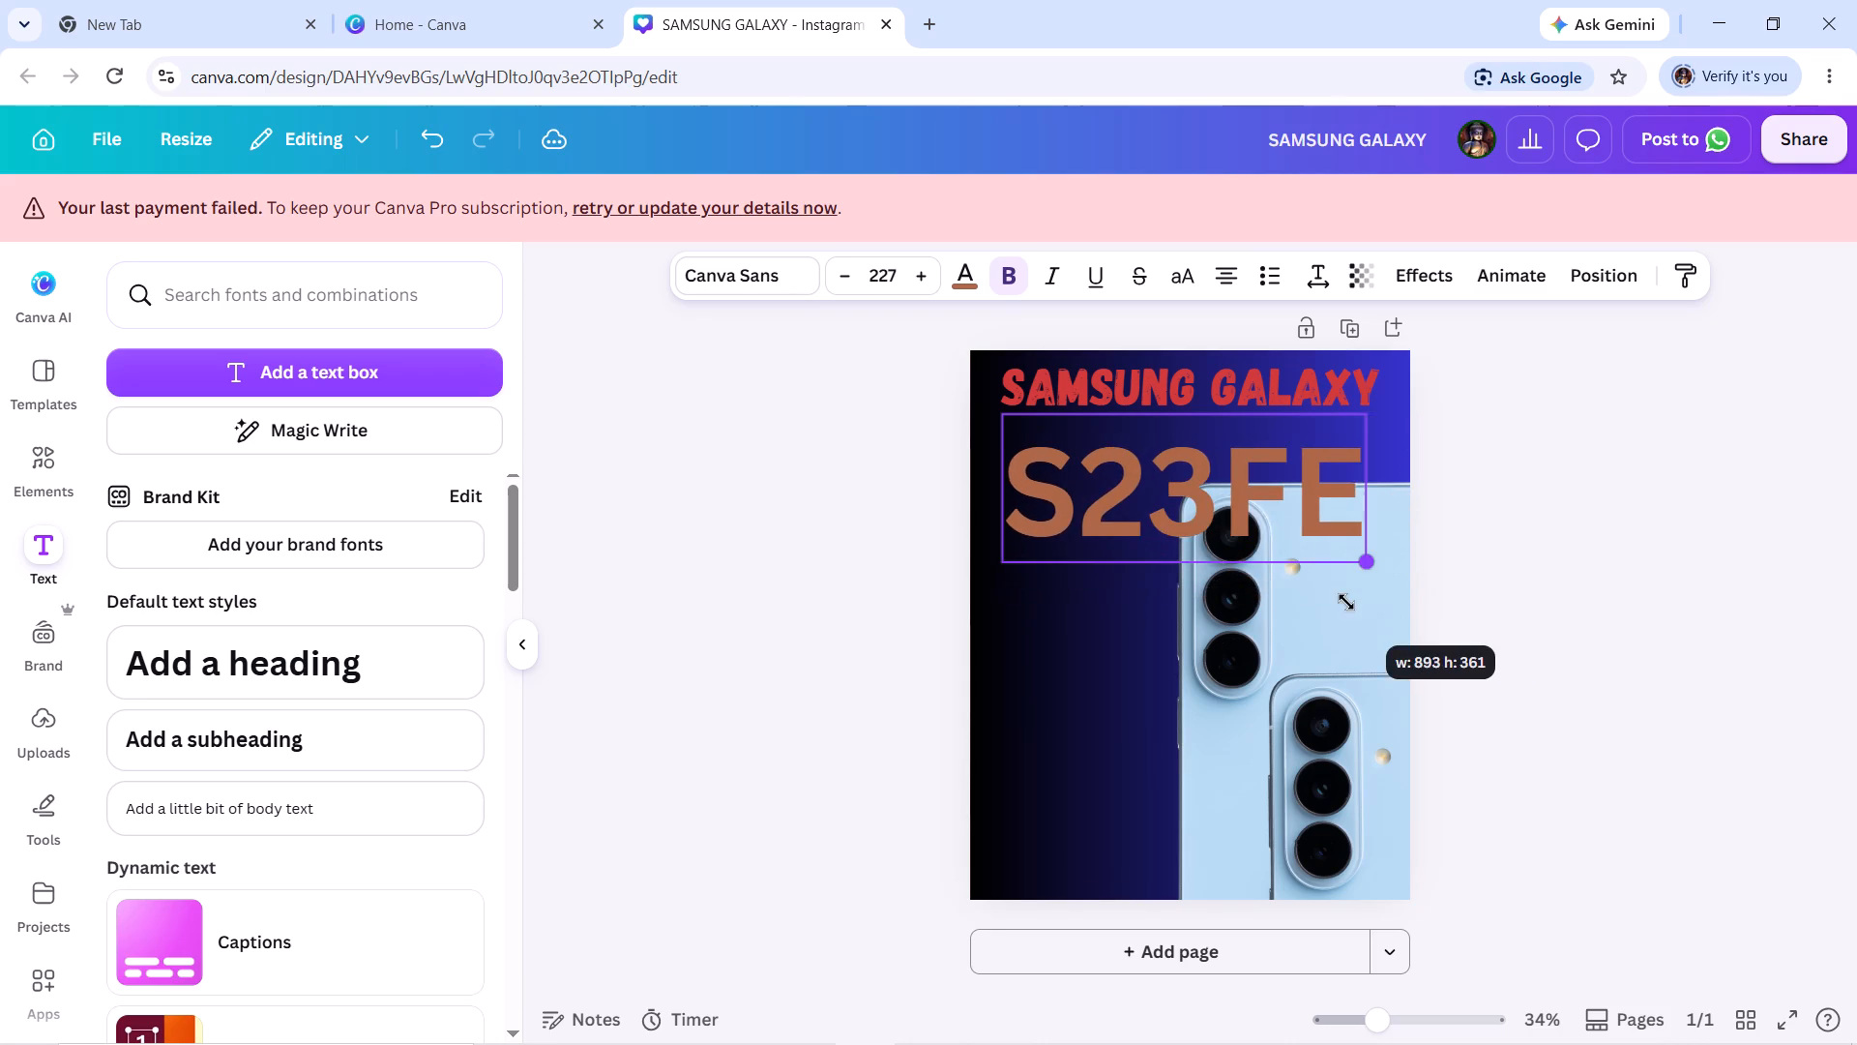
{"action": "left_click_drag", "start_coordinate": [1346, 602], "coordinate": [1368, 607]}
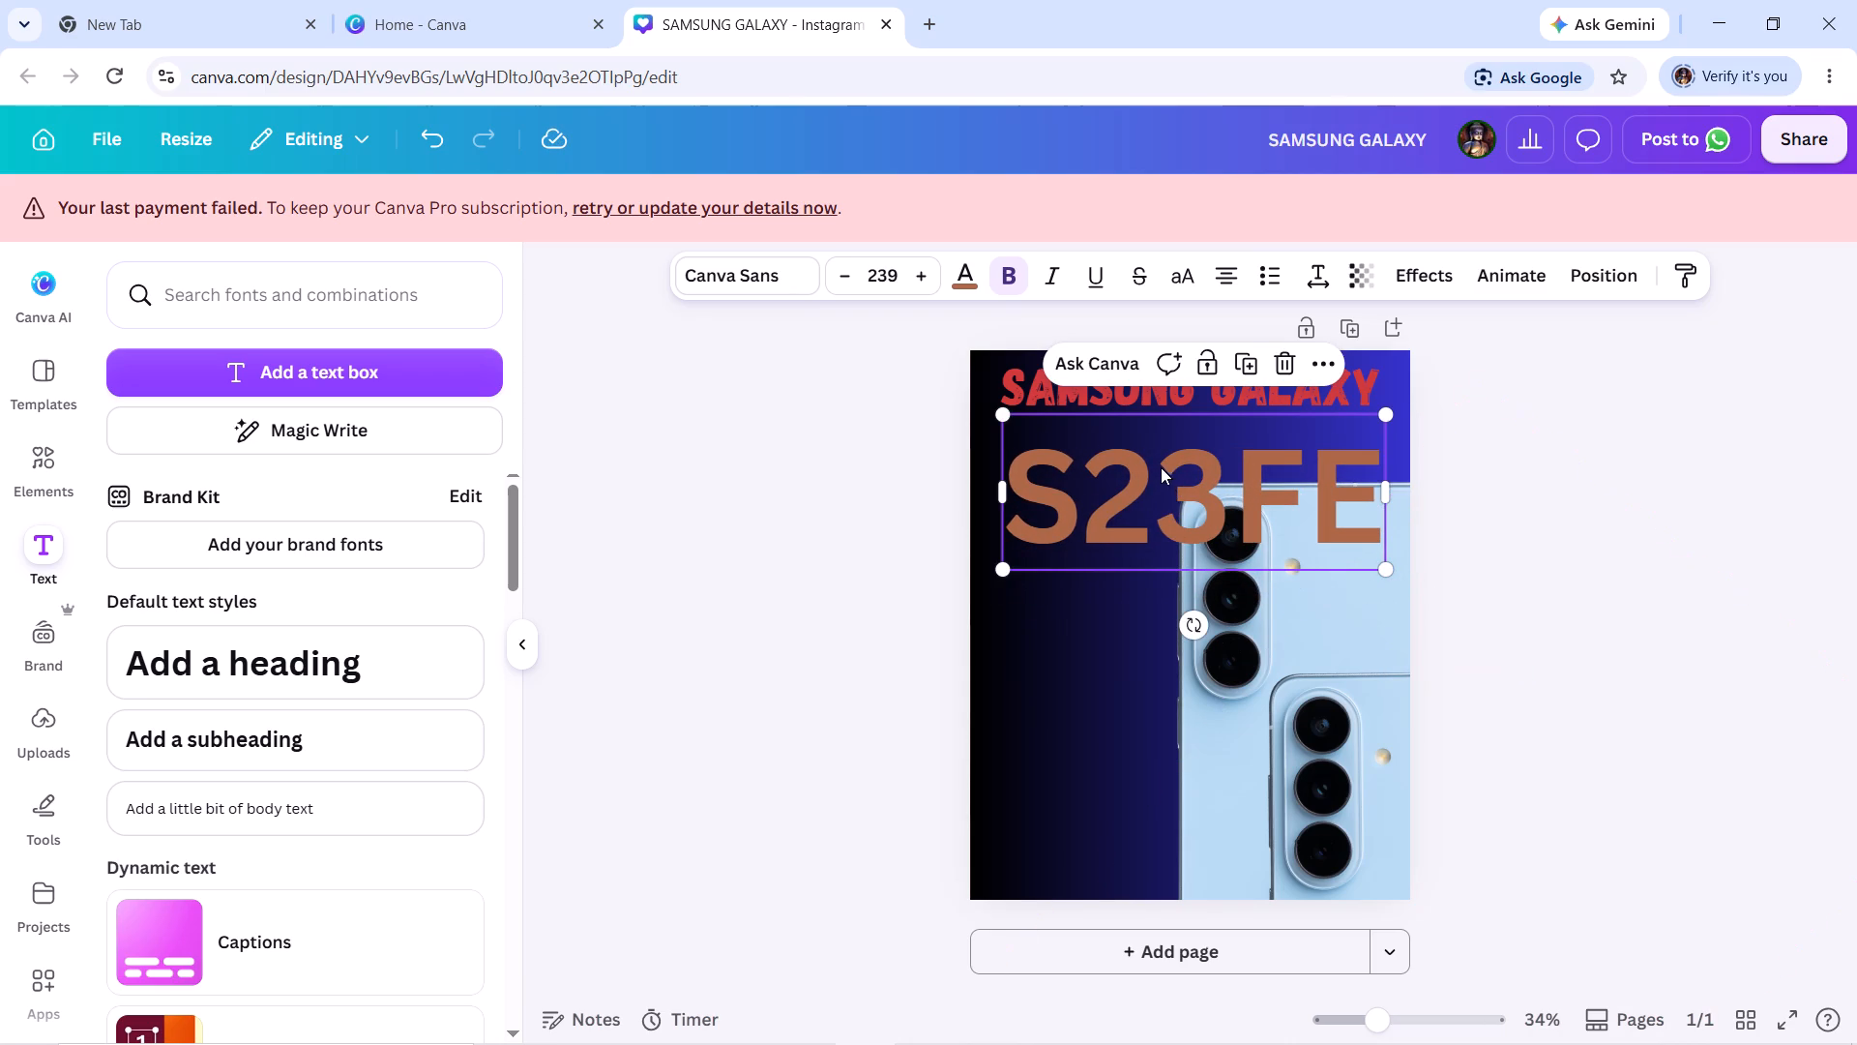
Move the SAMSUNG GALAXY heading slightly down from the page's top edge, close above the S23FE heading.
{"action": "left_click_drag", "start_coordinate": [1144, 398], "coordinate": [1142, 398]}
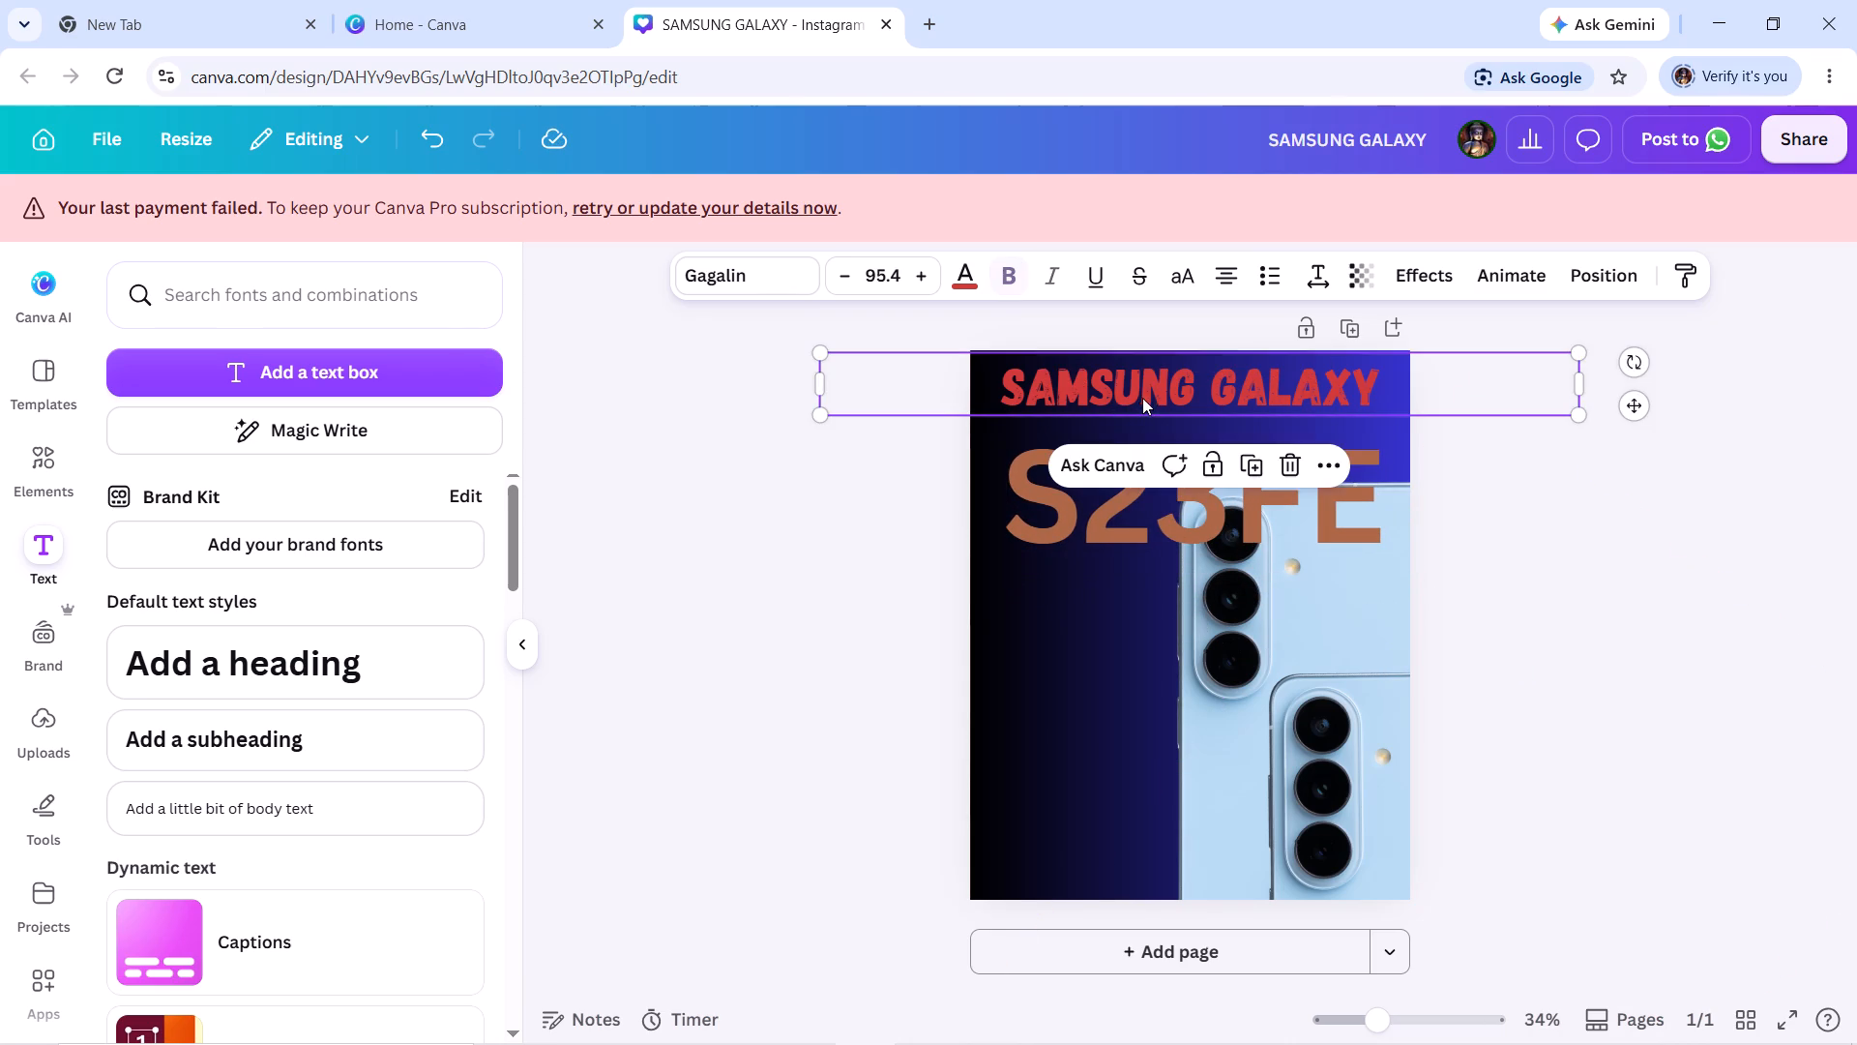
{"action": "left_click_drag", "start_coordinate": [1142, 398], "coordinate": [1135, 425]}
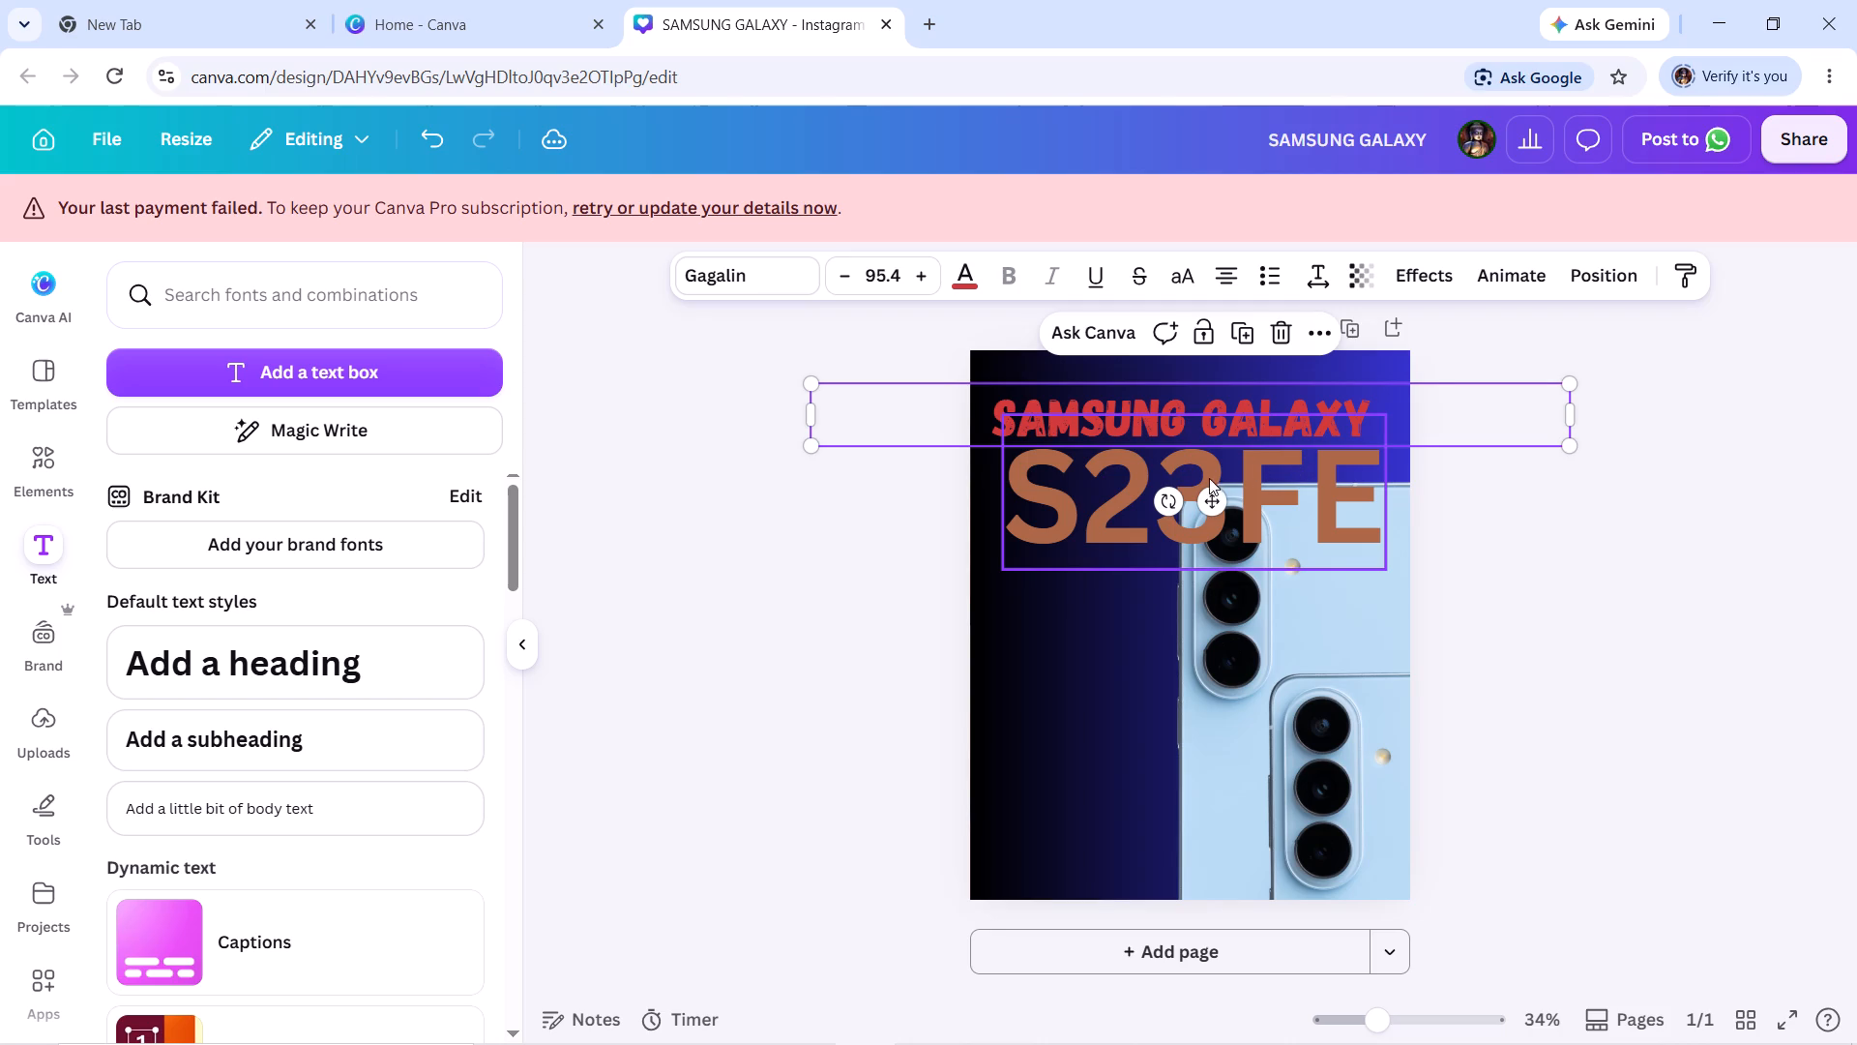
Shorten the S23FE heading's text to S23.
{"action": "left_click", "coordinate": [1305, 480]}
{"action": "left_click", "coordinate": [1374, 487]}
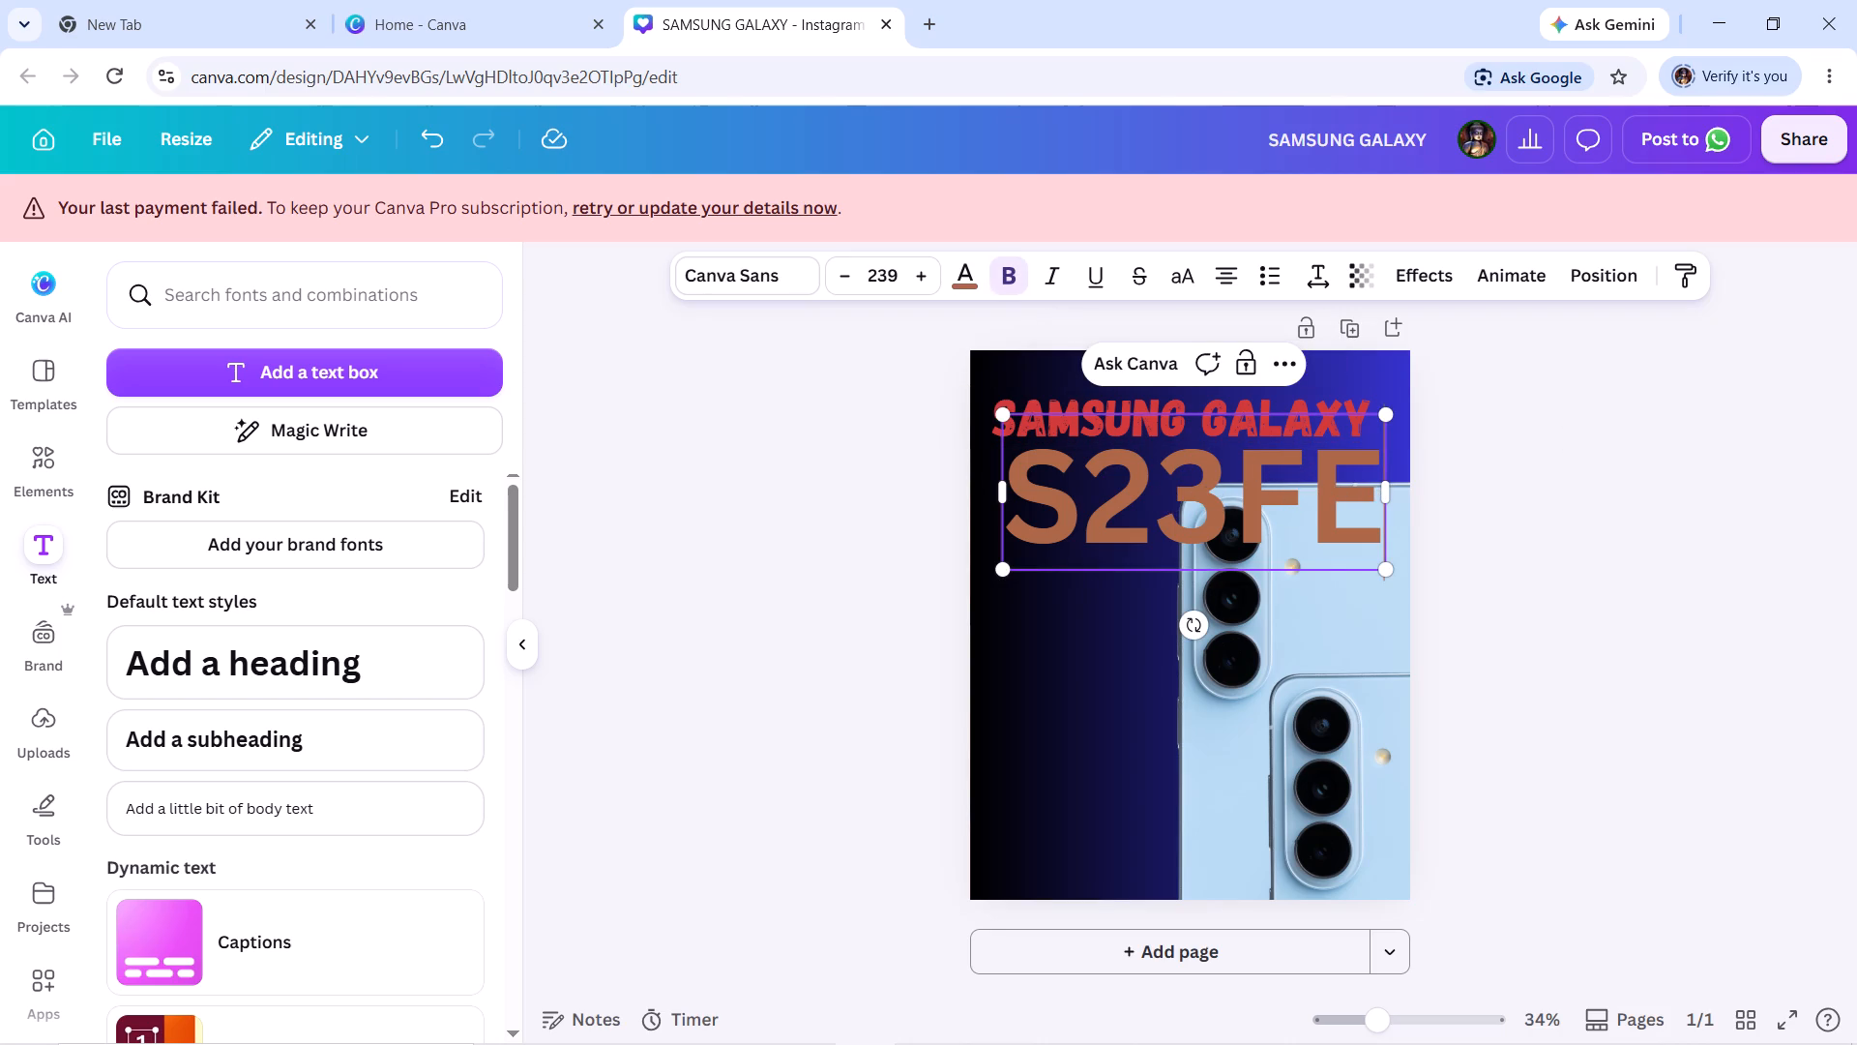
{"action": "left_click", "coordinate": [1368, 496]}
{"action": "left_click", "coordinate": [1372, 496]}
{"action": "key", "text": "BackSpace"}
{"action": "key", "text": "BackSpace"}
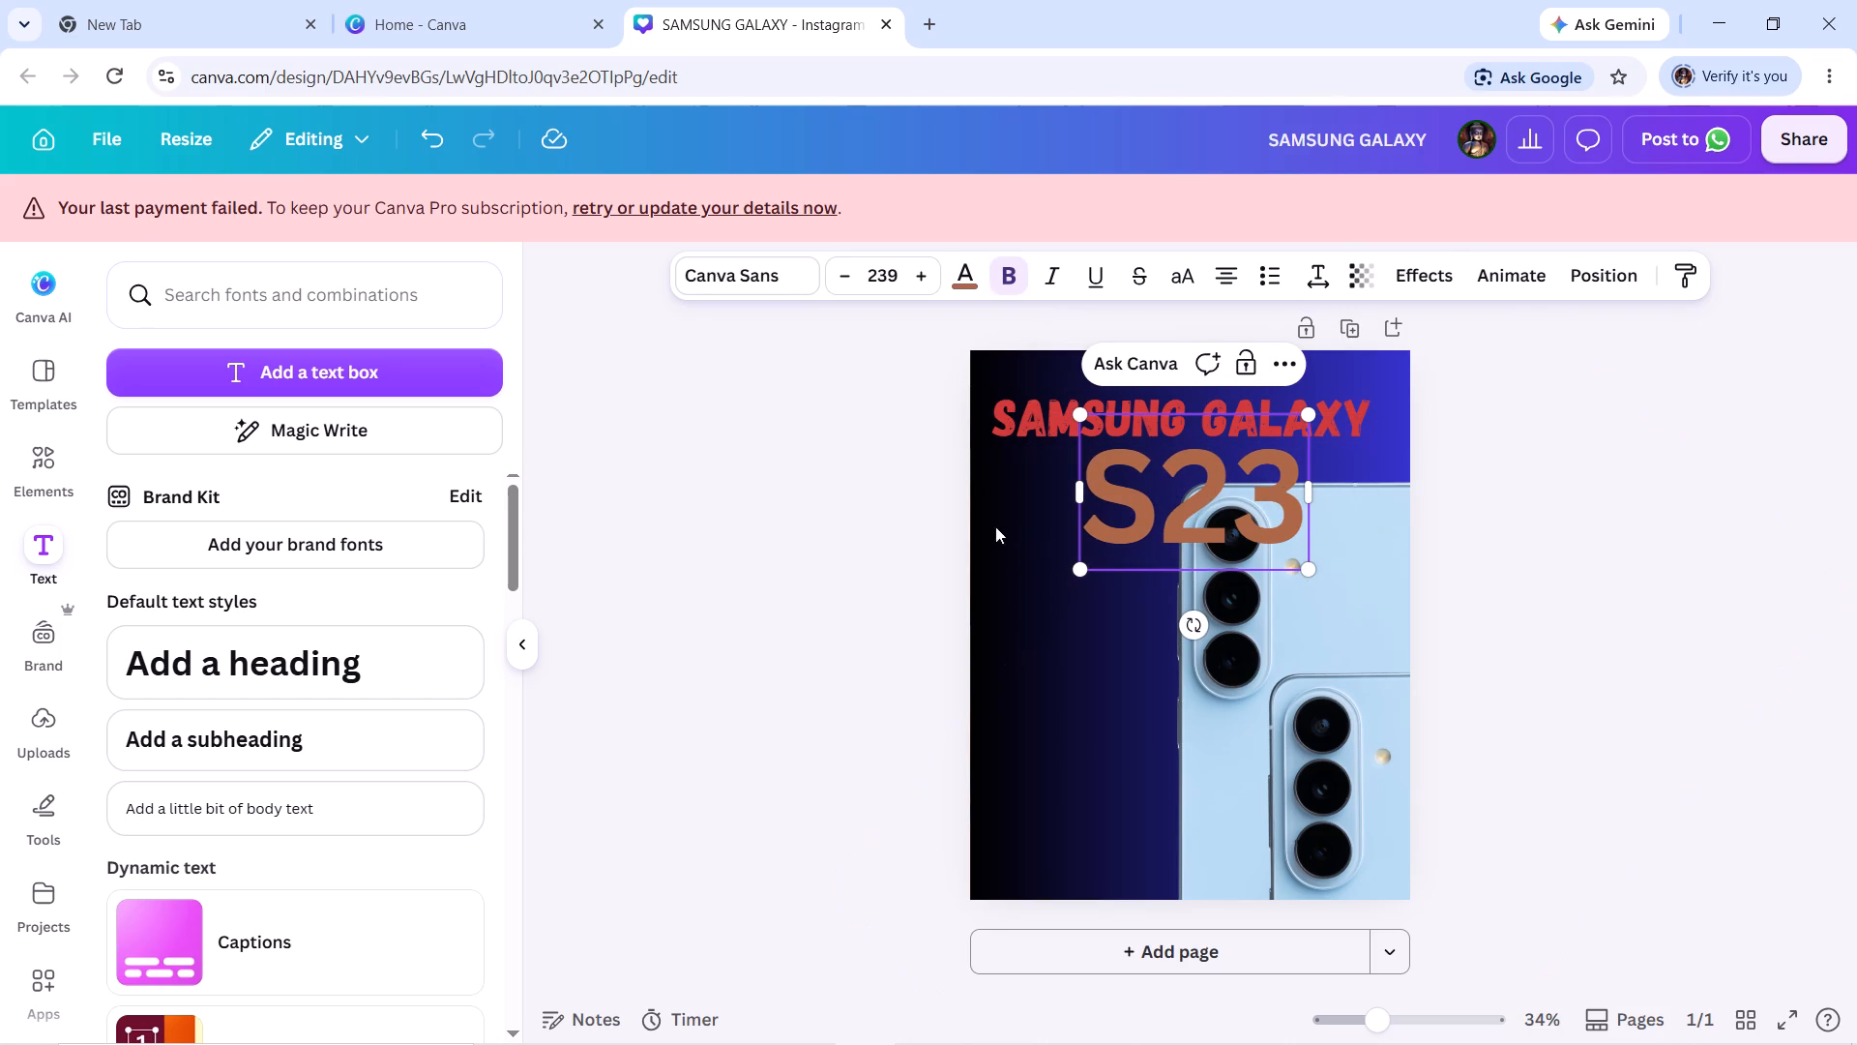
Duplicate the S23 heading, place the copy below the original, and replace its text with FE.
{"action": "left_click", "coordinate": [1172, 510]}
{"action": "left_click", "coordinate": [1016, 462]}
{"action": "left_click", "coordinate": [1122, 470]}
{"action": "left_click", "coordinate": [1252, 359]}
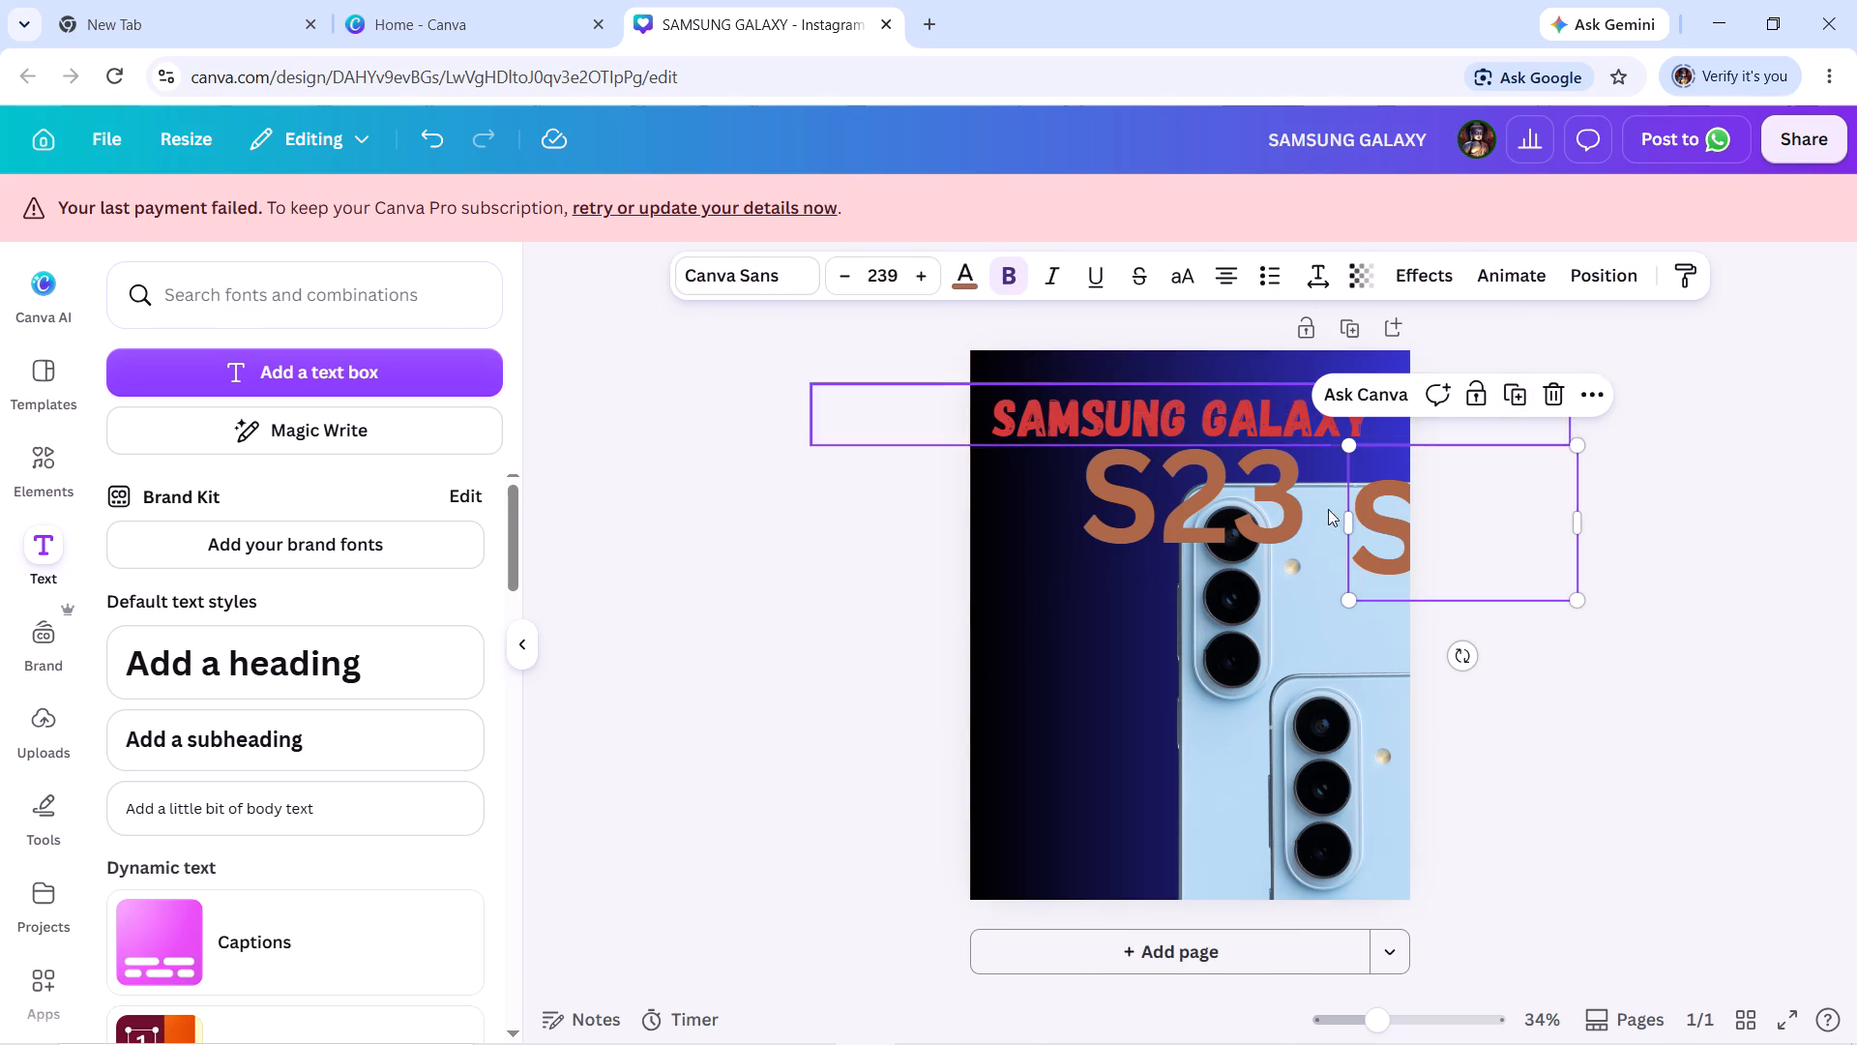
{"action": "left_click_drag", "start_coordinate": [1381, 489], "coordinate": [1041, 624]}
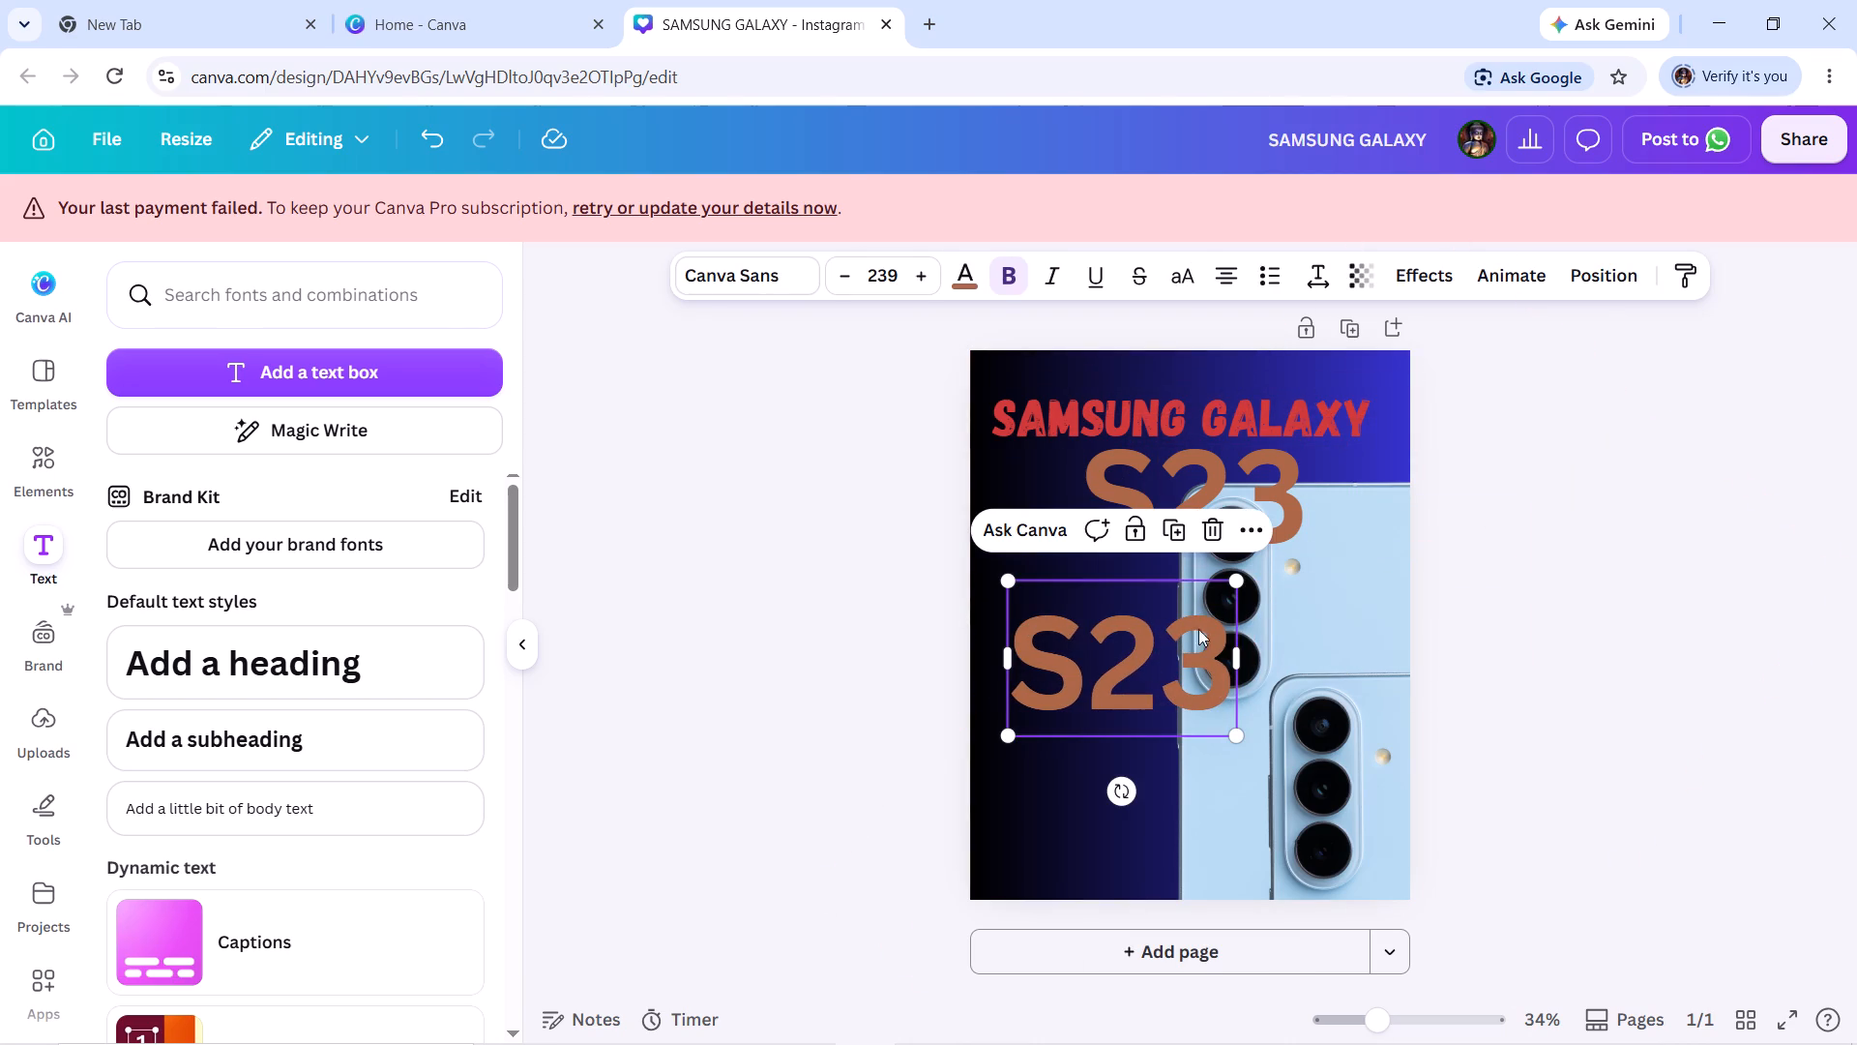
{"action": "left_click", "coordinate": [1229, 647]}
{"action": "key", "text": "BackSpace"}
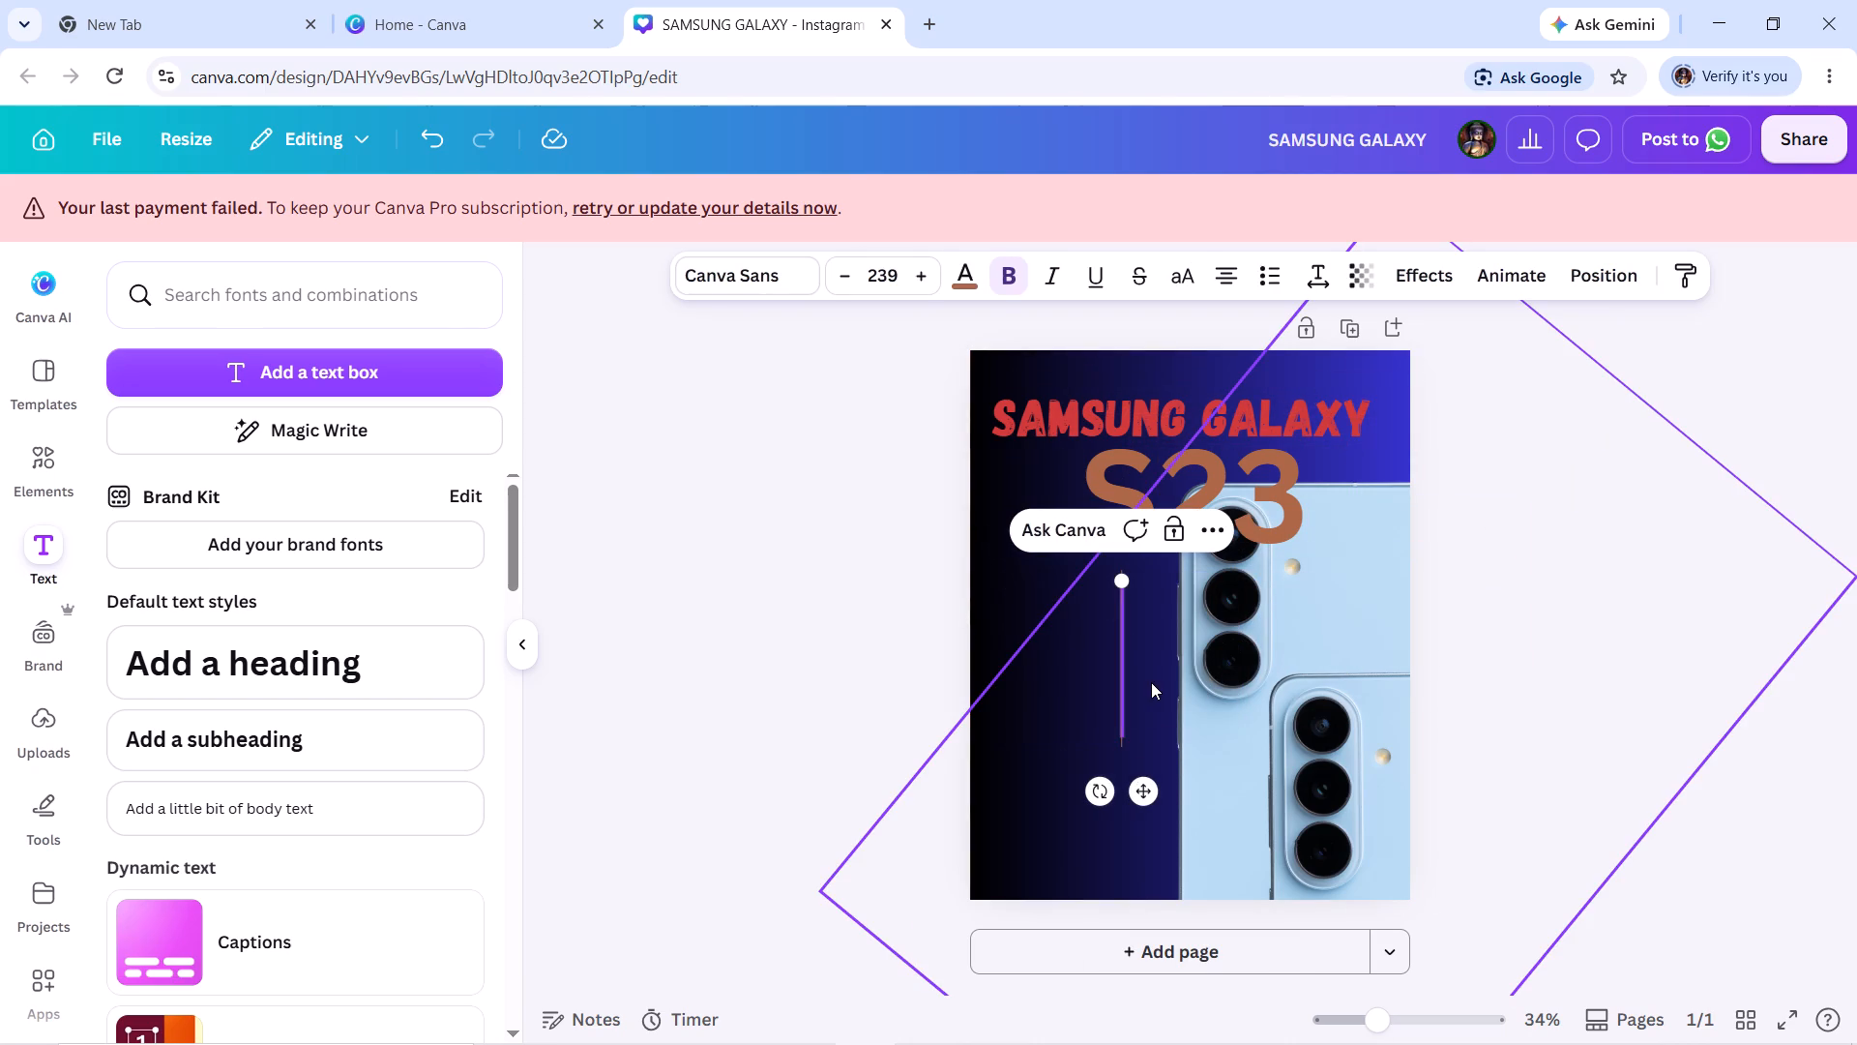
{"action": "key", "text": "f"}
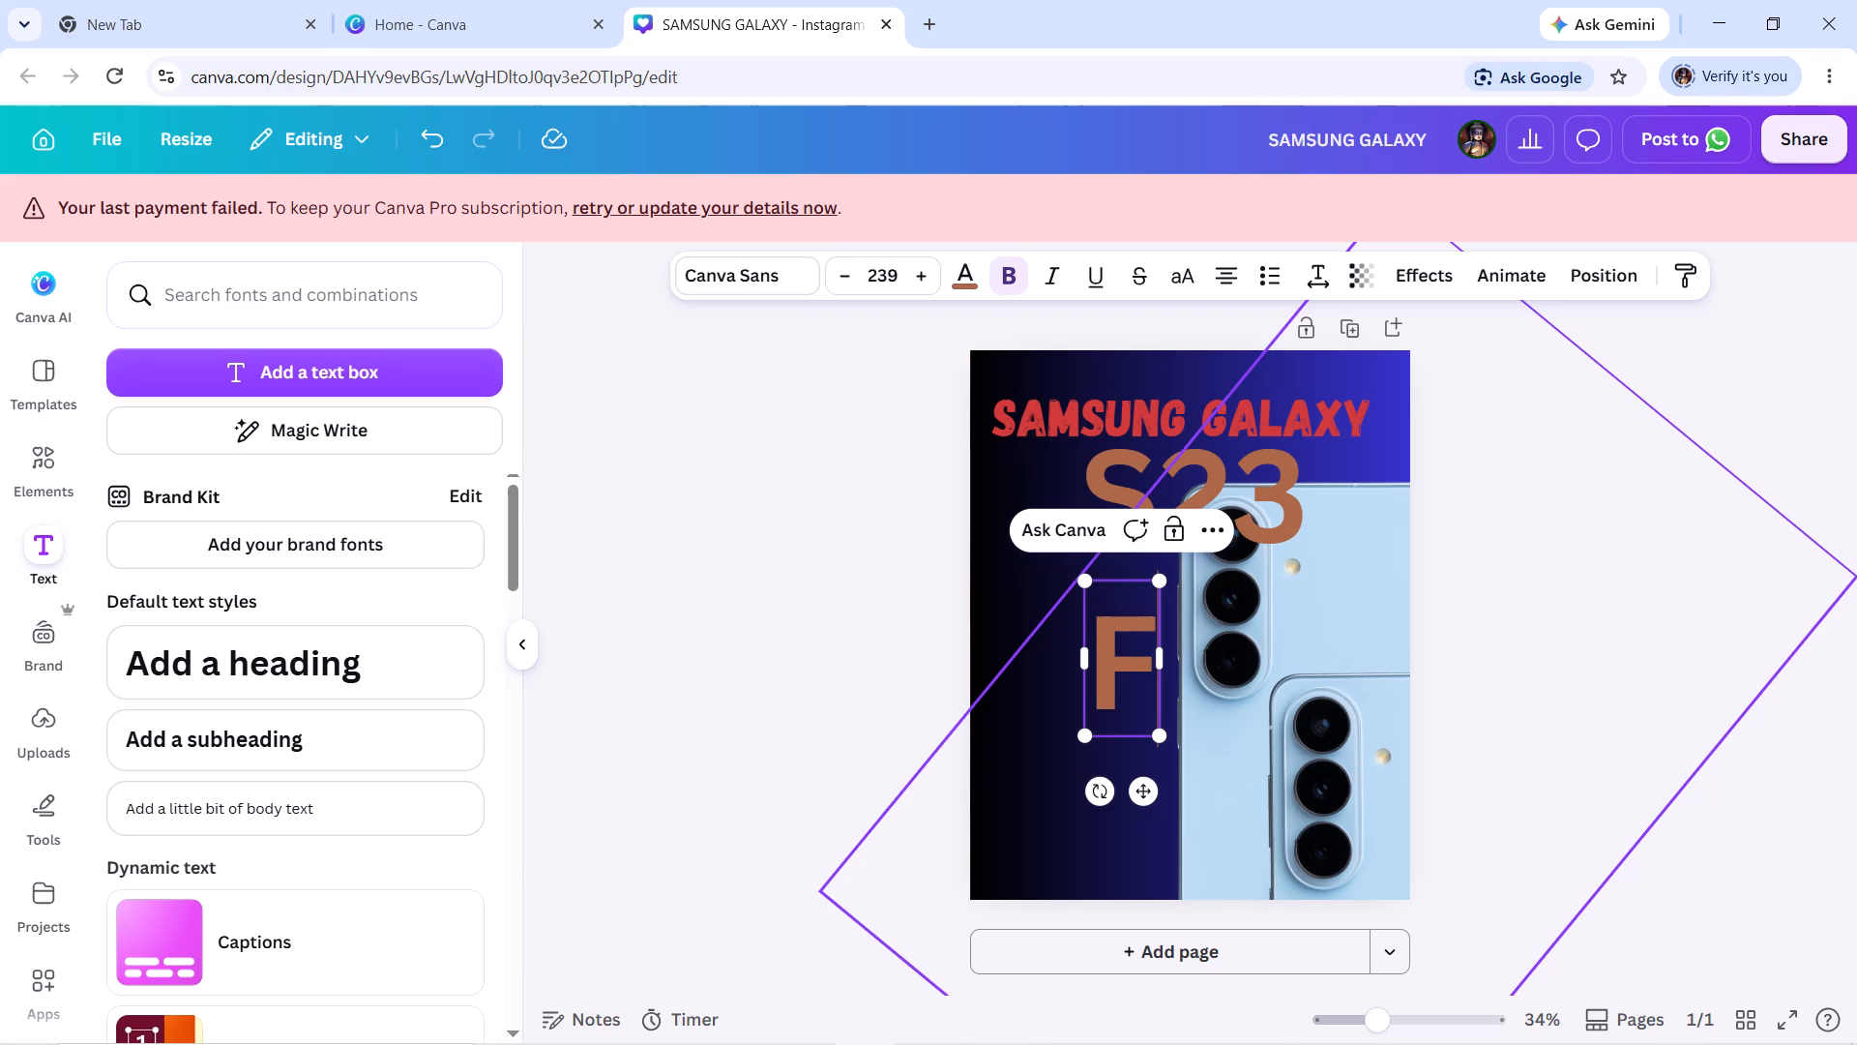
{"action": "key", "text": "e"}
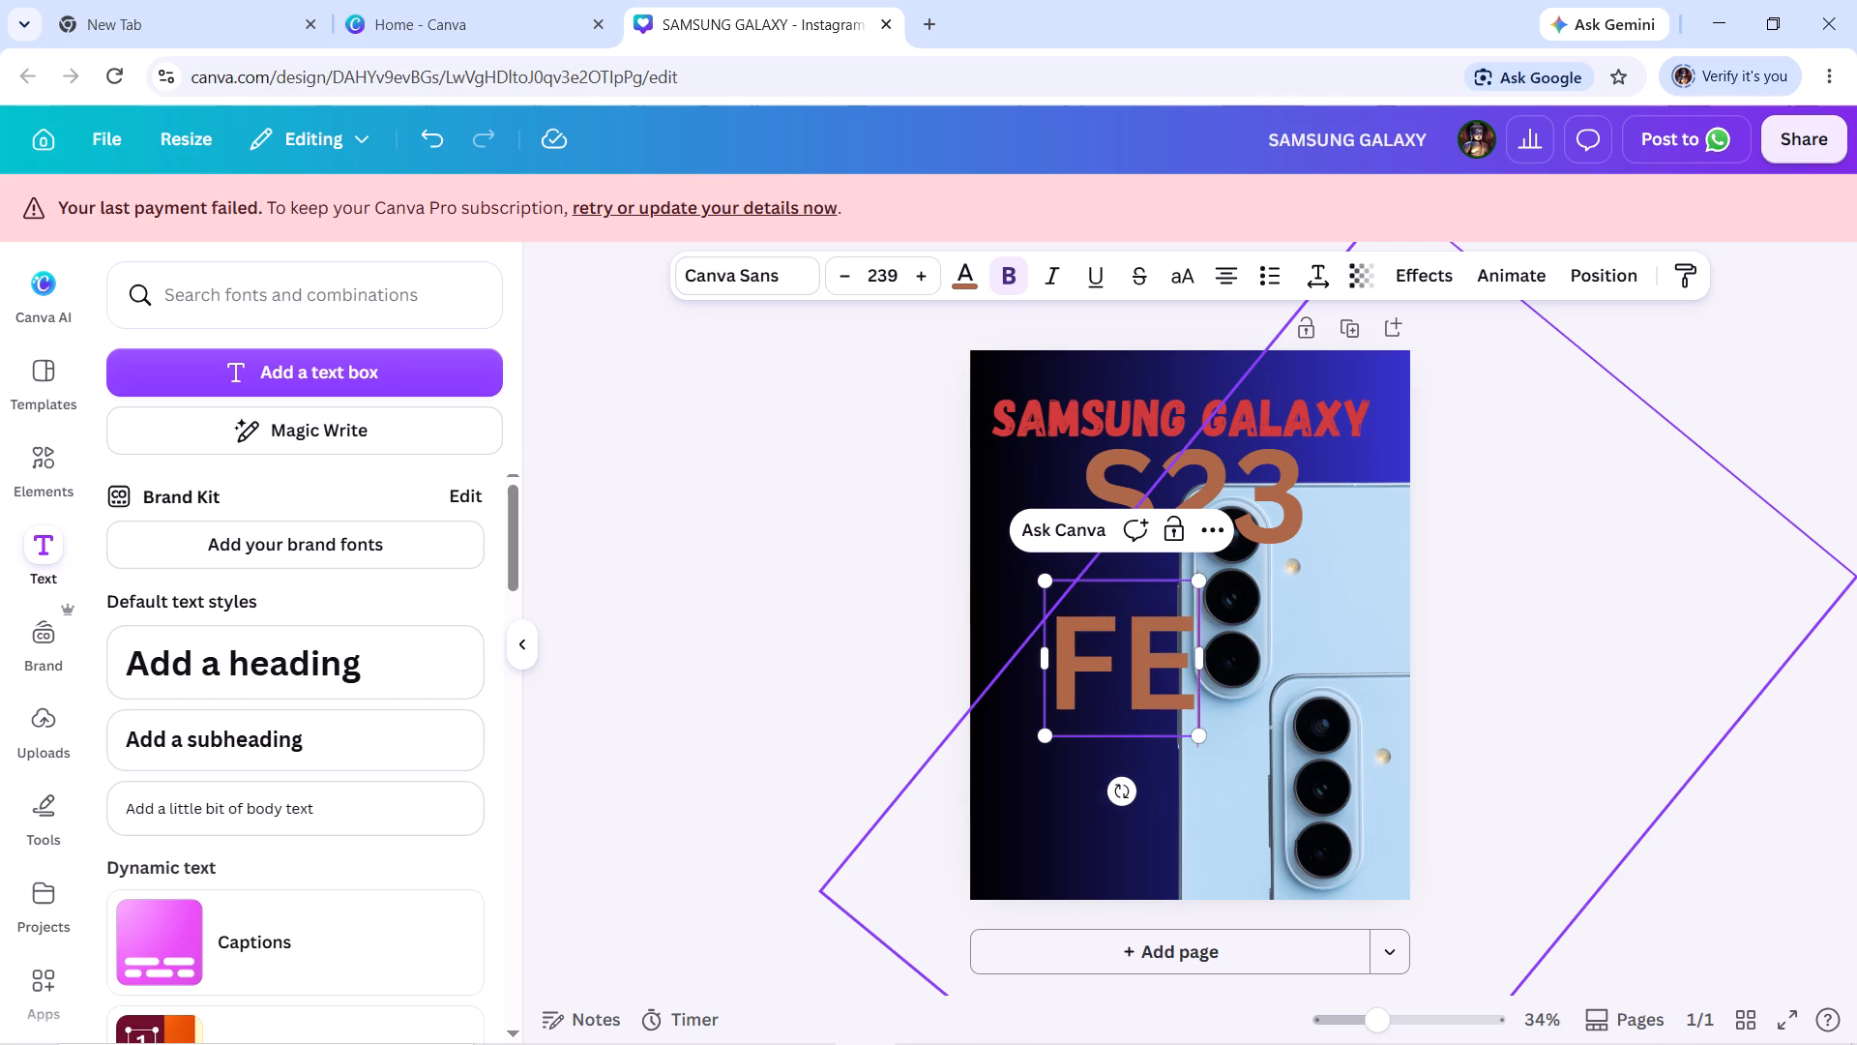
{"action": "left_click", "coordinate": [783, 588]}
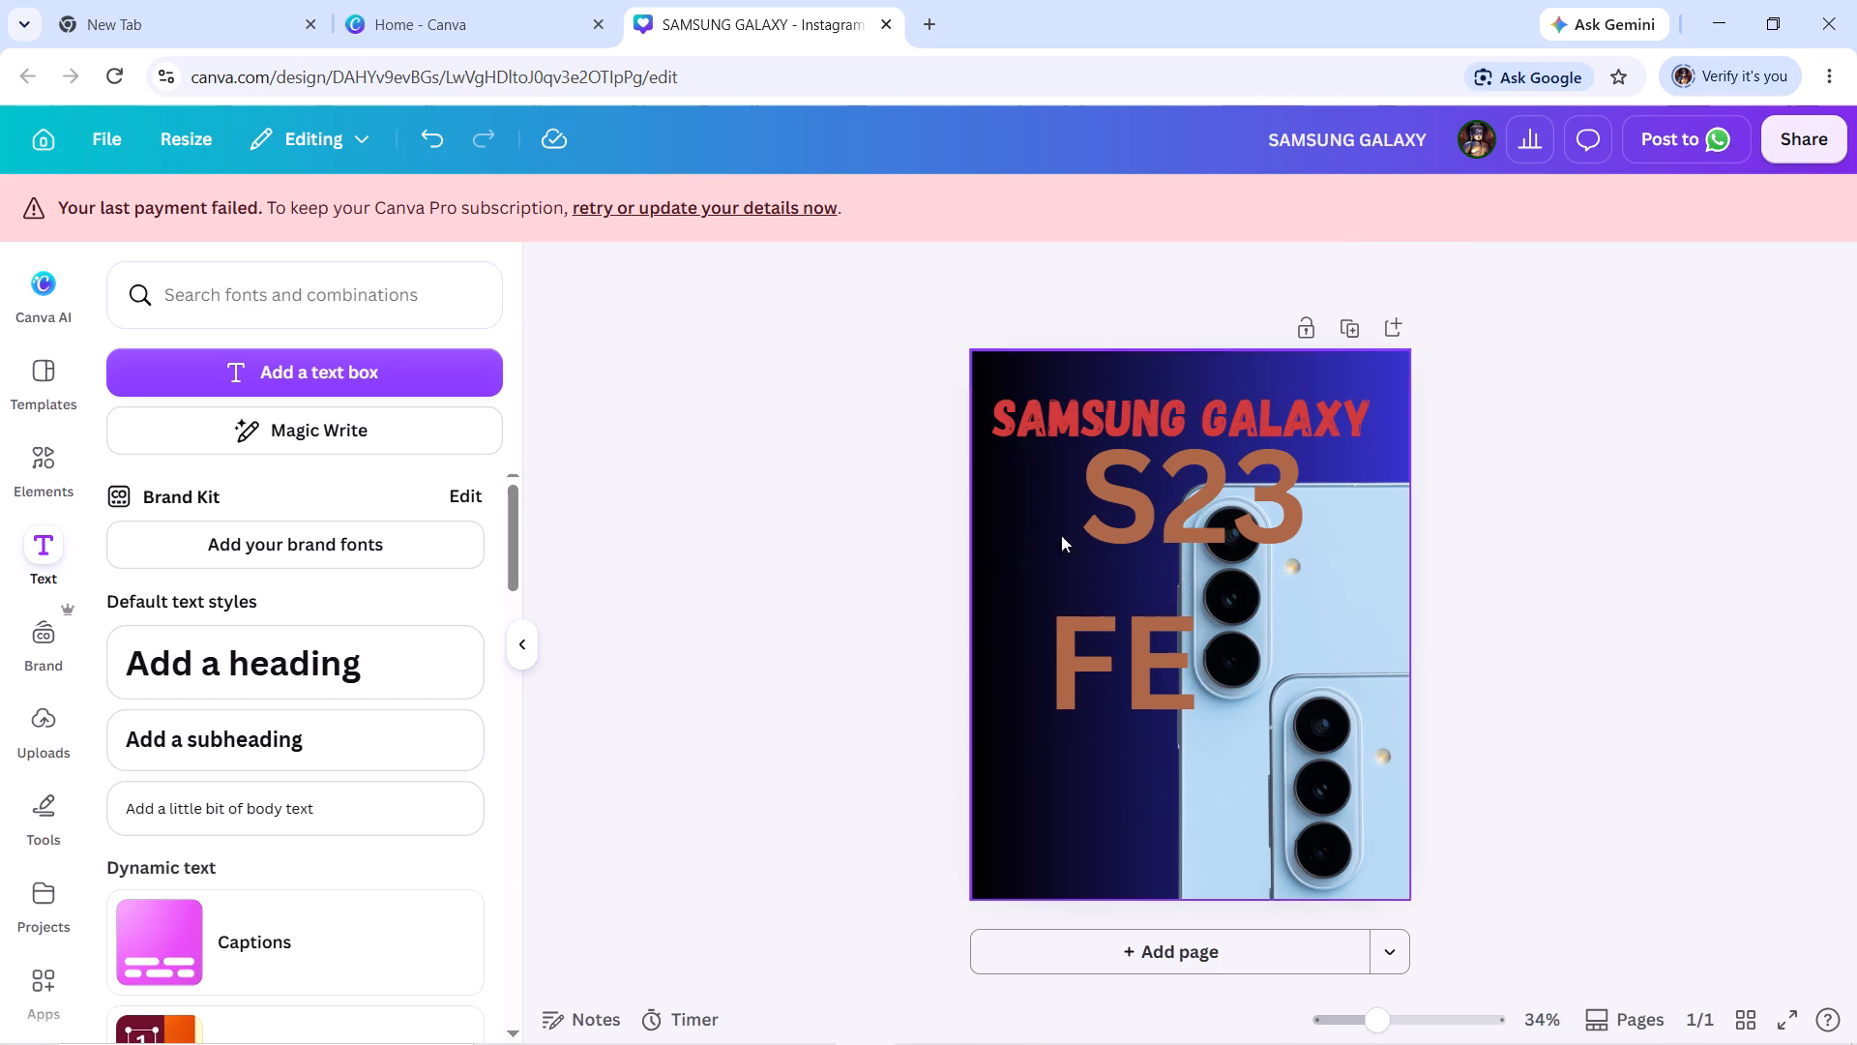
Scale the S23 heading down to font size 190 and place it beneath SAMSUNG GALAXY, aligned with that heading's left edge.
{"action": "left_click_drag", "start_coordinate": [1161, 498], "coordinate": [1070, 497]}
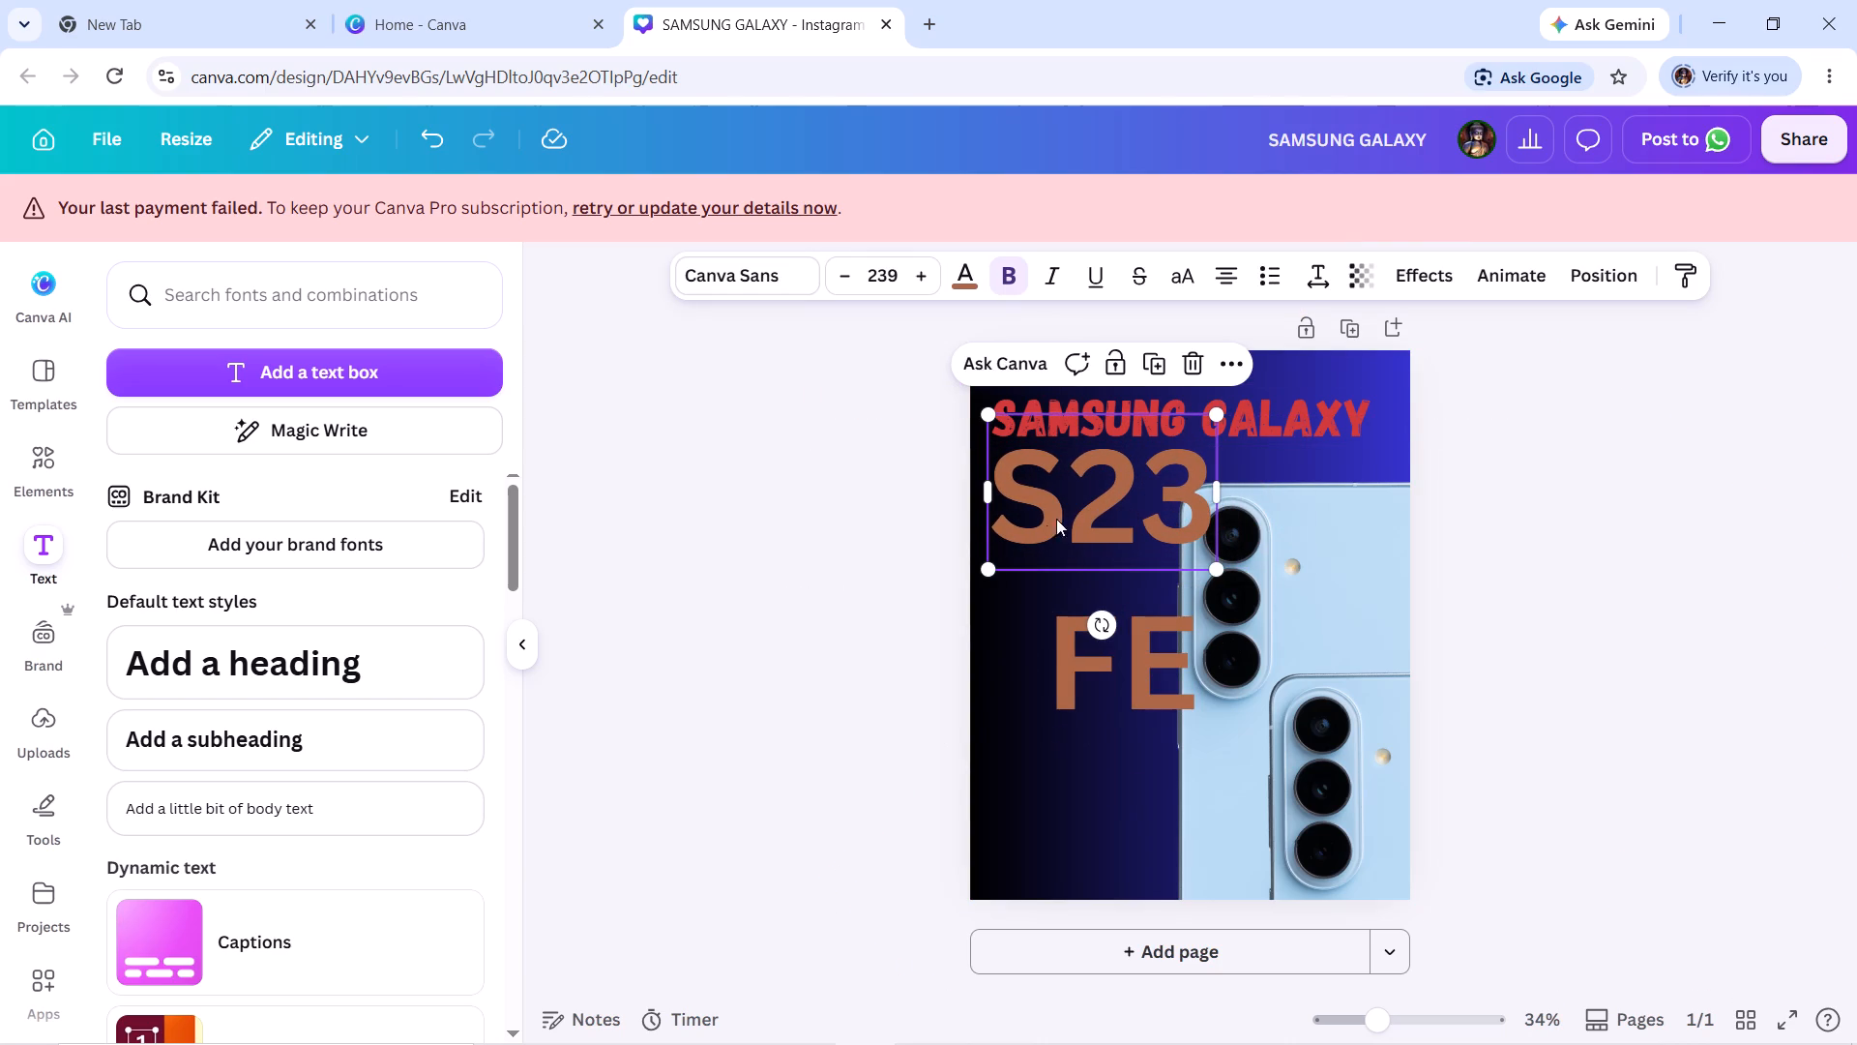
{"action": "left_click_drag", "start_coordinate": [988, 570], "coordinate": [1031, 532]}
{"action": "left_click_drag", "start_coordinate": [1108, 472], "coordinate": [1065, 483]}
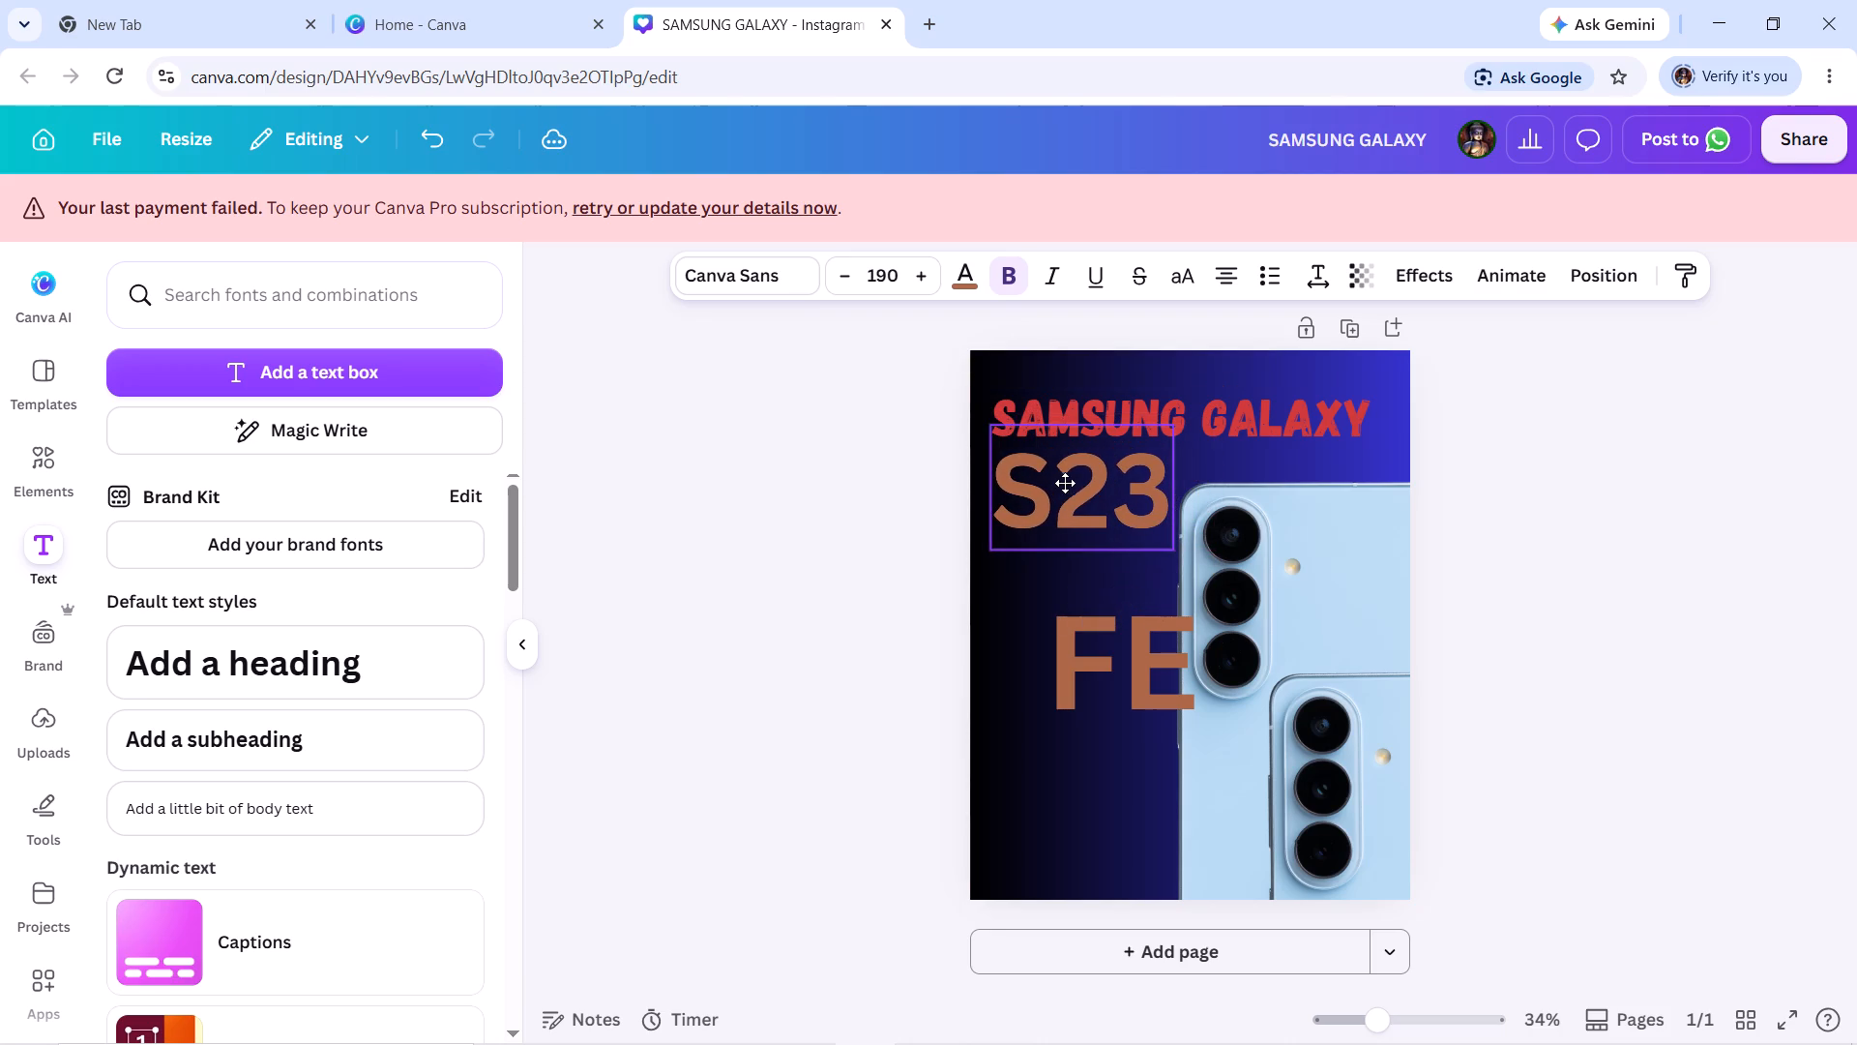
{"action": "left_click_drag", "start_coordinate": [1065, 483], "coordinate": [1064, 480]}
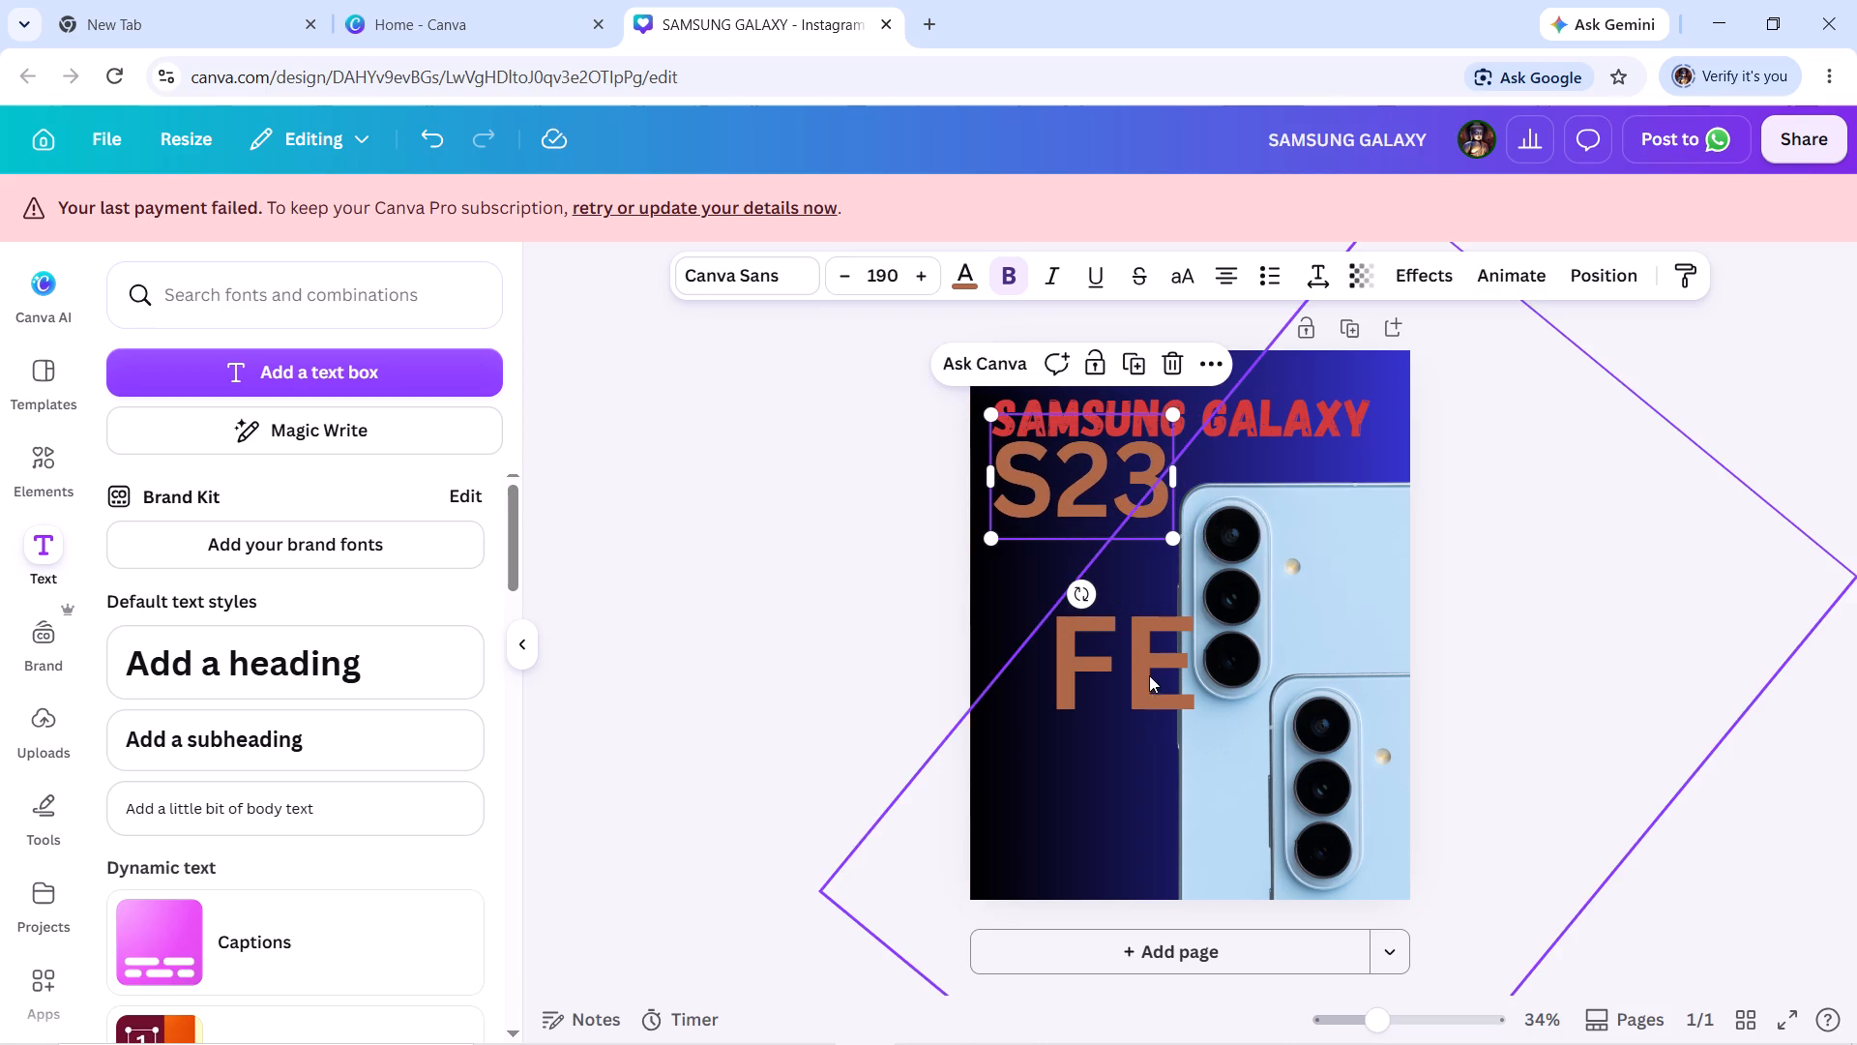
Place the FE lettering beside S23 and scale it up to font size 438.
{"action": "left_click_drag", "start_coordinate": [1144, 669], "coordinate": [1269, 481]}
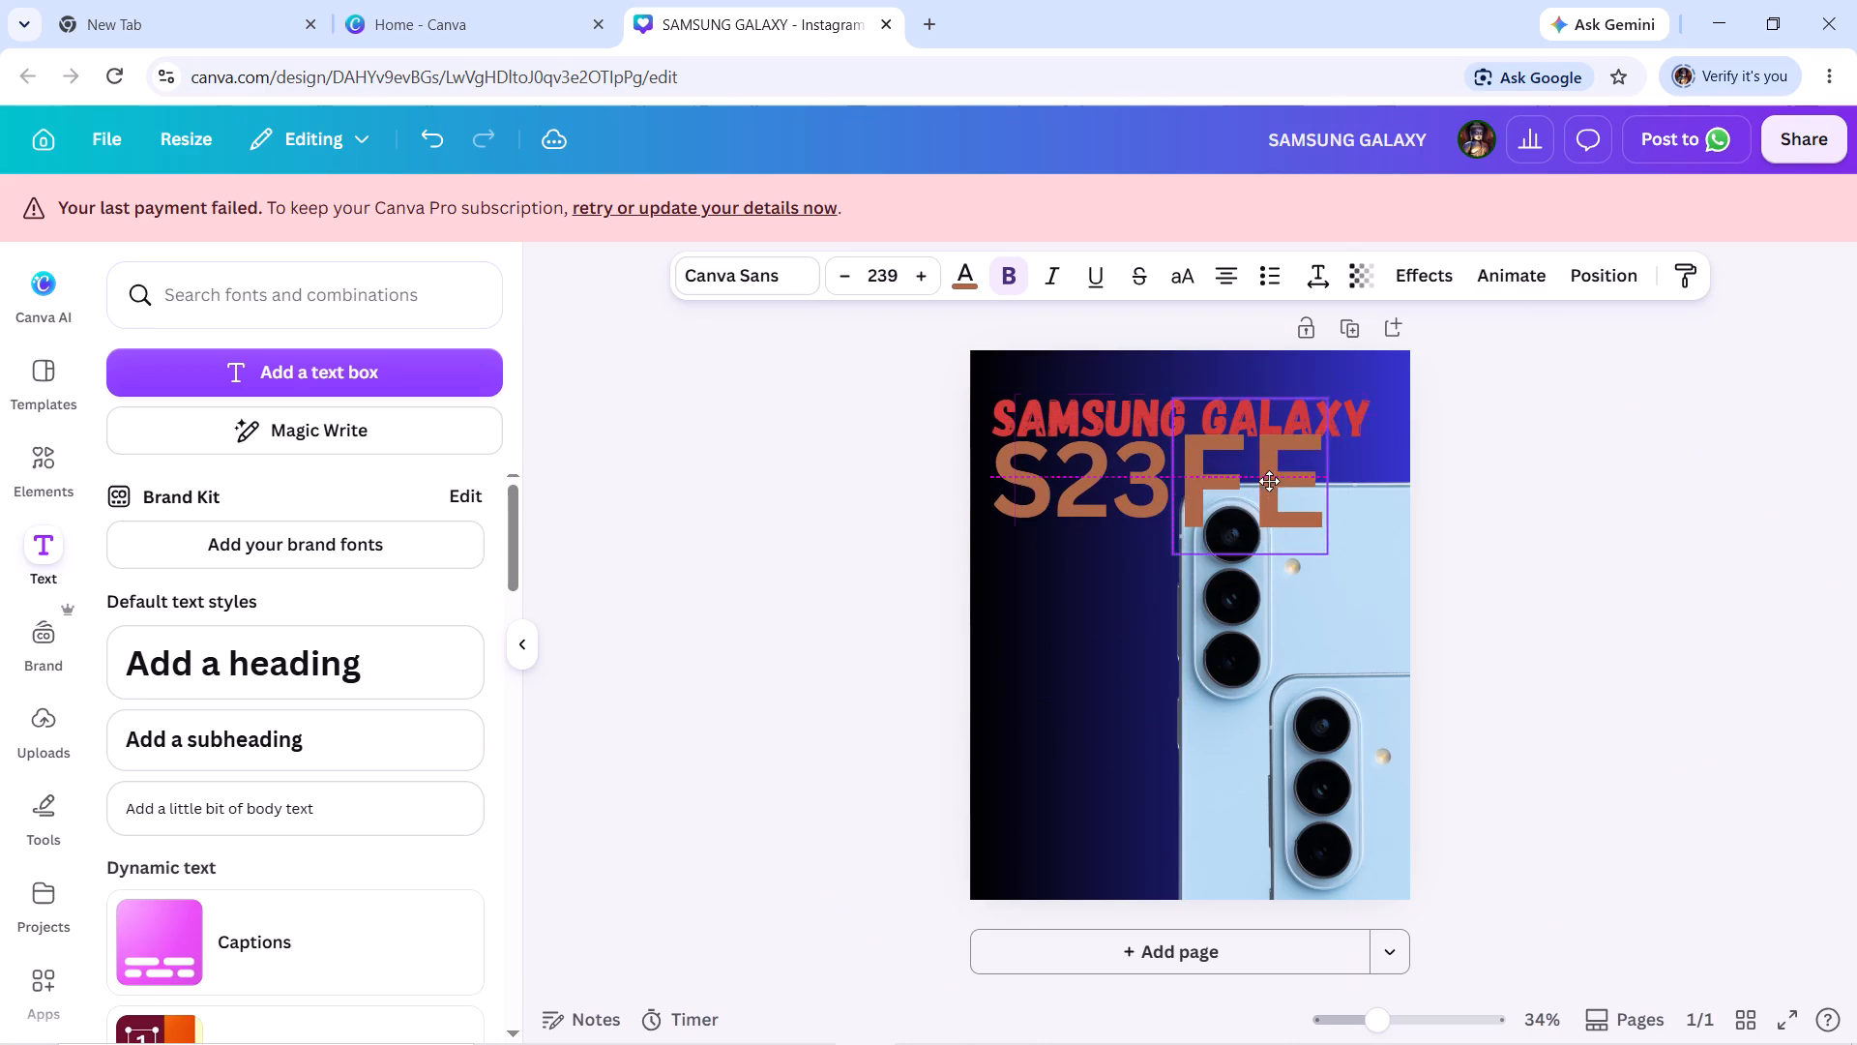
{"action": "left_click_drag", "start_coordinate": [1269, 481], "coordinate": [1199, 593]}
{"action": "left_click_drag", "start_coordinate": [1258, 500], "coordinate": [1384, 368]}
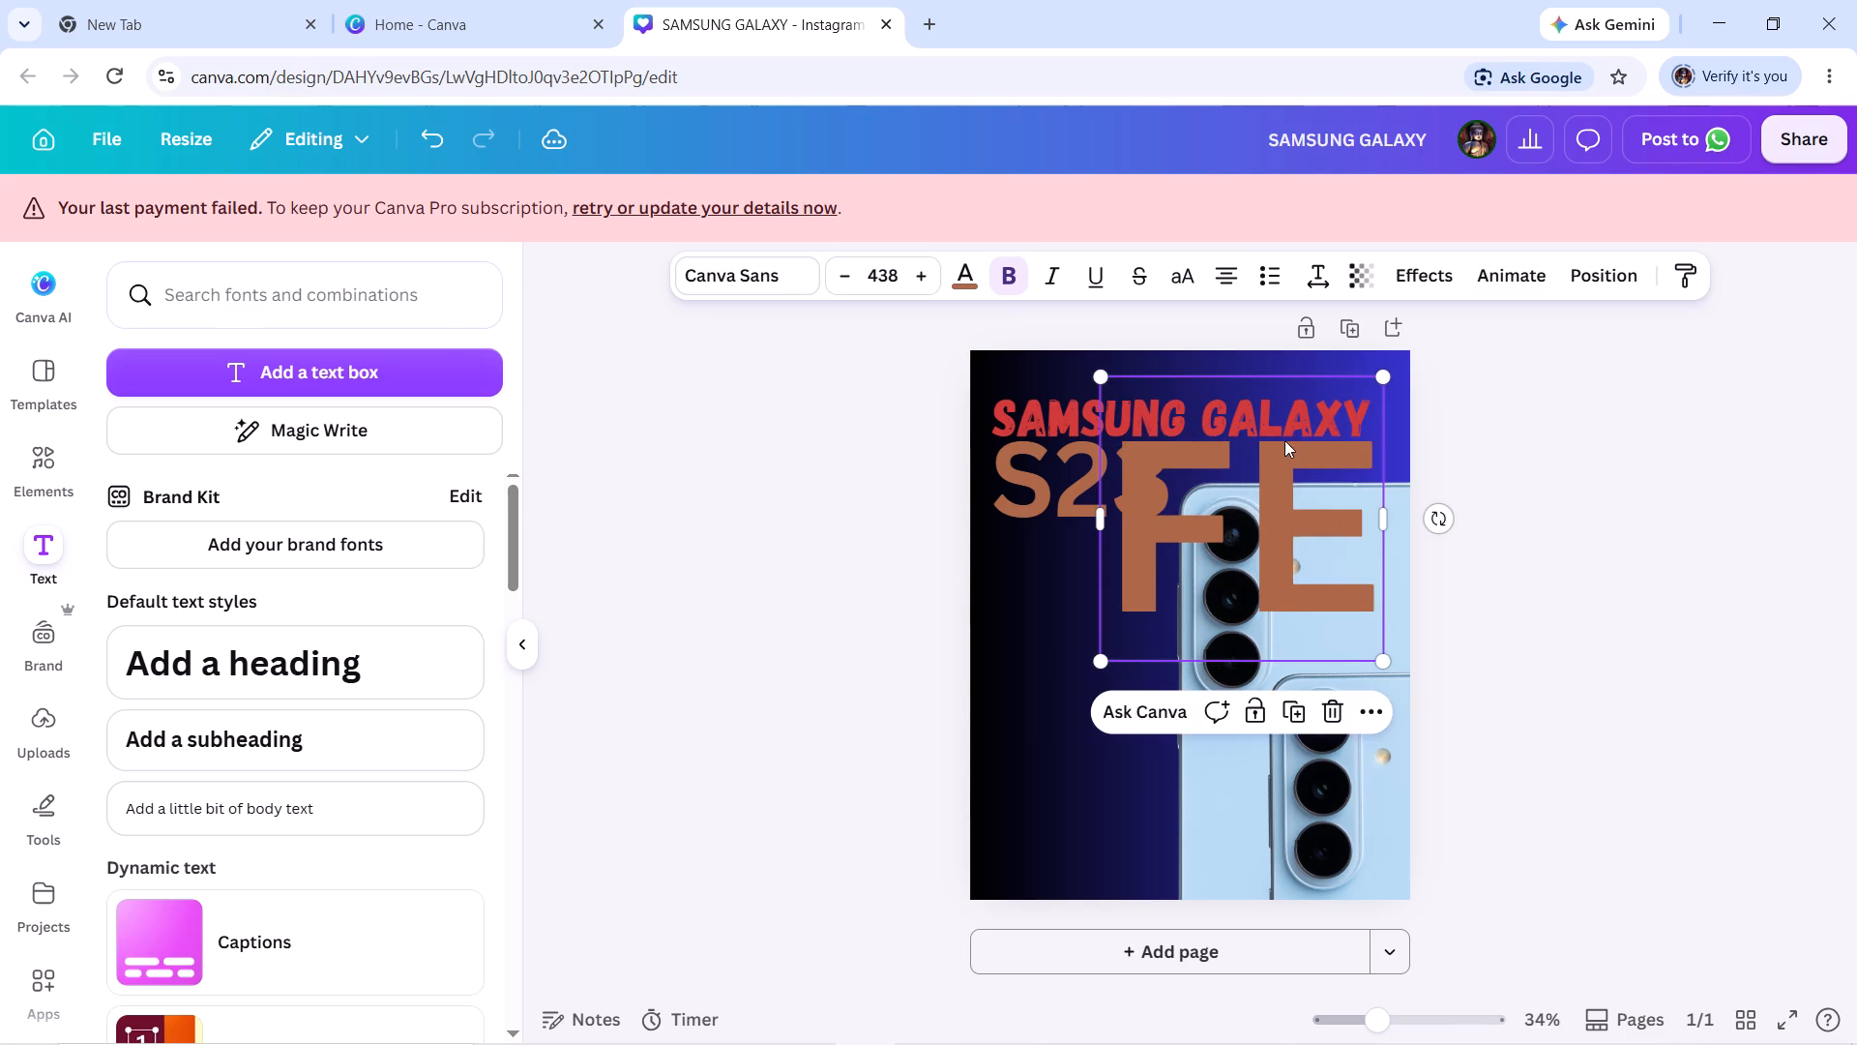
{"action": "left_click", "coordinate": [1235, 456]}
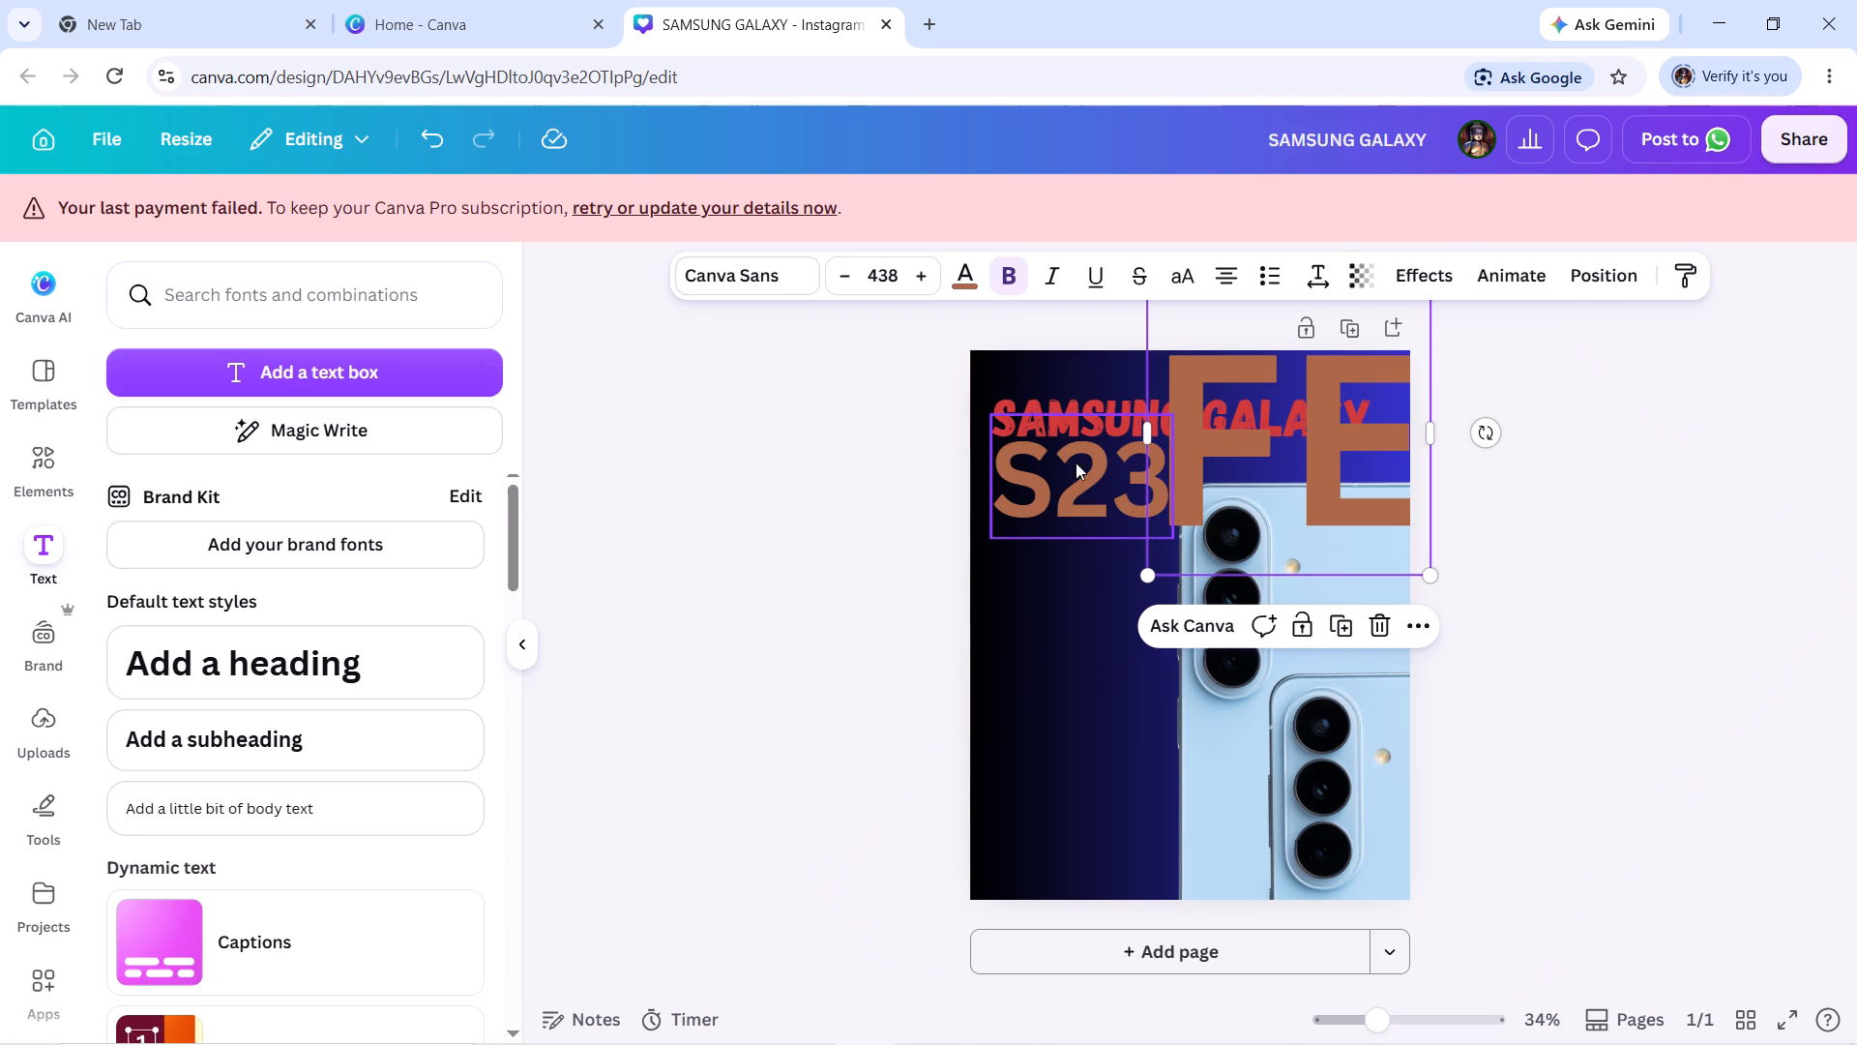
Move the SAMSUNG GALAXY heading and the S23 heading up slightly, keeping S23 directly beneath SAMSUNG GALAXY.
{"action": "left_click_drag", "start_coordinate": [1089, 400], "coordinate": [1088, 373]}
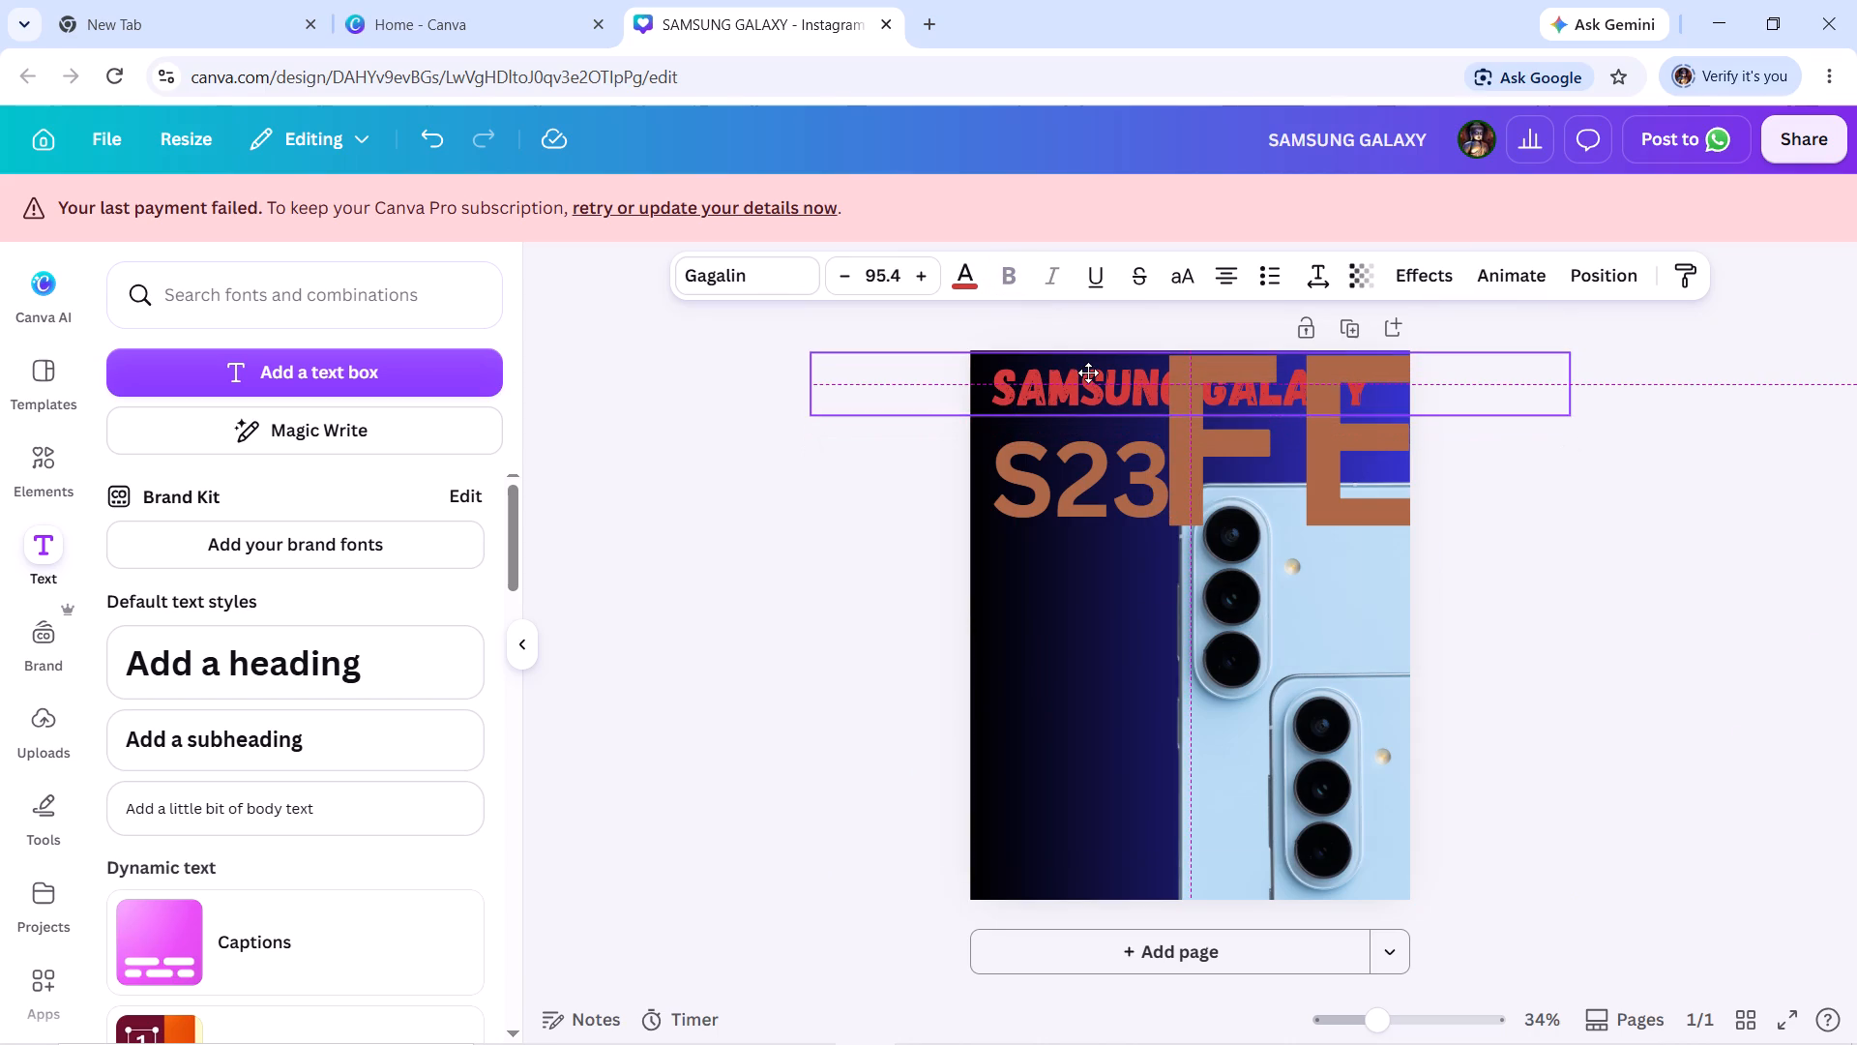
{"action": "left_click_drag", "start_coordinate": [1088, 373], "coordinate": [1086, 378]}
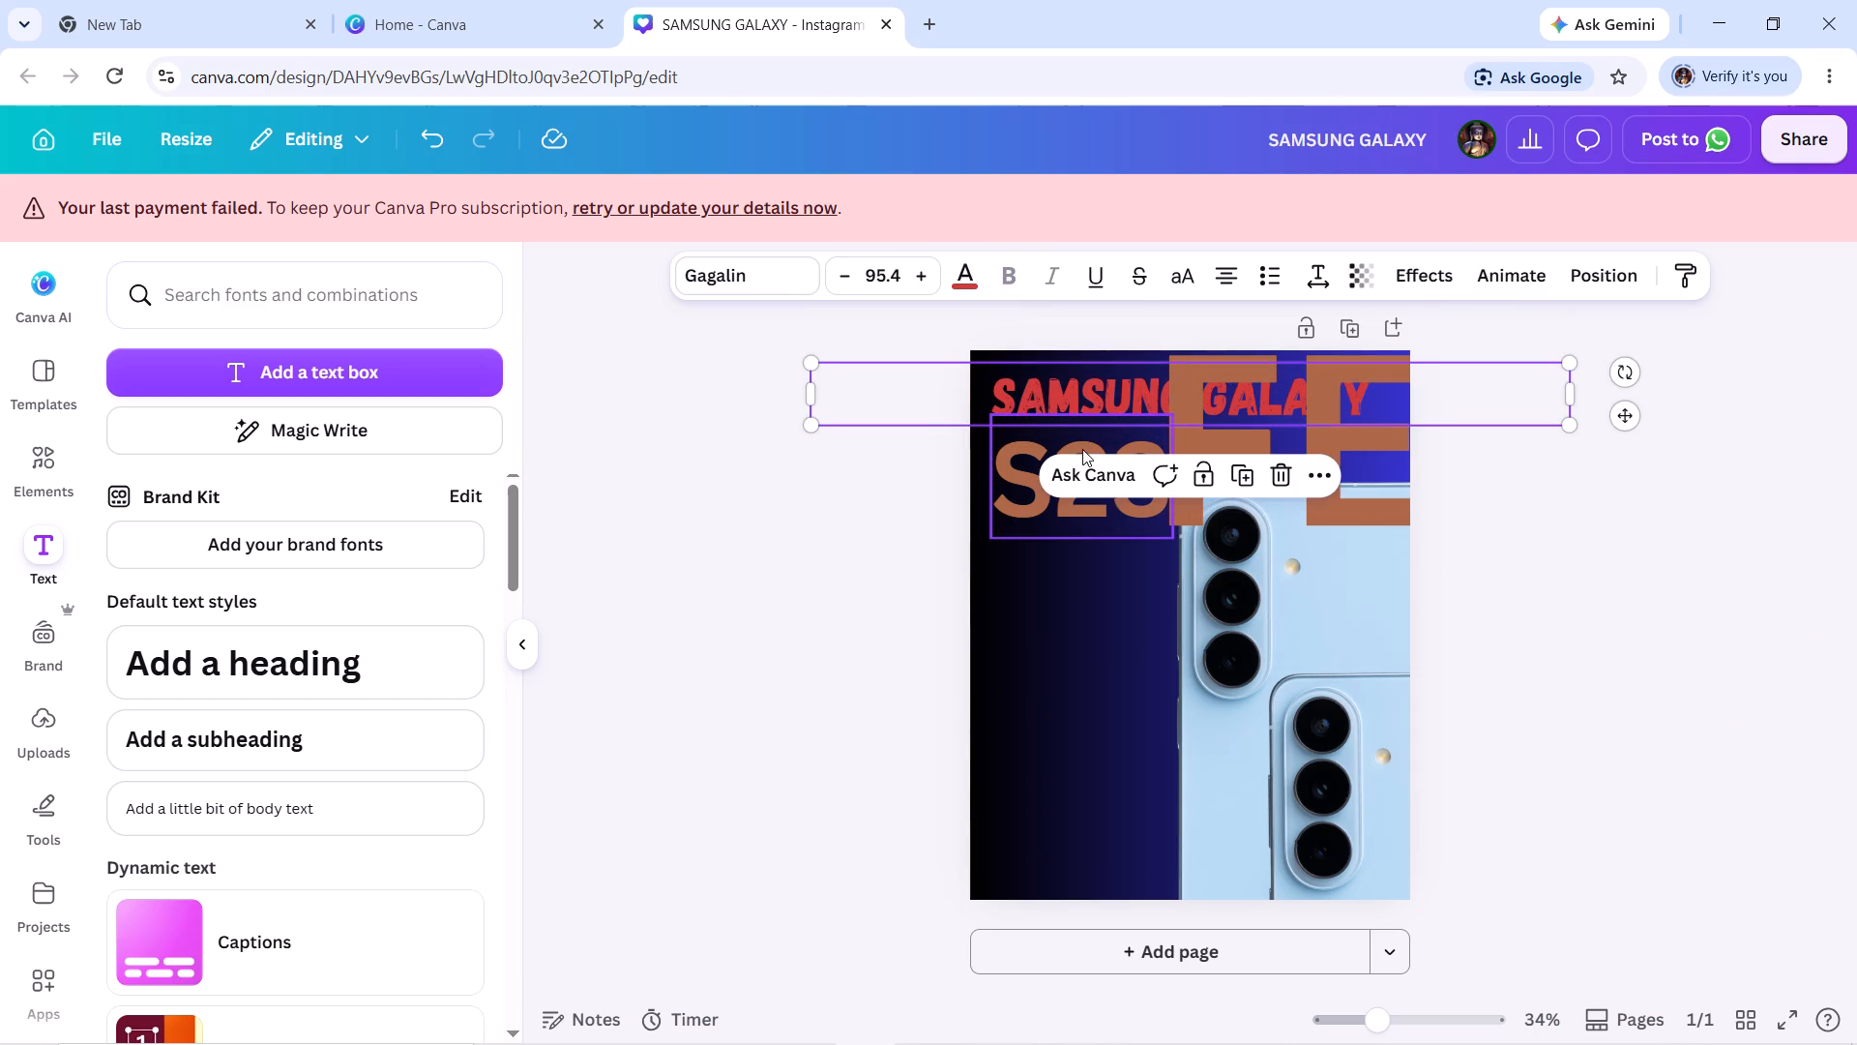
{"action": "left_click_drag", "start_coordinate": [1082, 446], "coordinate": [1080, 431]}
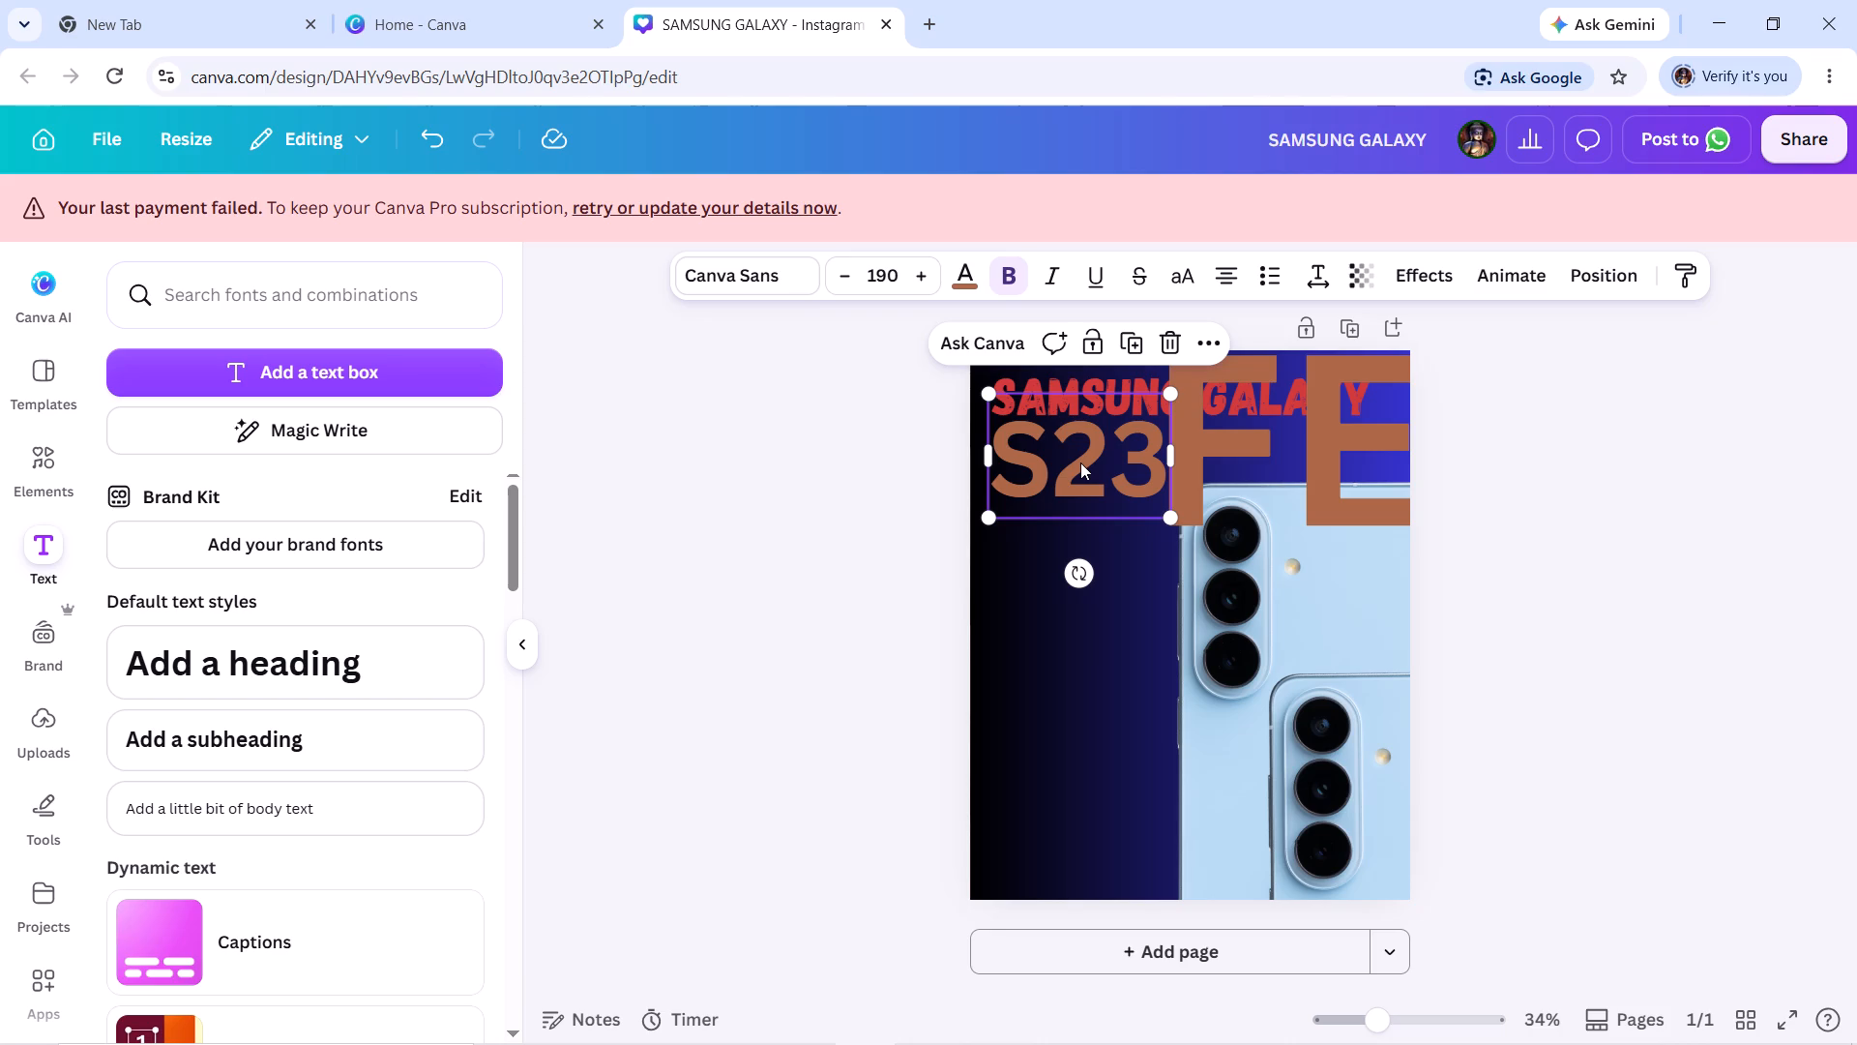
Scale the FE lettering down to font size 392 and move it to the dark area below S23.
{"action": "left_click", "coordinate": [1234, 436]}
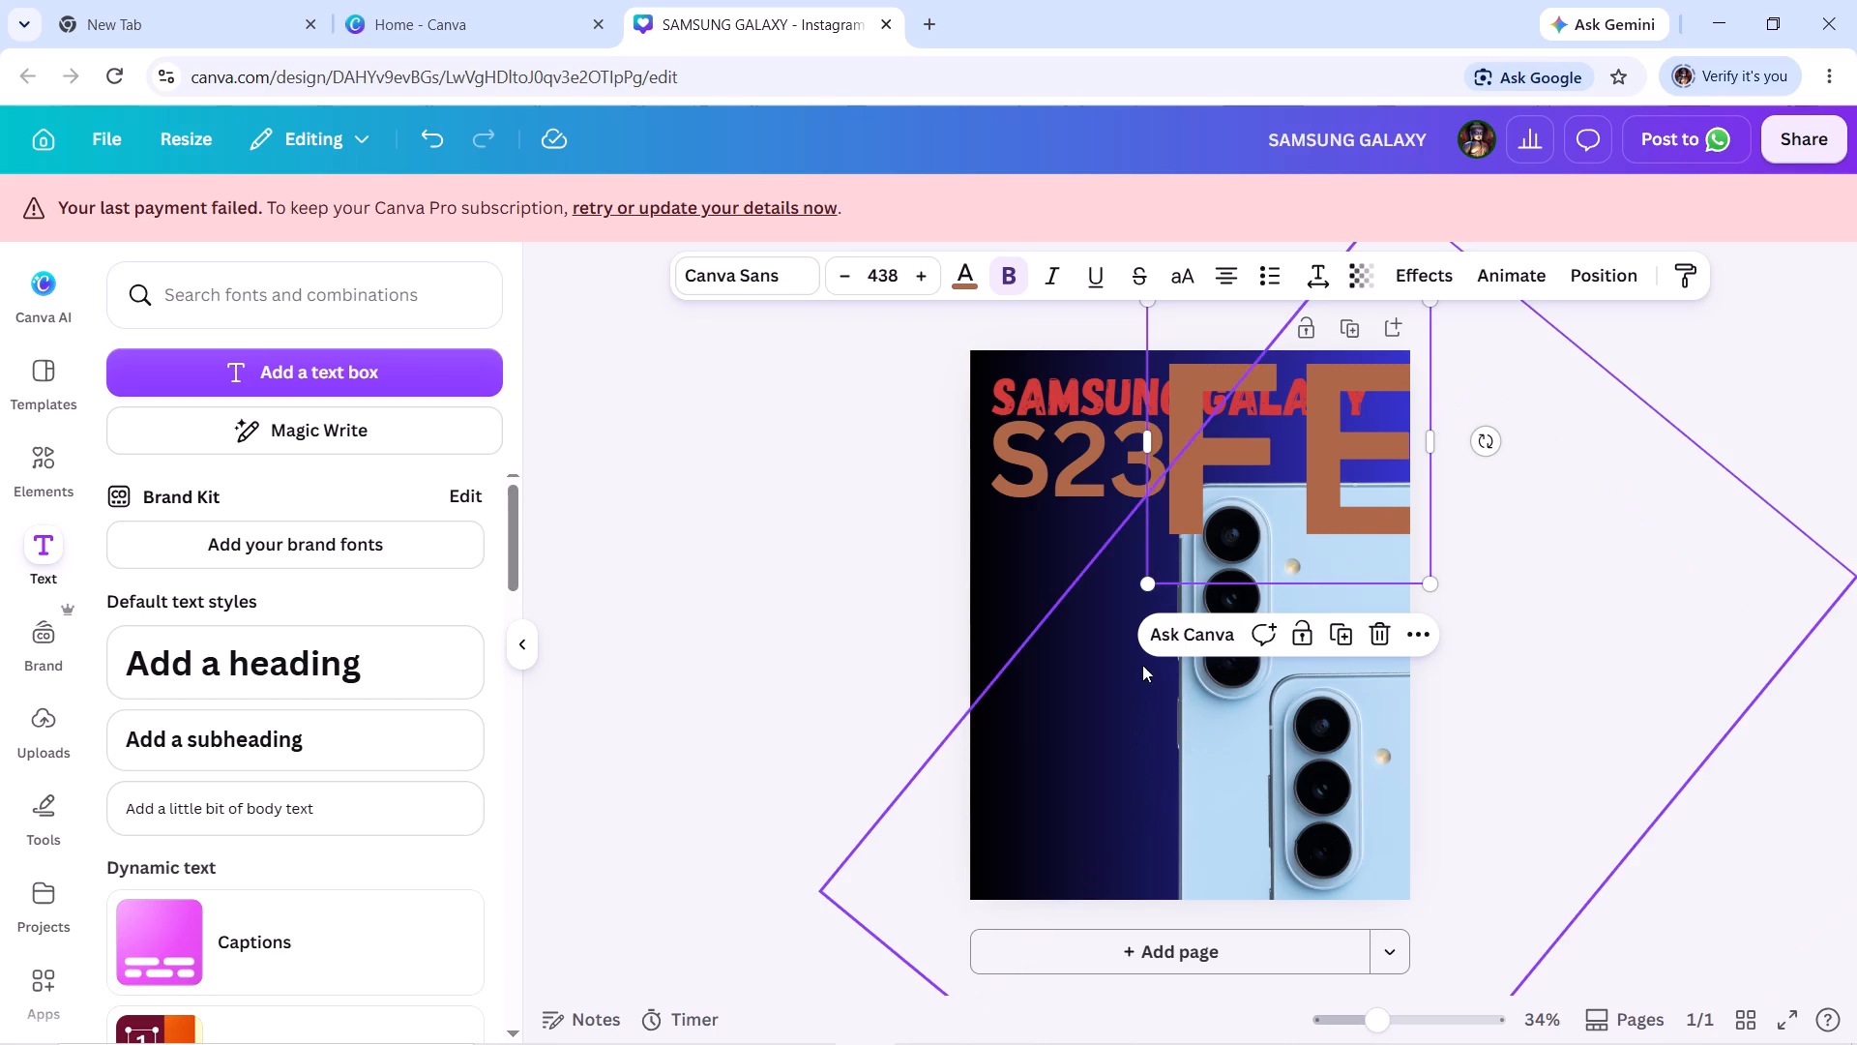
{"action": "left_click_drag", "start_coordinate": [1150, 582], "coordinate": [1180, 552]}
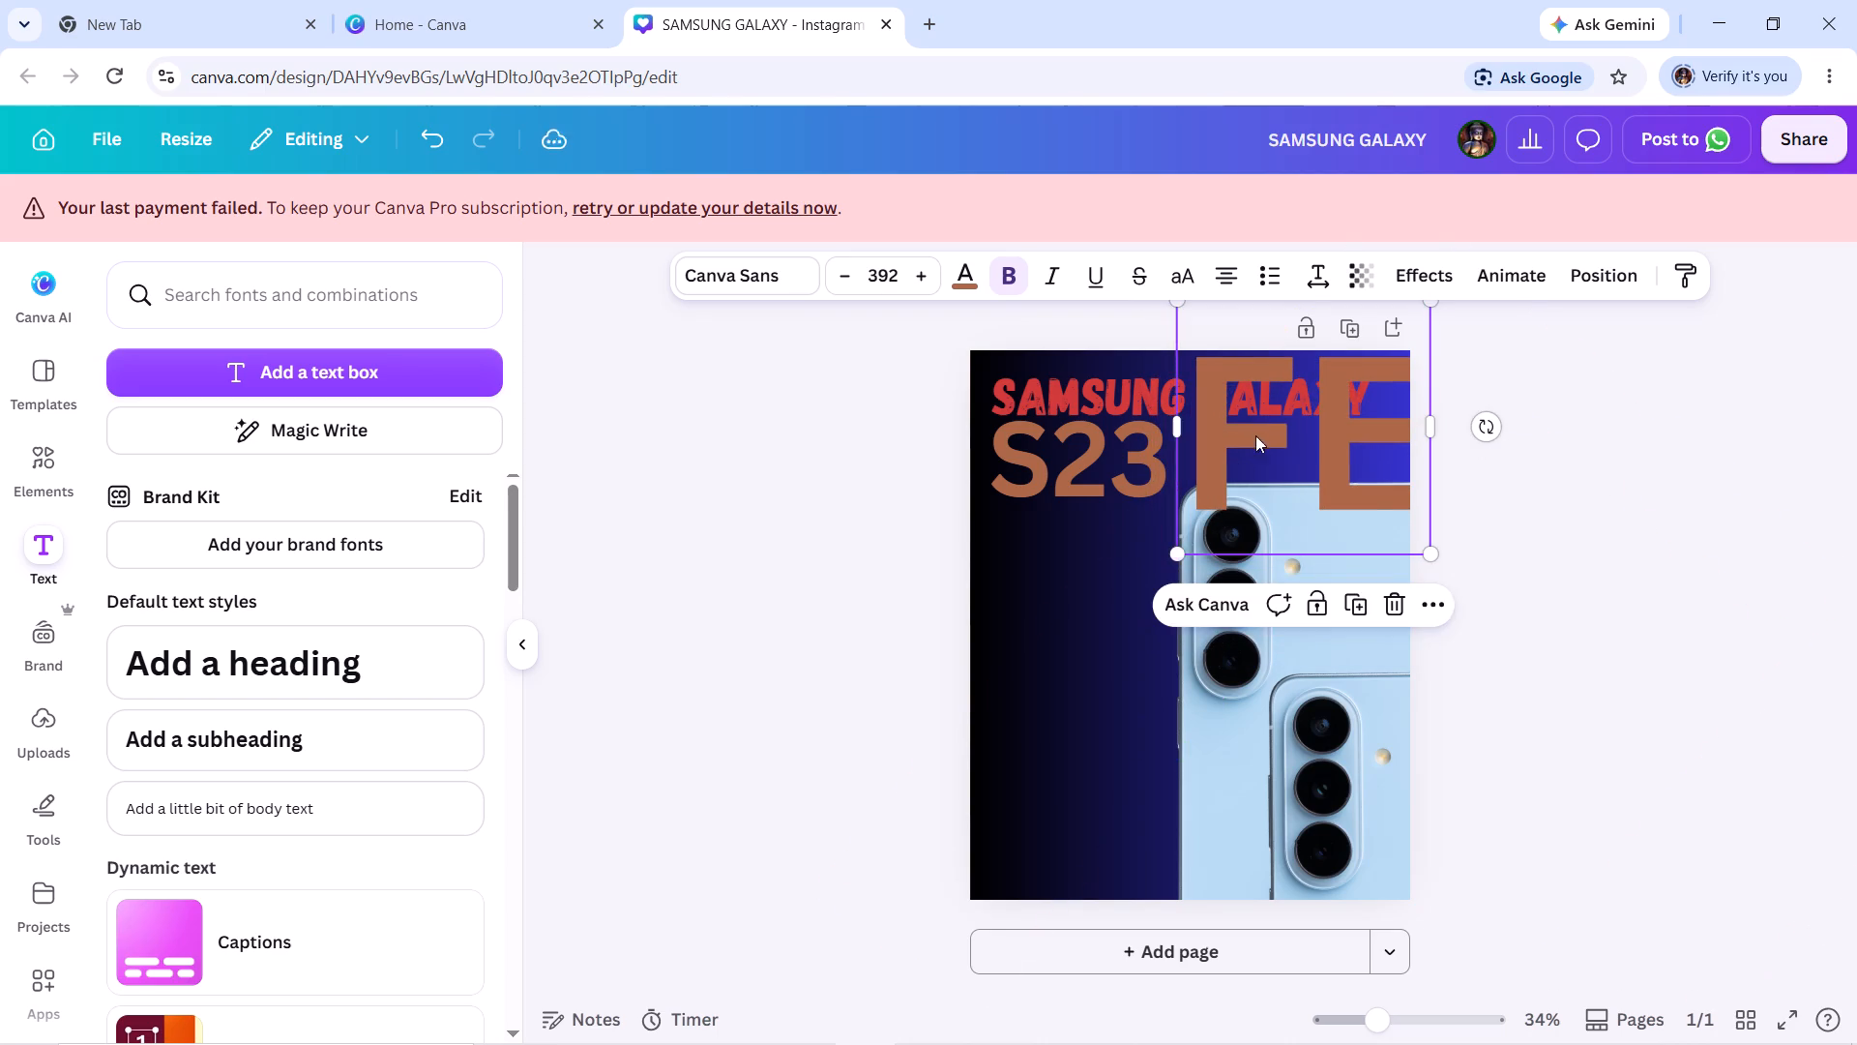
{"action": "left_click_drag", "start_coordinate": [1263, 423], "coordinate": [1232, 400]}
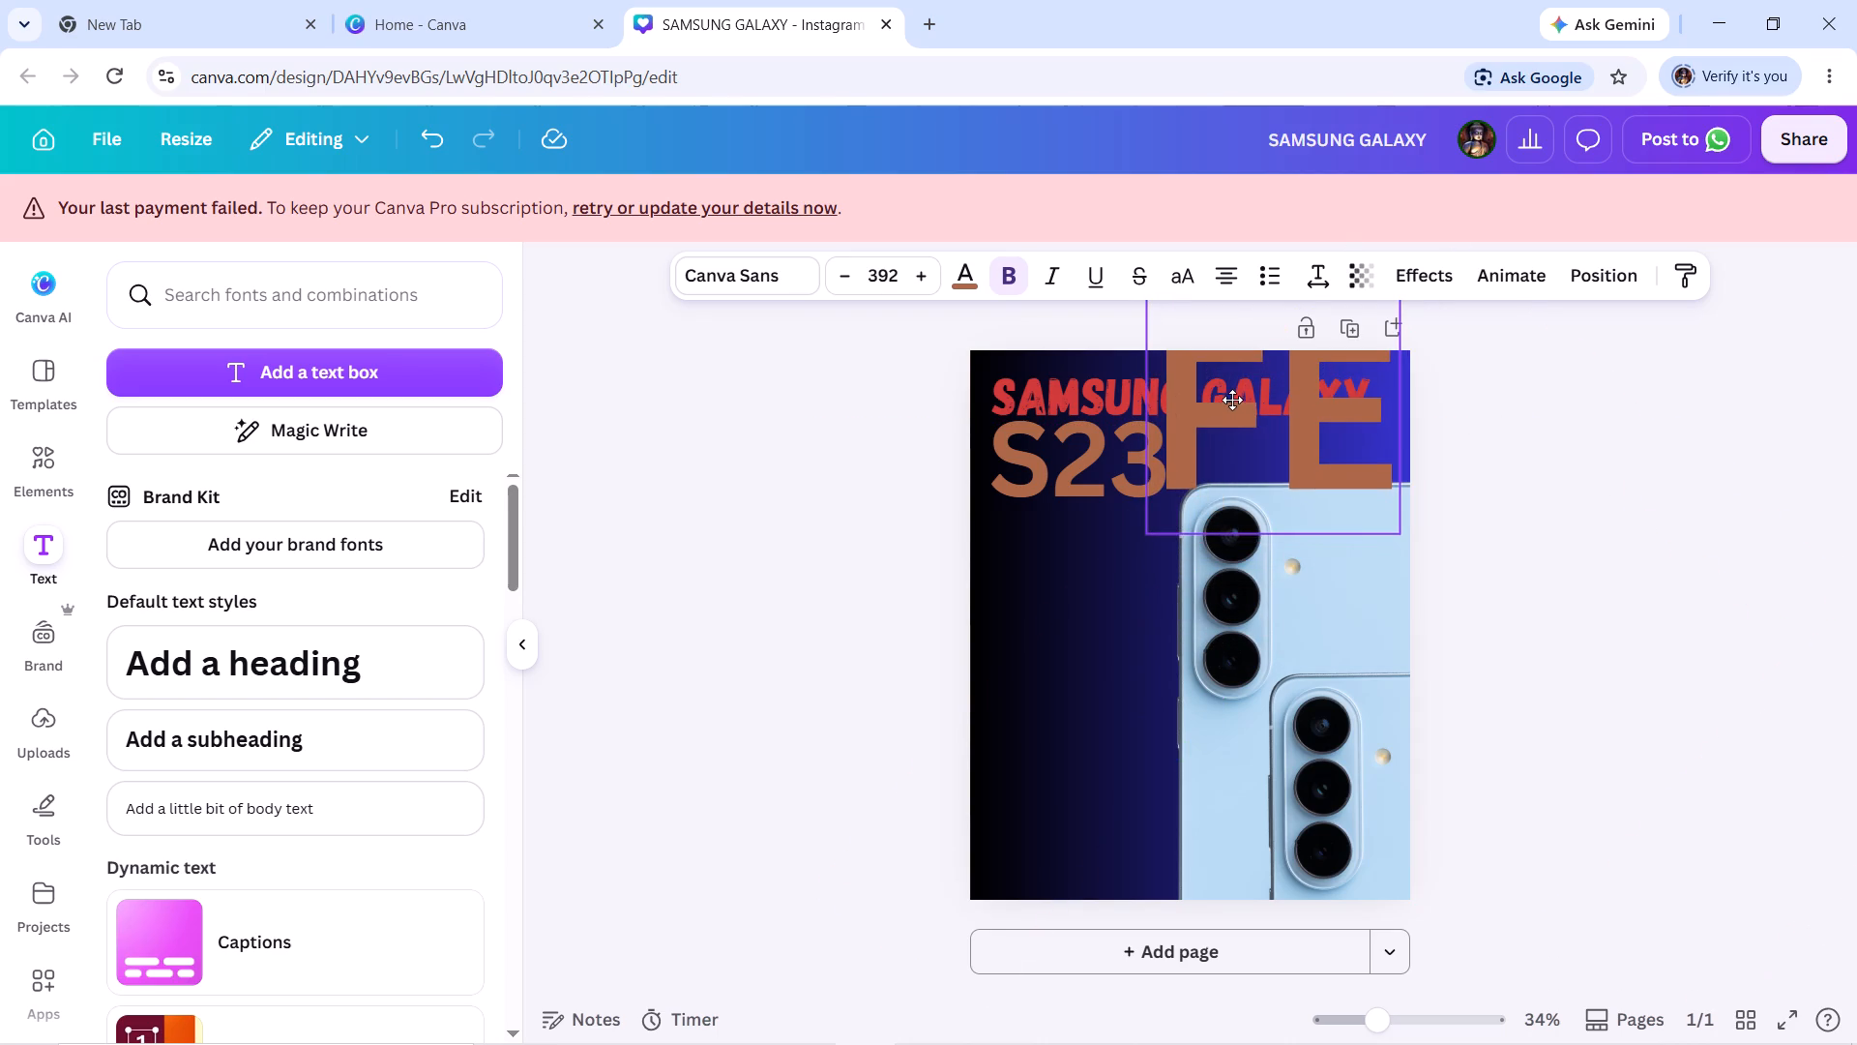
{"action": "left_click_drag", "start_coordinate": [1232, 400], "coordinate": [1022, 696]}
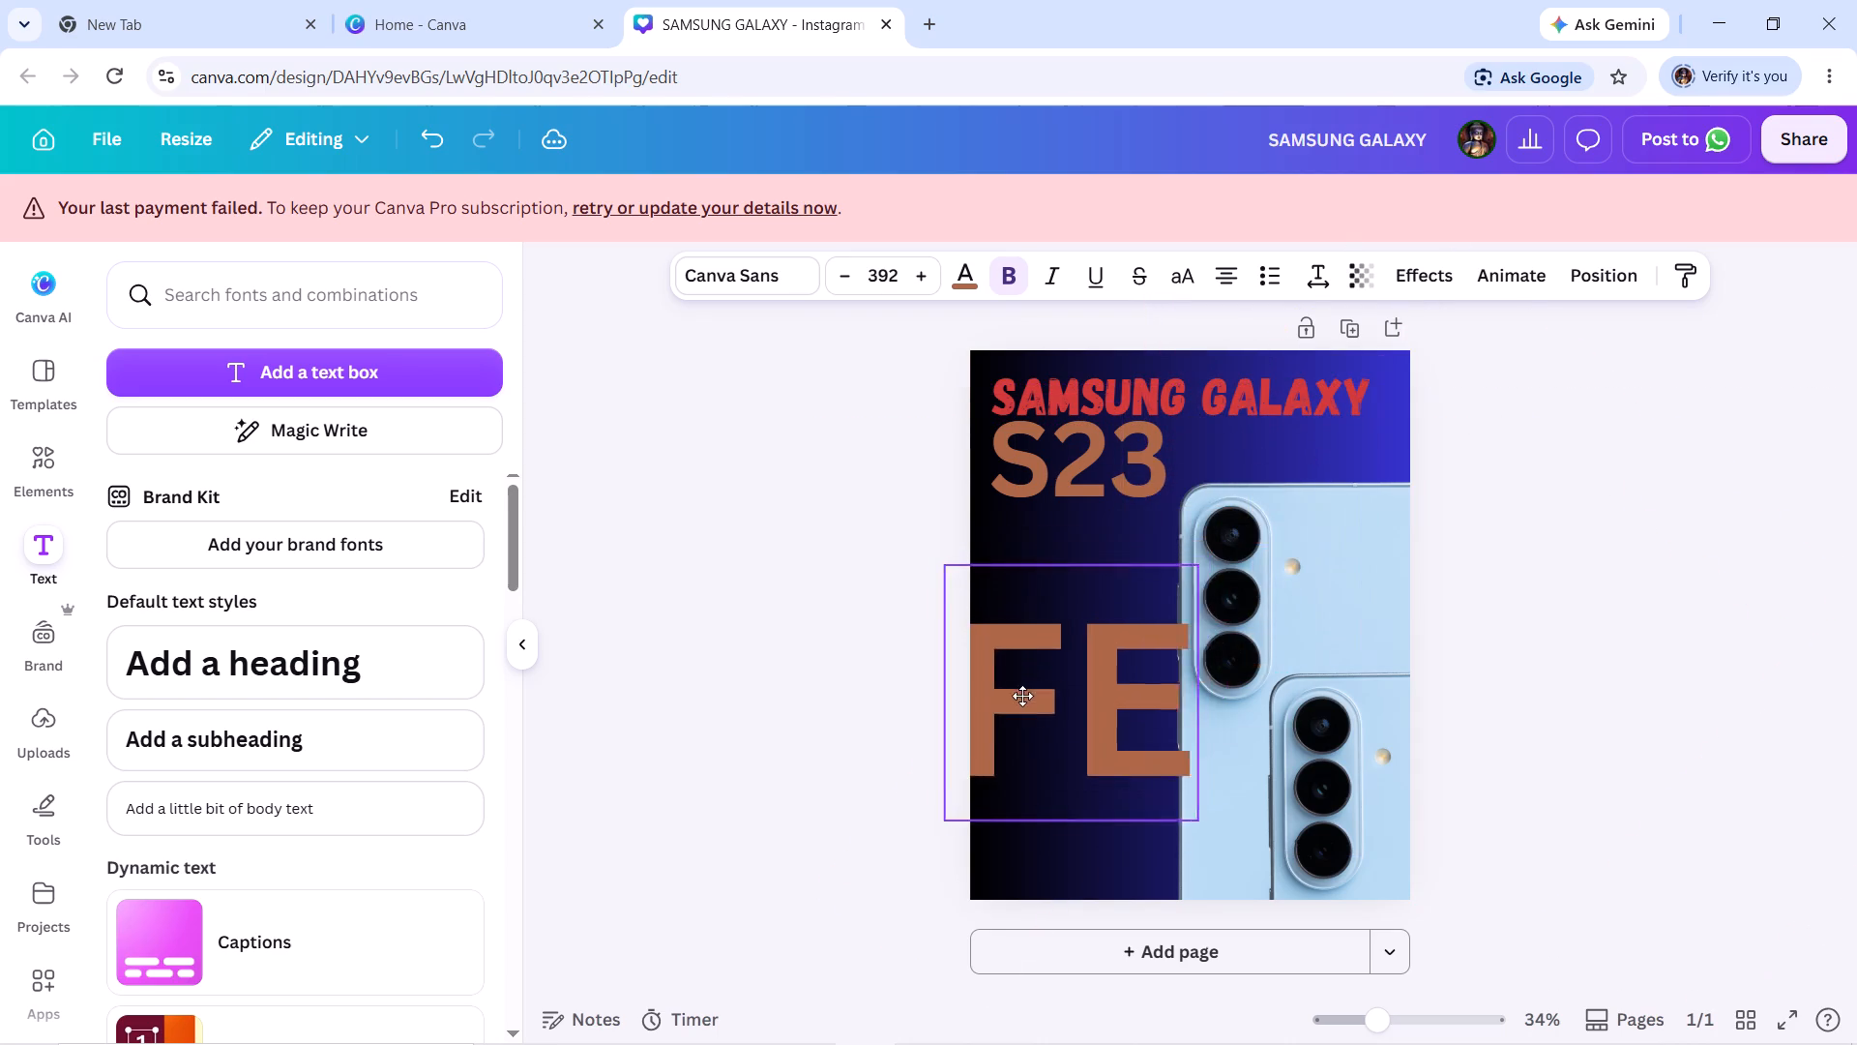
{"action": "left_click_drag", "start_coordinate": [1022, 696], "coordinate": [1046, 652]}
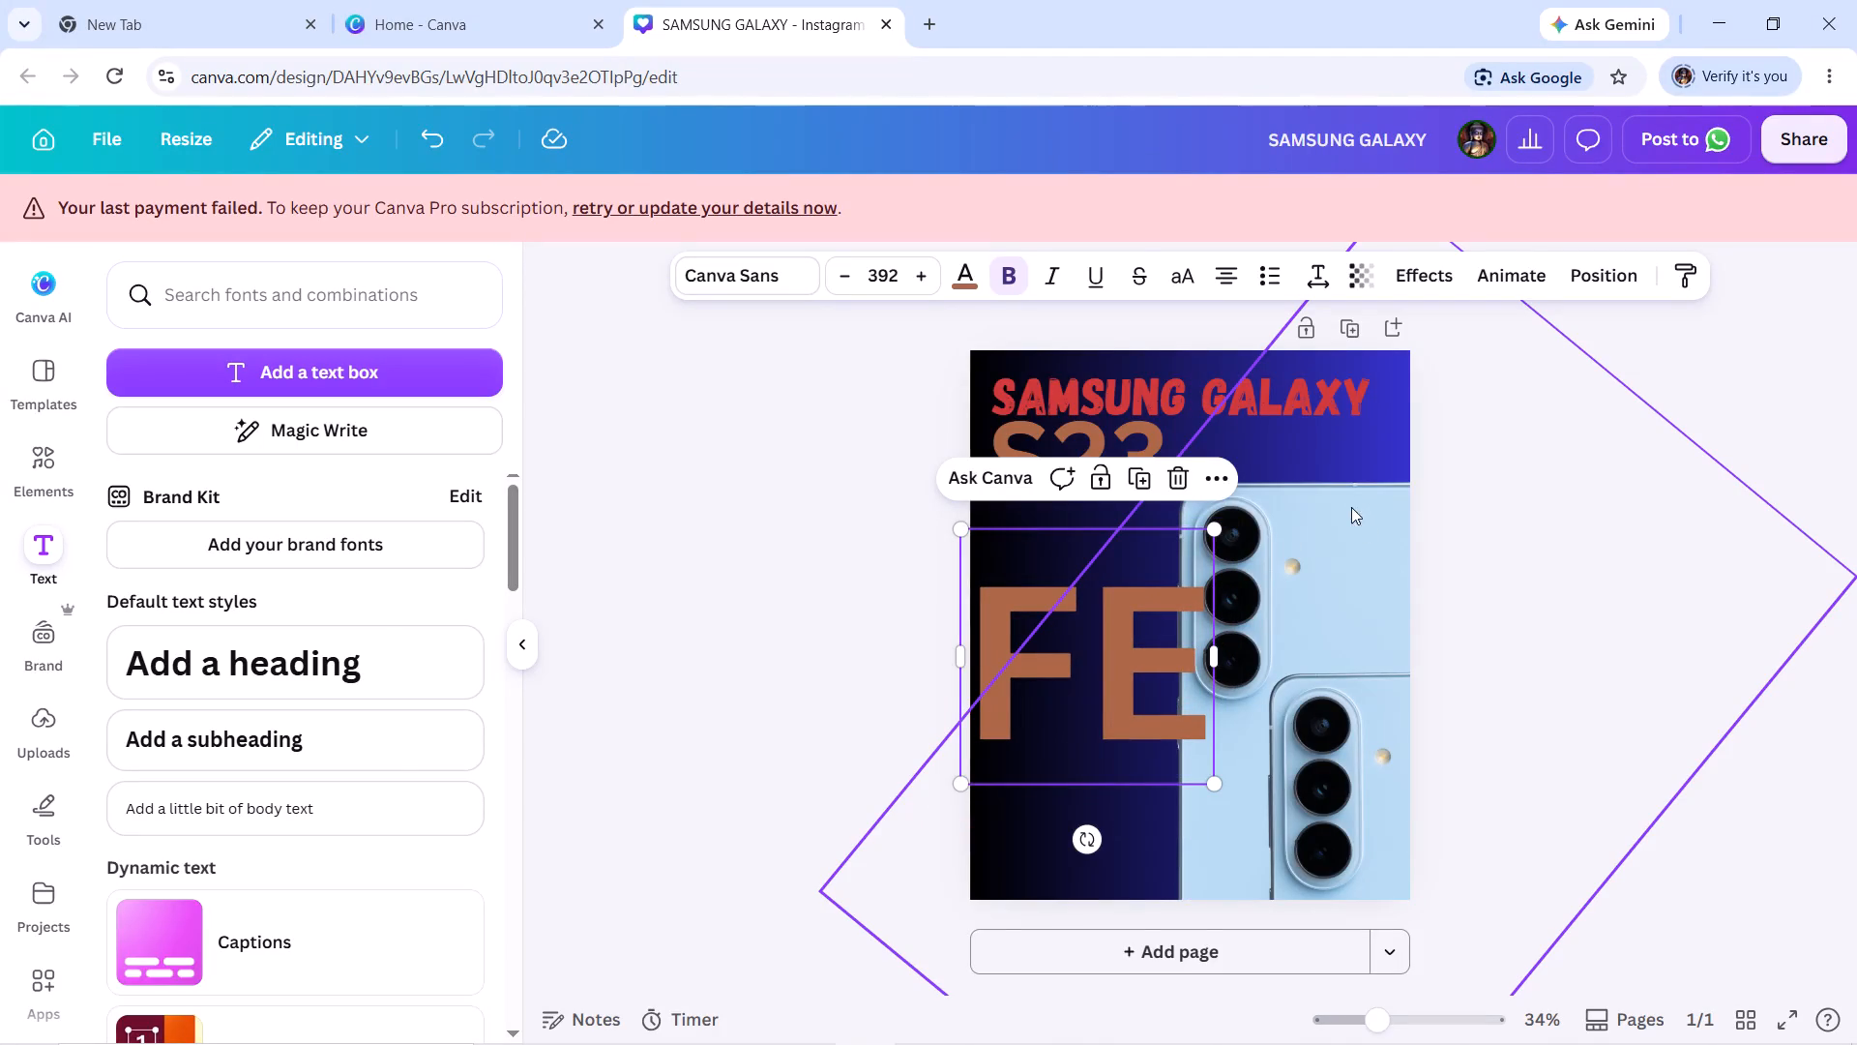
Move the rear light-blue smartphone image down to free gradient space beneath the headings.
{"action": "left_click", "coordinate": [1344, 499]}
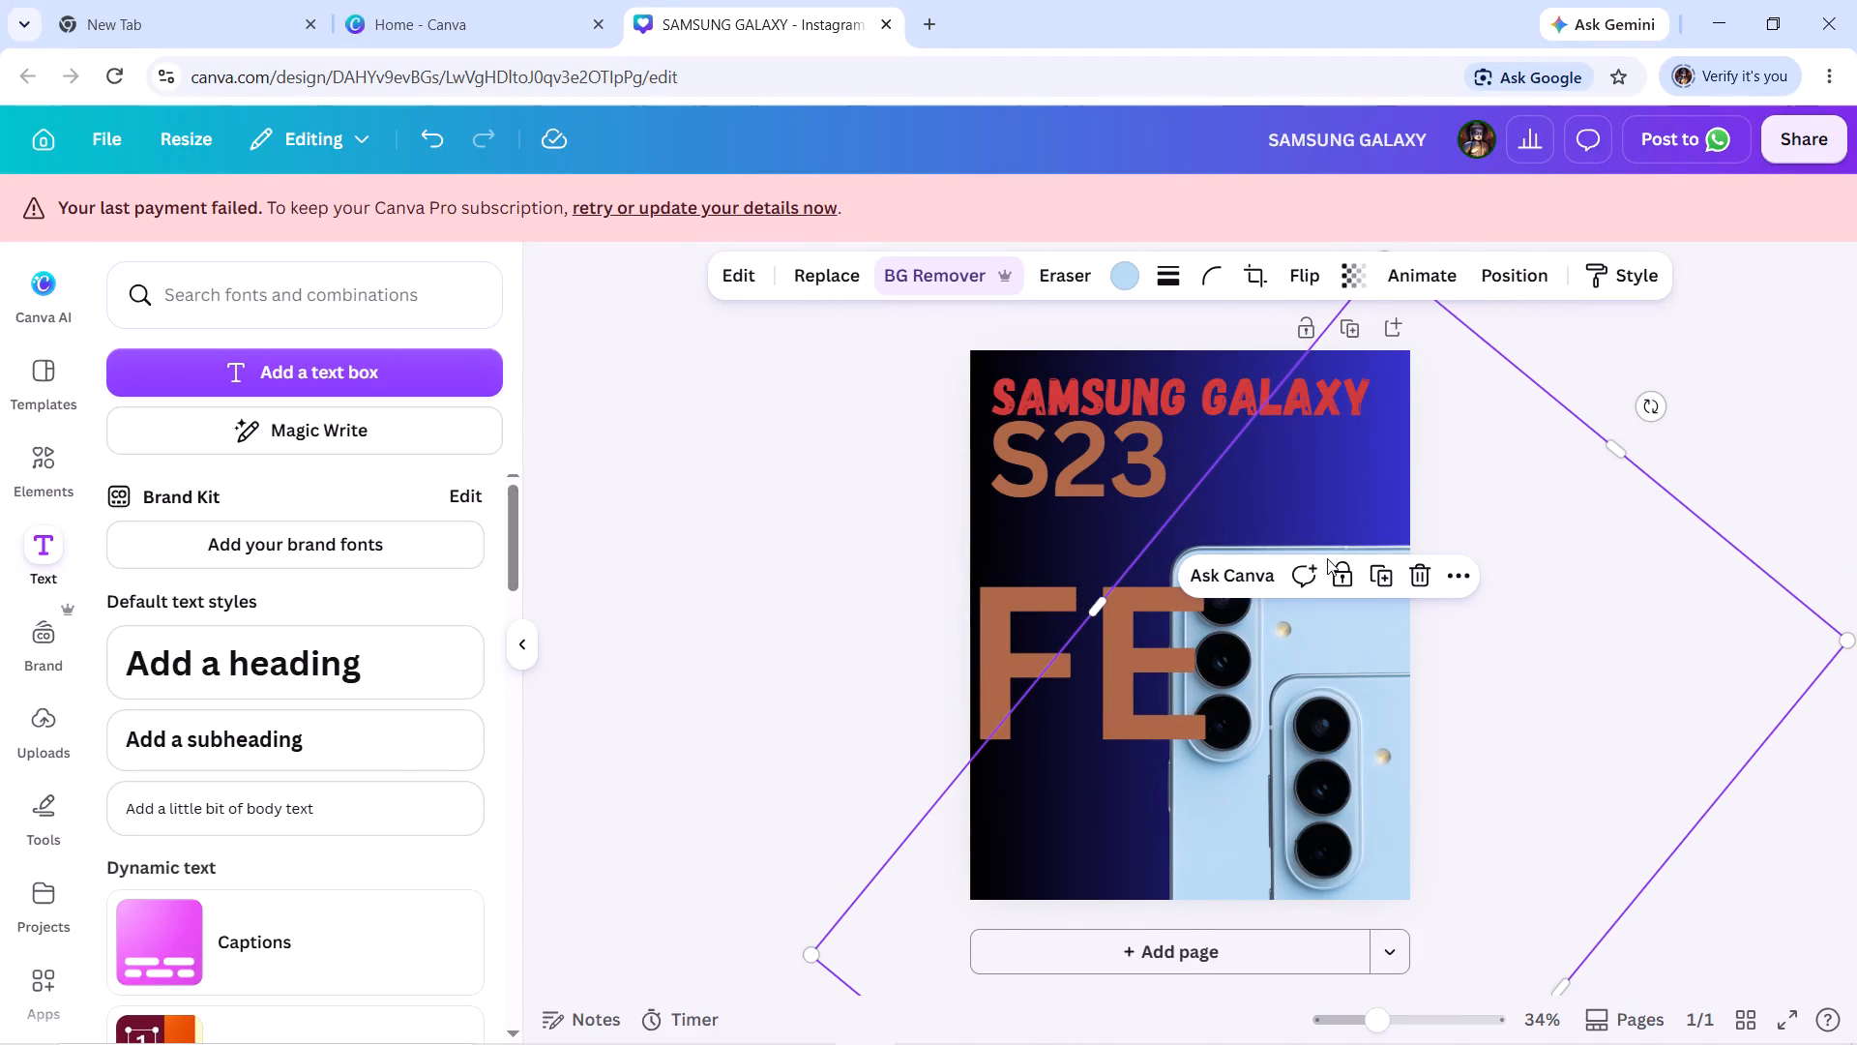
{"action": "left_click", "coordinate": [1693, 343]}
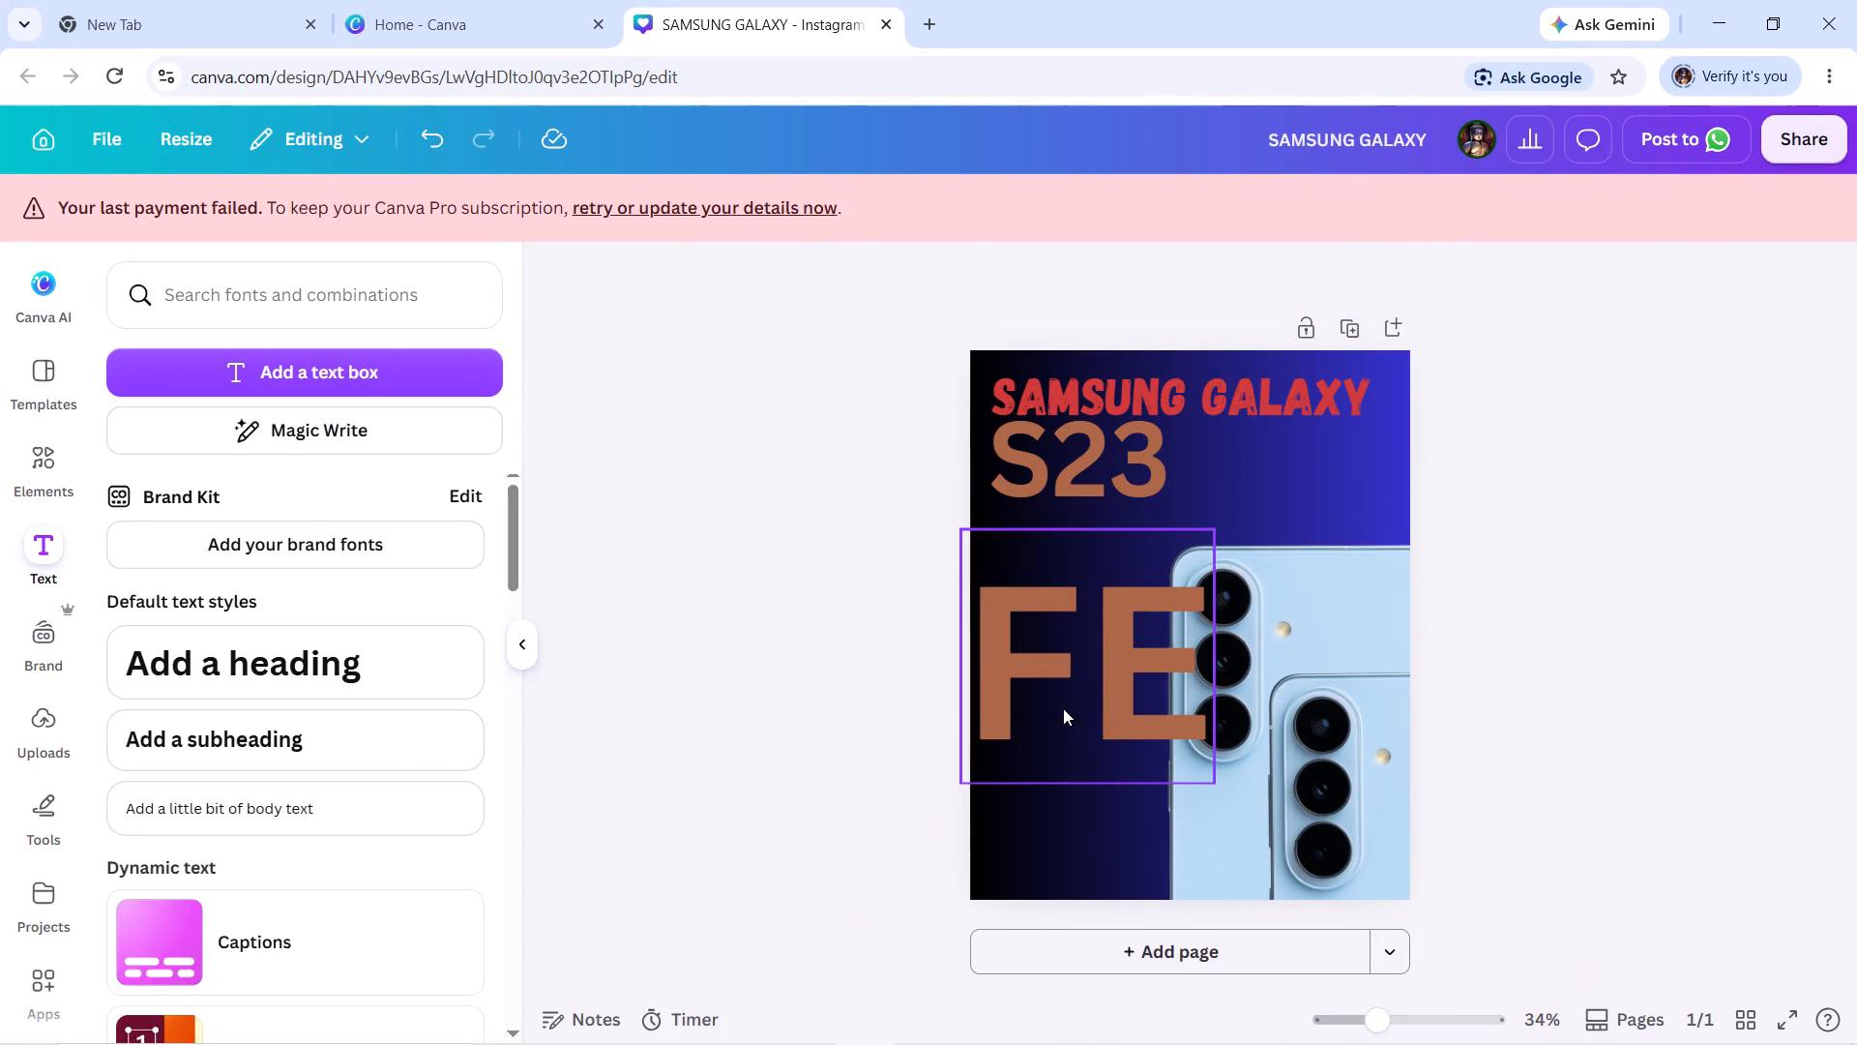
Move the FE lettering up beside S23, with its box against the page's right edge.
{"action": "left_click_drag", "start_coordinate": [1028, 655], "coordinate": [1228, 441]}
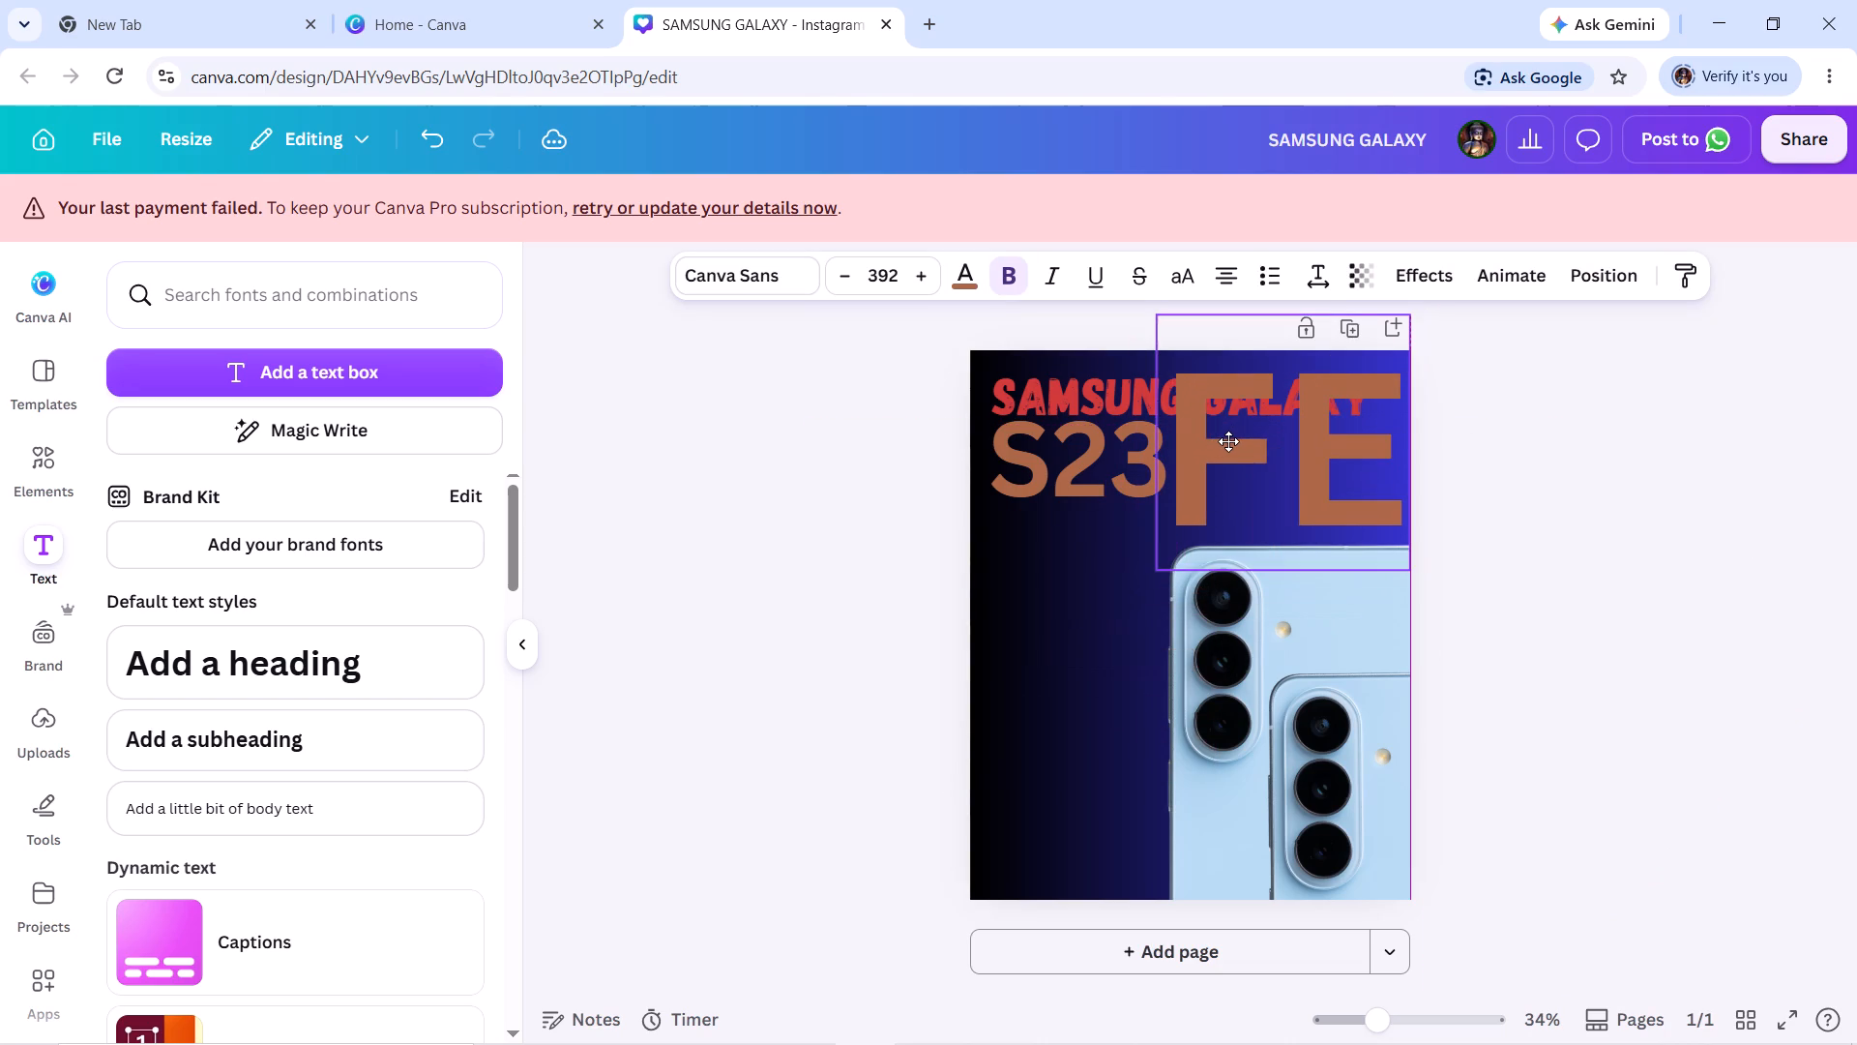
{"action": "left_click_drag", "start_coordinate": [1228, 441], "coordinate": [1226, 442]}
Change the FE lettering's font to Shrikhand and browse further fonts.
{"action": "left_click", "coordinate": [753, 279]}
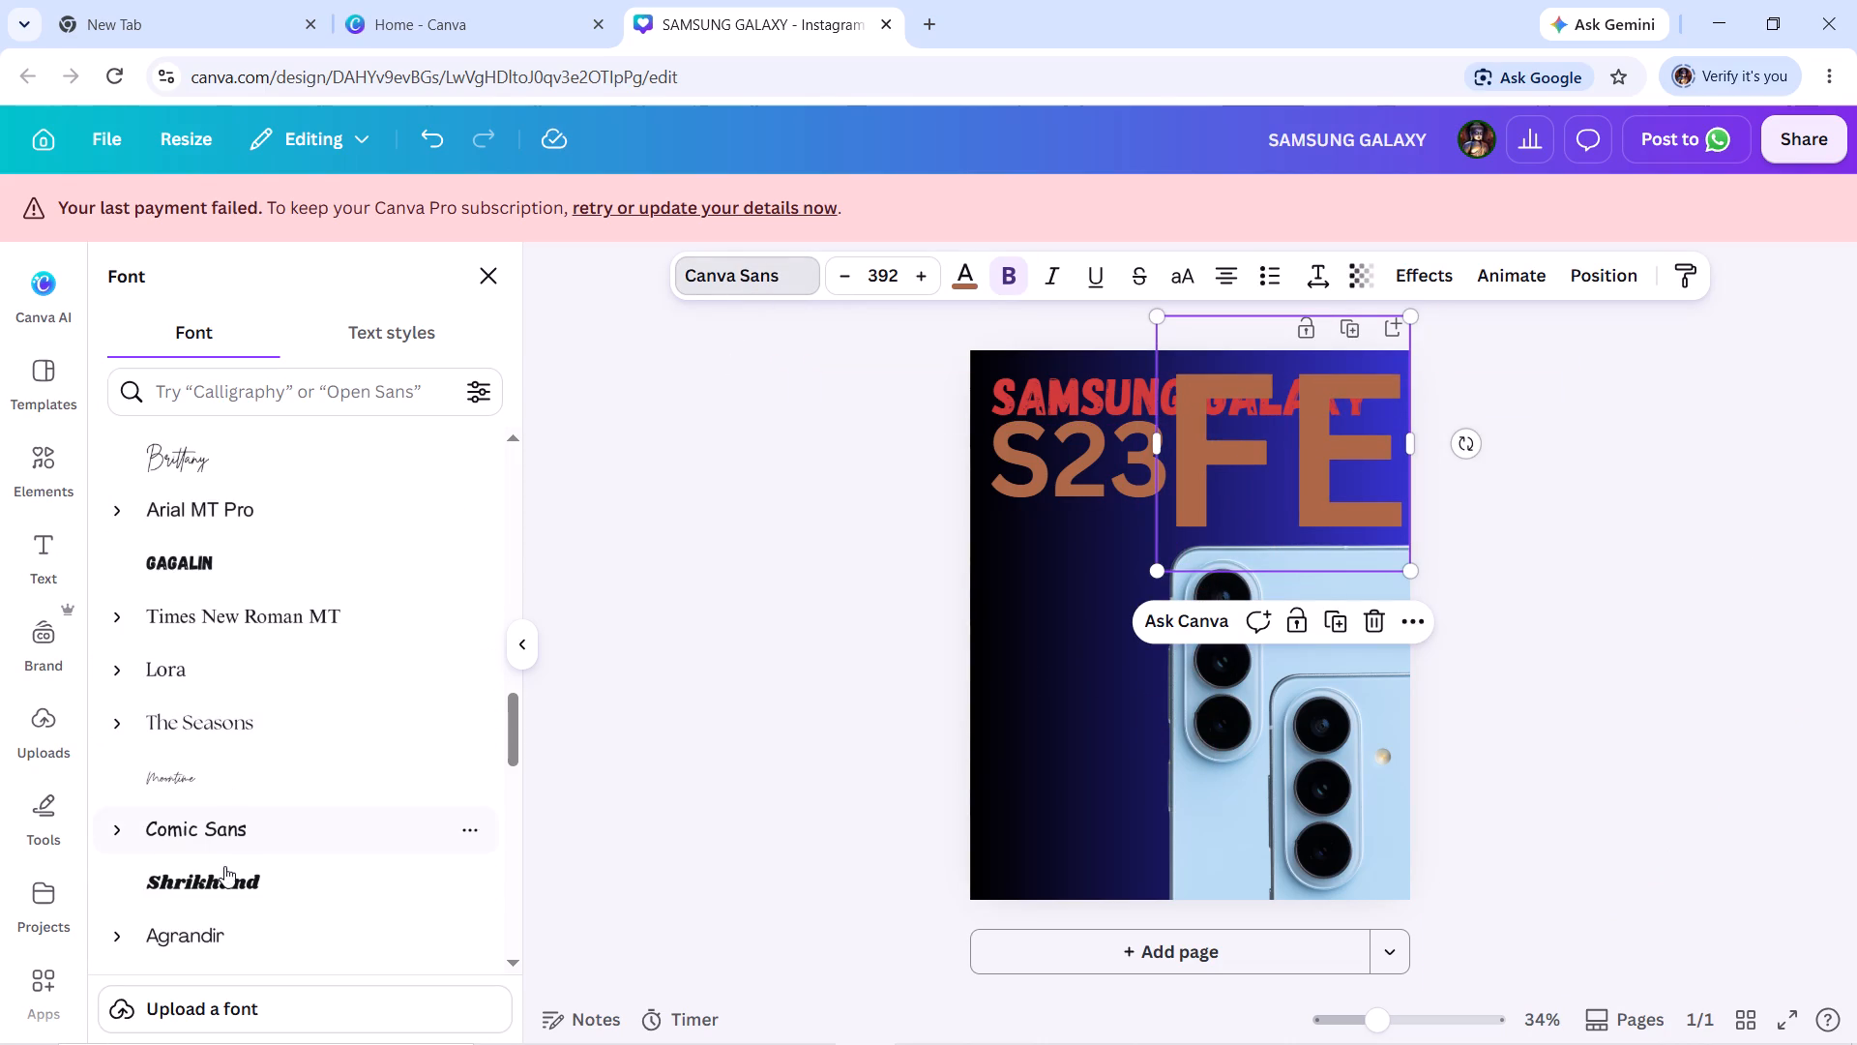
{"action": "left_click", "coordinate": [222, 878]}
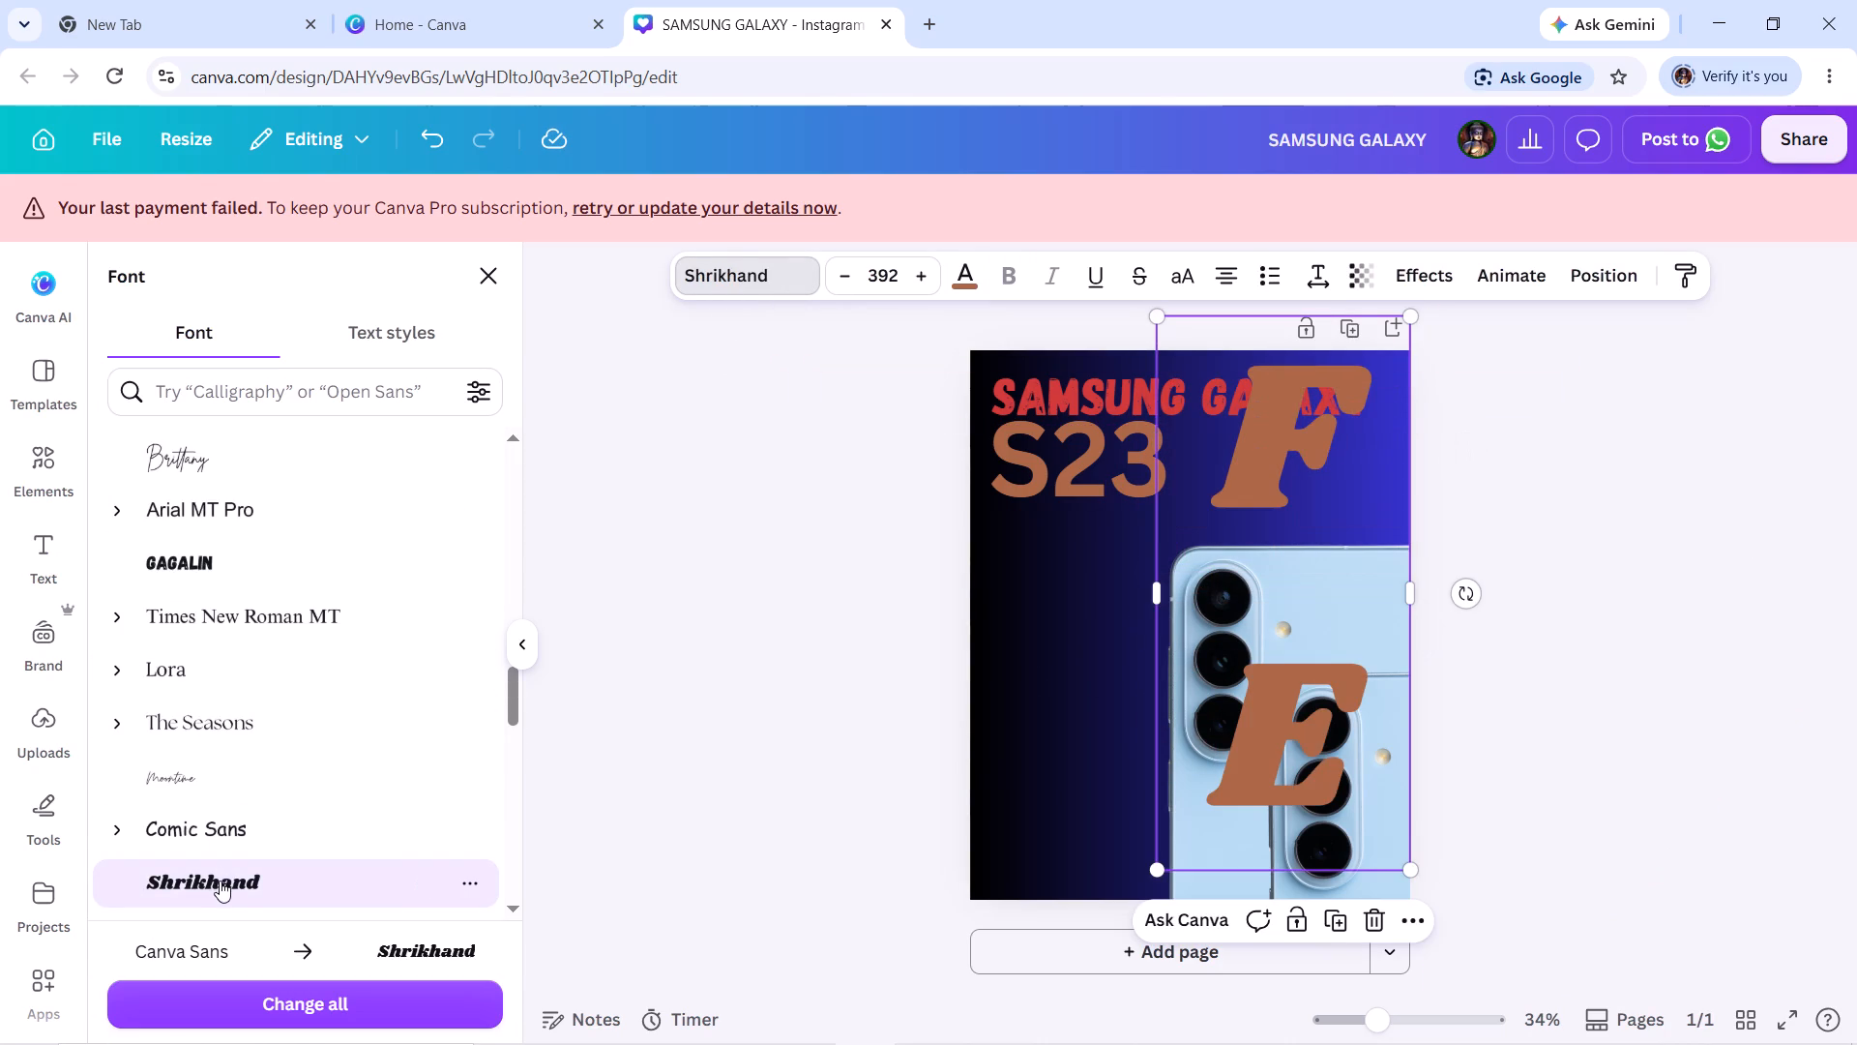
{"action": "scroll", "coordinate": [168, 815], "scroll_direction": "down", "scroll_amount": 3}
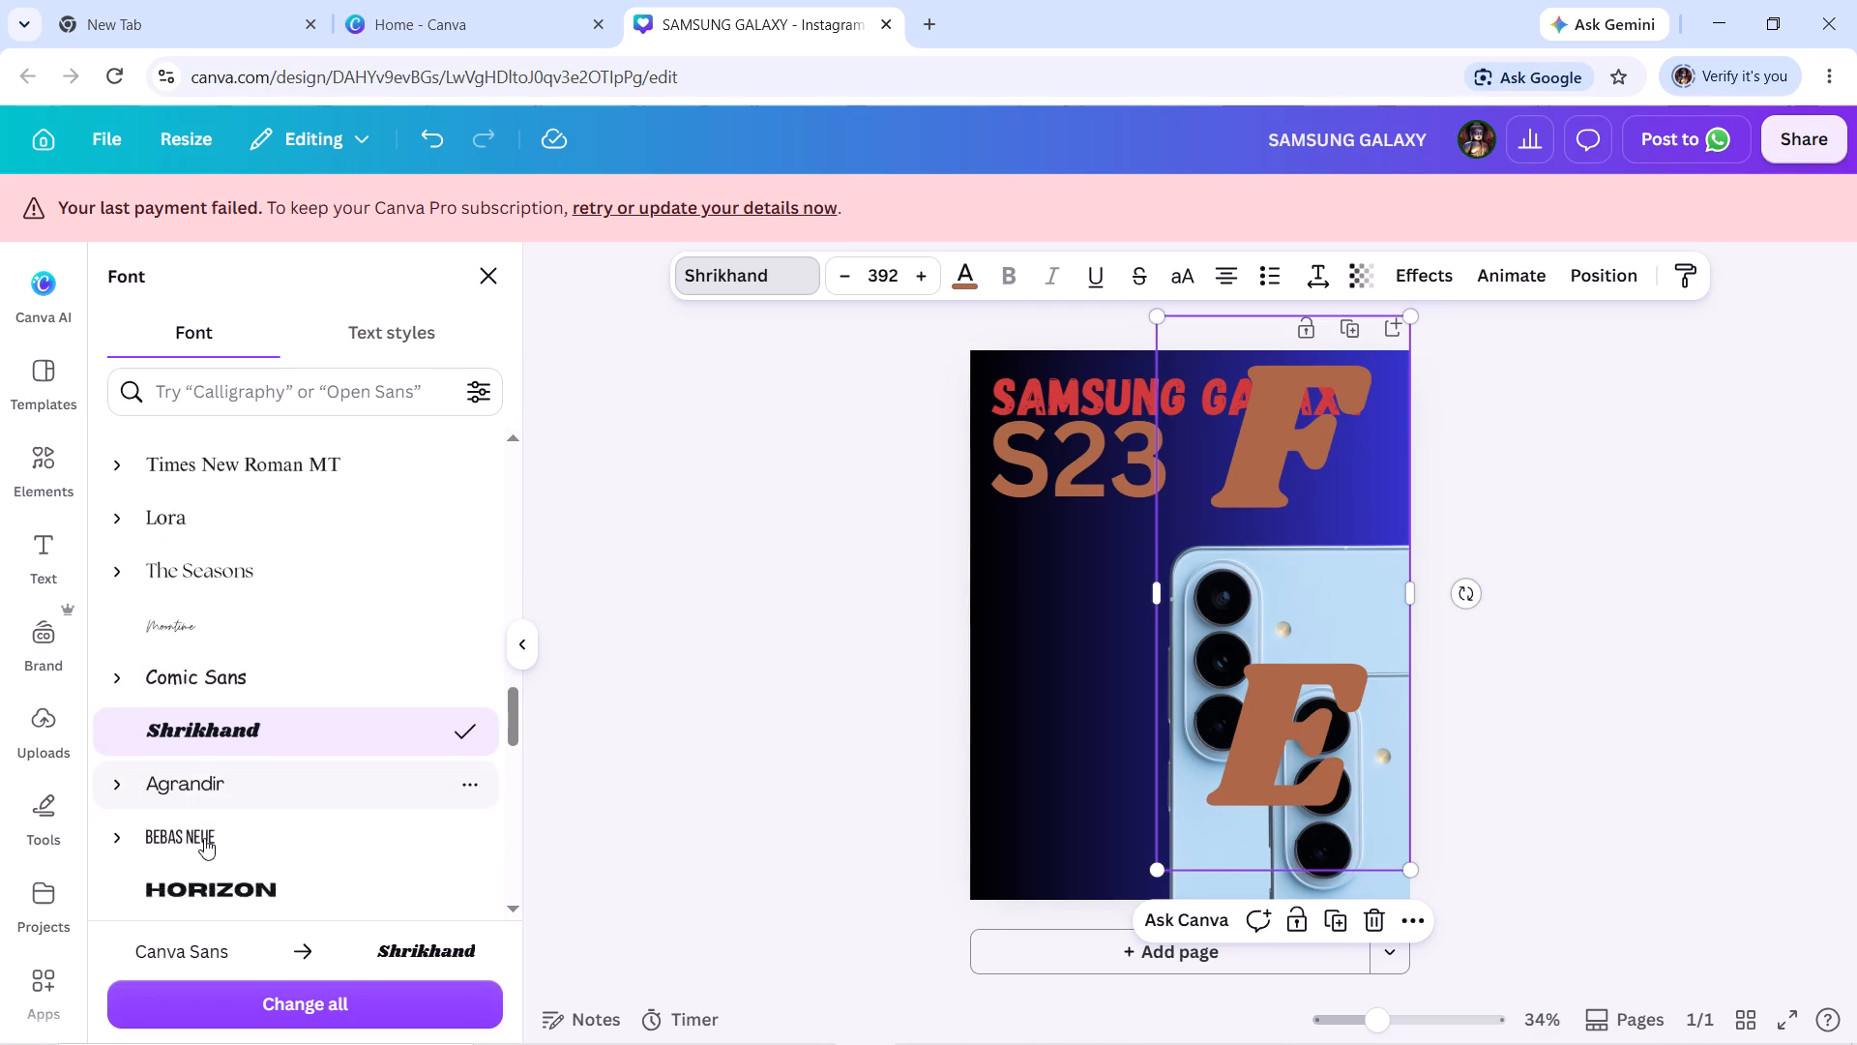
{"action": "scroll", "coordinate": [215, 834], "scroll_direction": "down", "scroll_amount": 4}
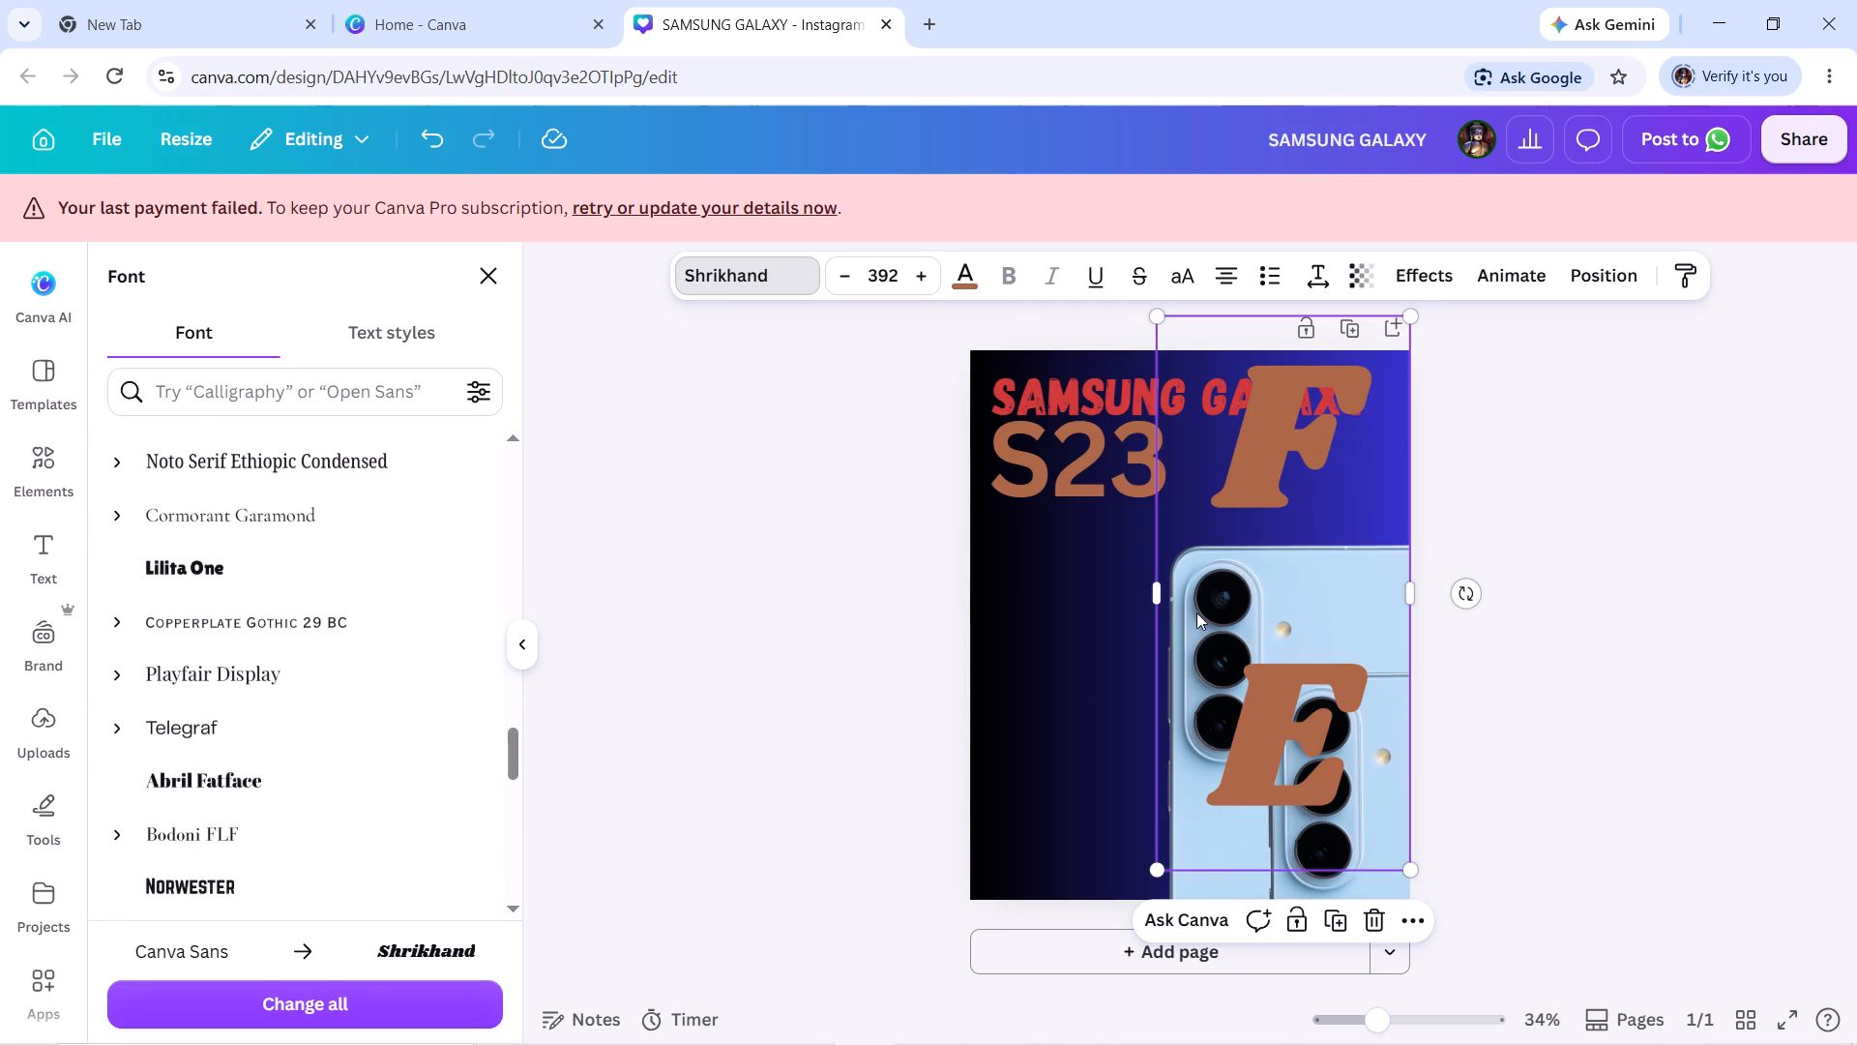
Widen the FE text box so both letters fit on one line, and shift it toward the page's right edge.
{"action": "left_click_drag", "start_coordinate": [1154, 593], "coordinate": [1060, 591]}
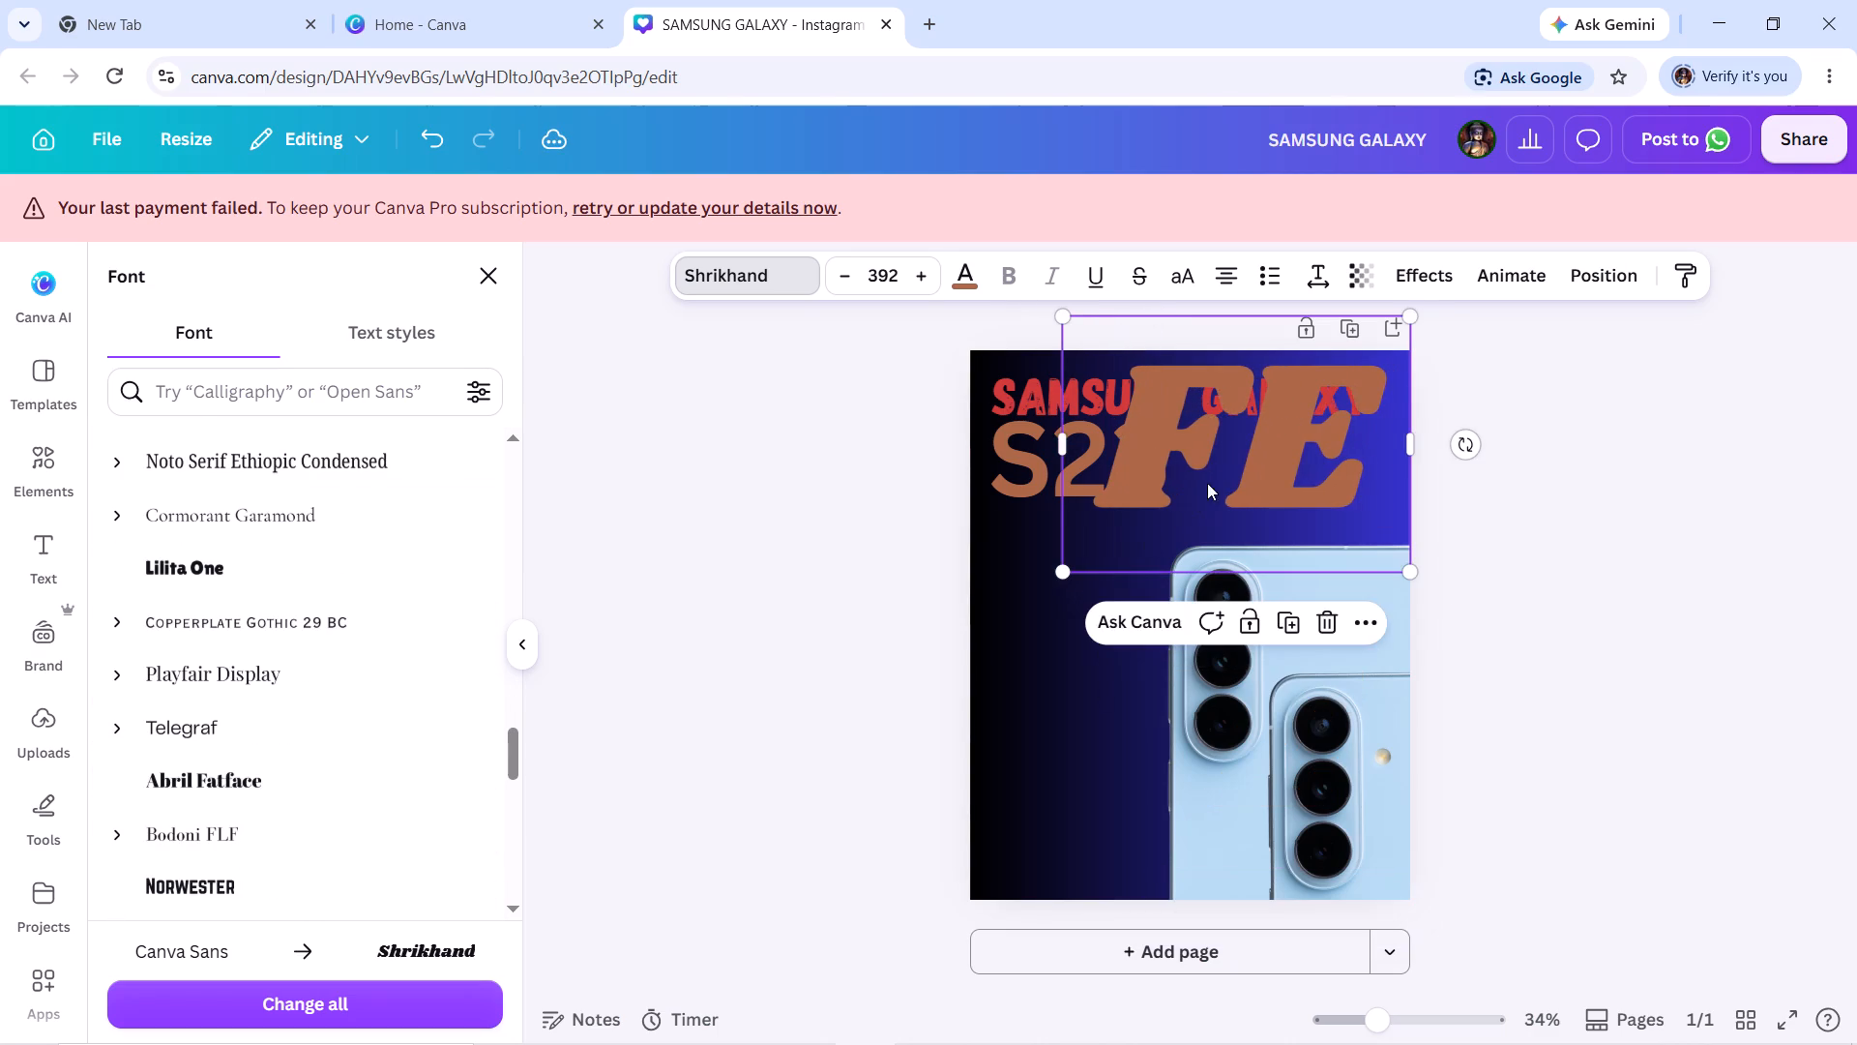
{"action": "left_click_drag", "start_coordinate": [1218, 472], "coordinate": [1254, 484]}
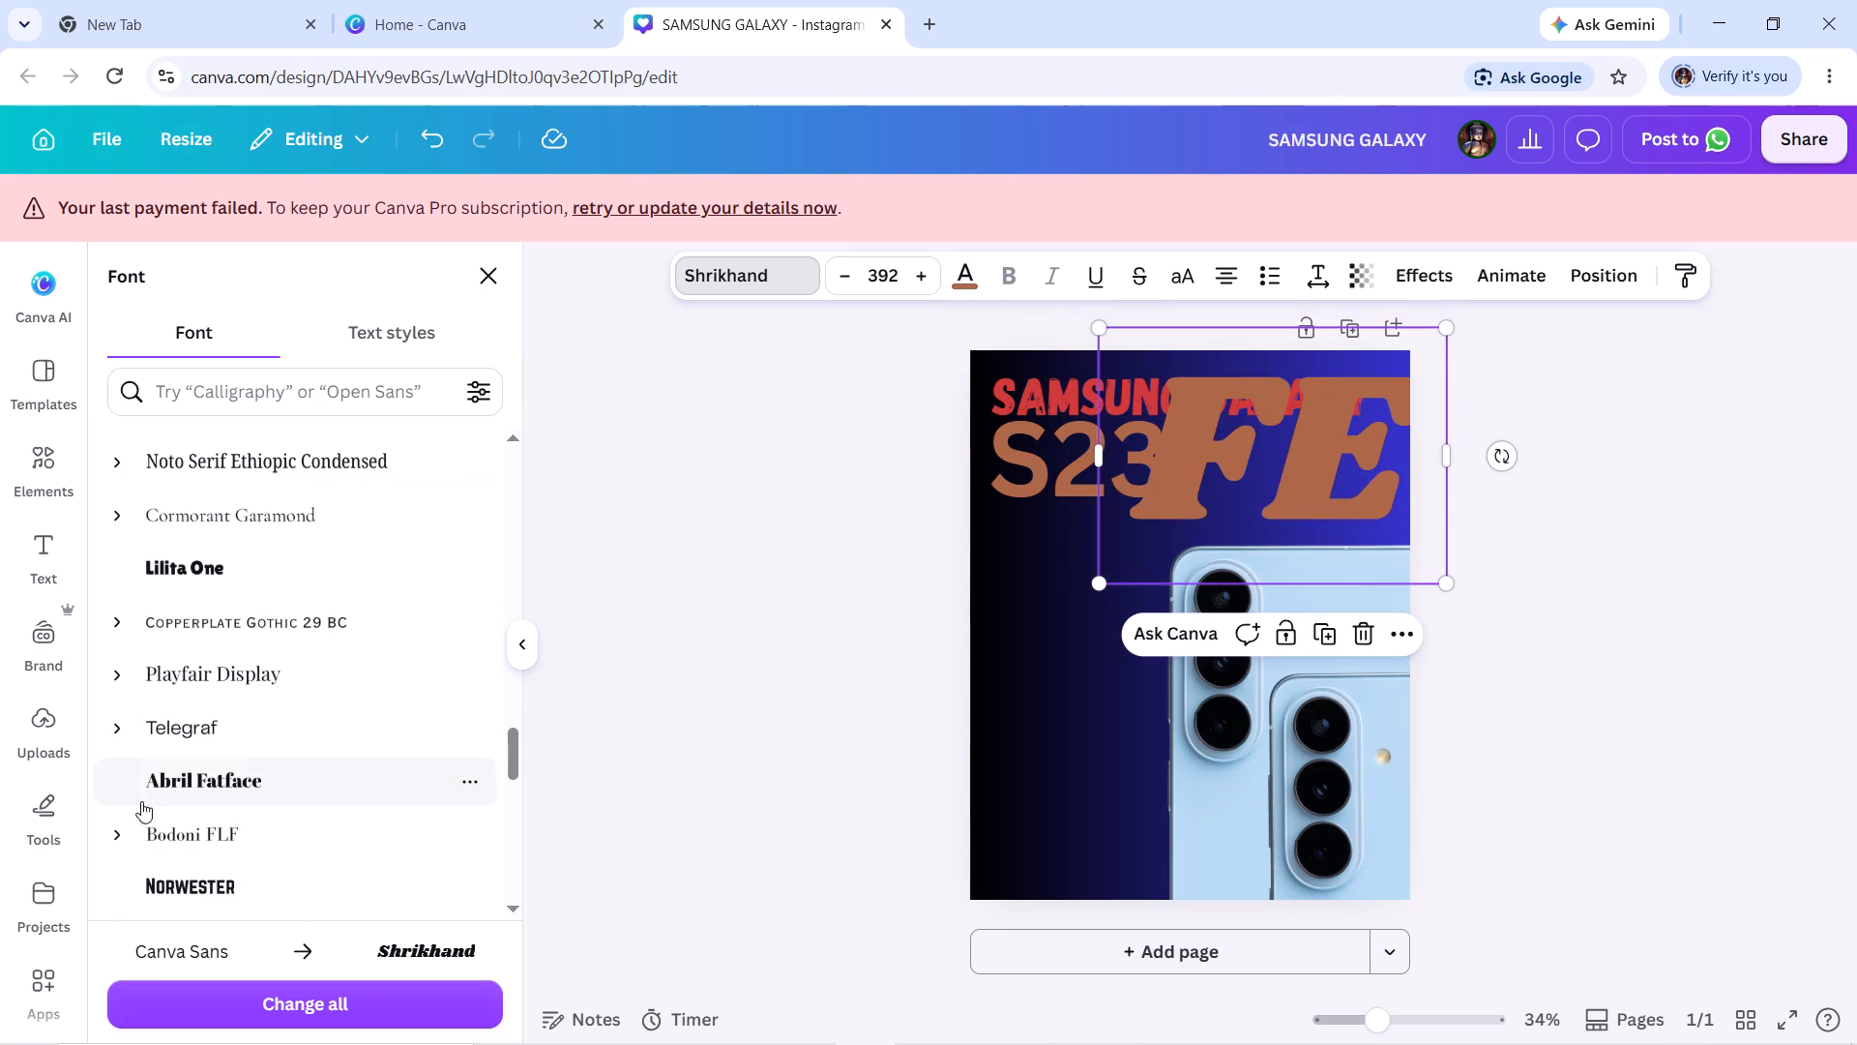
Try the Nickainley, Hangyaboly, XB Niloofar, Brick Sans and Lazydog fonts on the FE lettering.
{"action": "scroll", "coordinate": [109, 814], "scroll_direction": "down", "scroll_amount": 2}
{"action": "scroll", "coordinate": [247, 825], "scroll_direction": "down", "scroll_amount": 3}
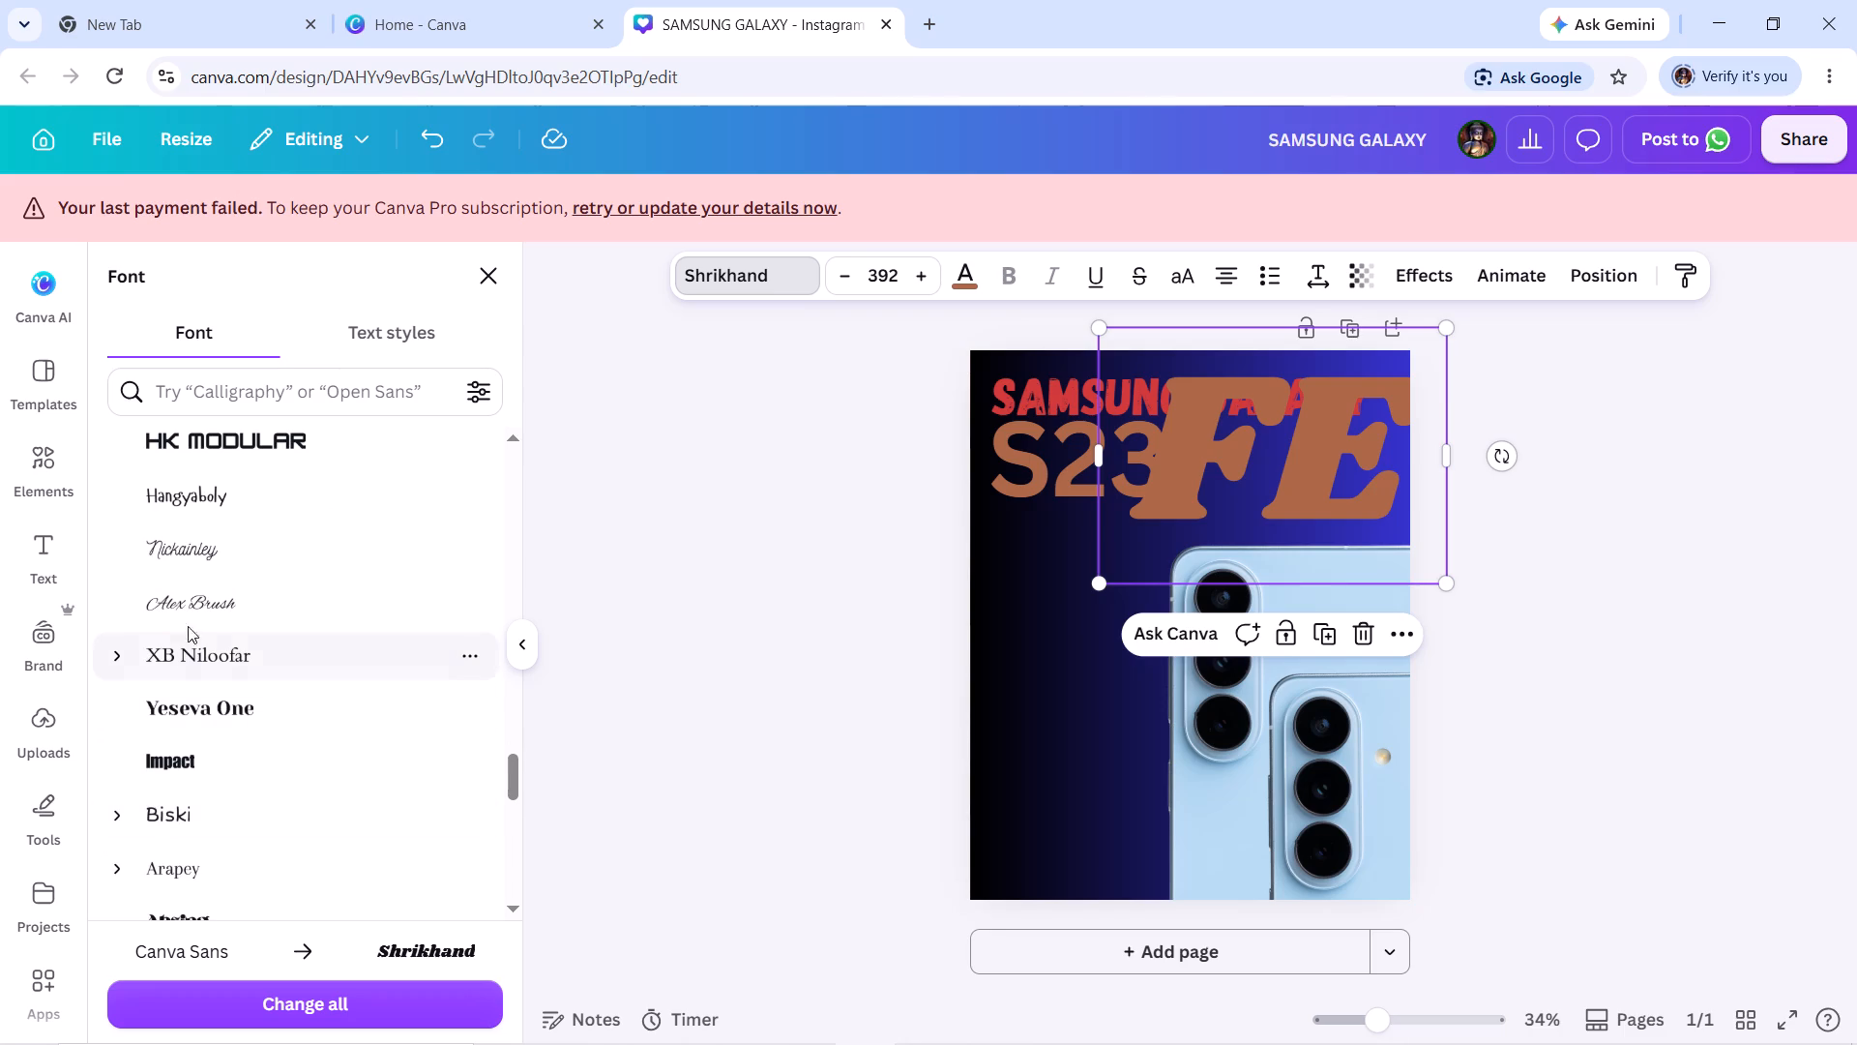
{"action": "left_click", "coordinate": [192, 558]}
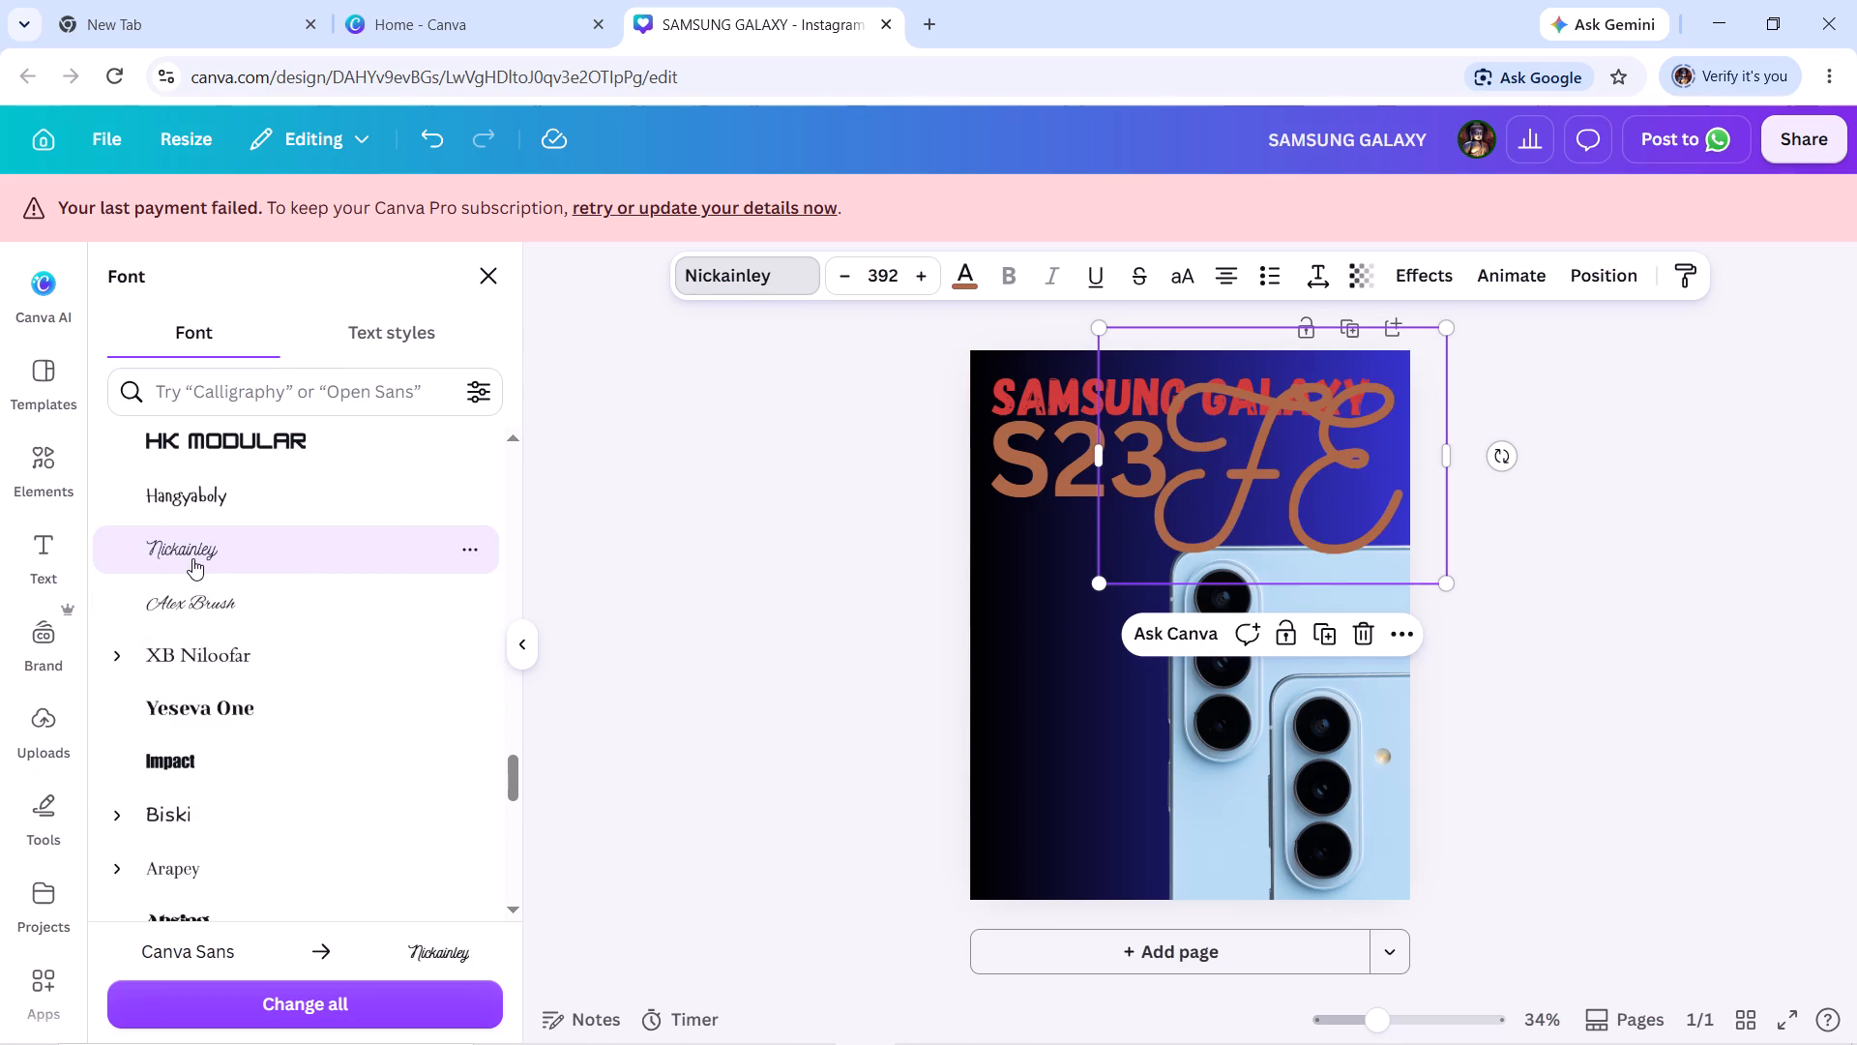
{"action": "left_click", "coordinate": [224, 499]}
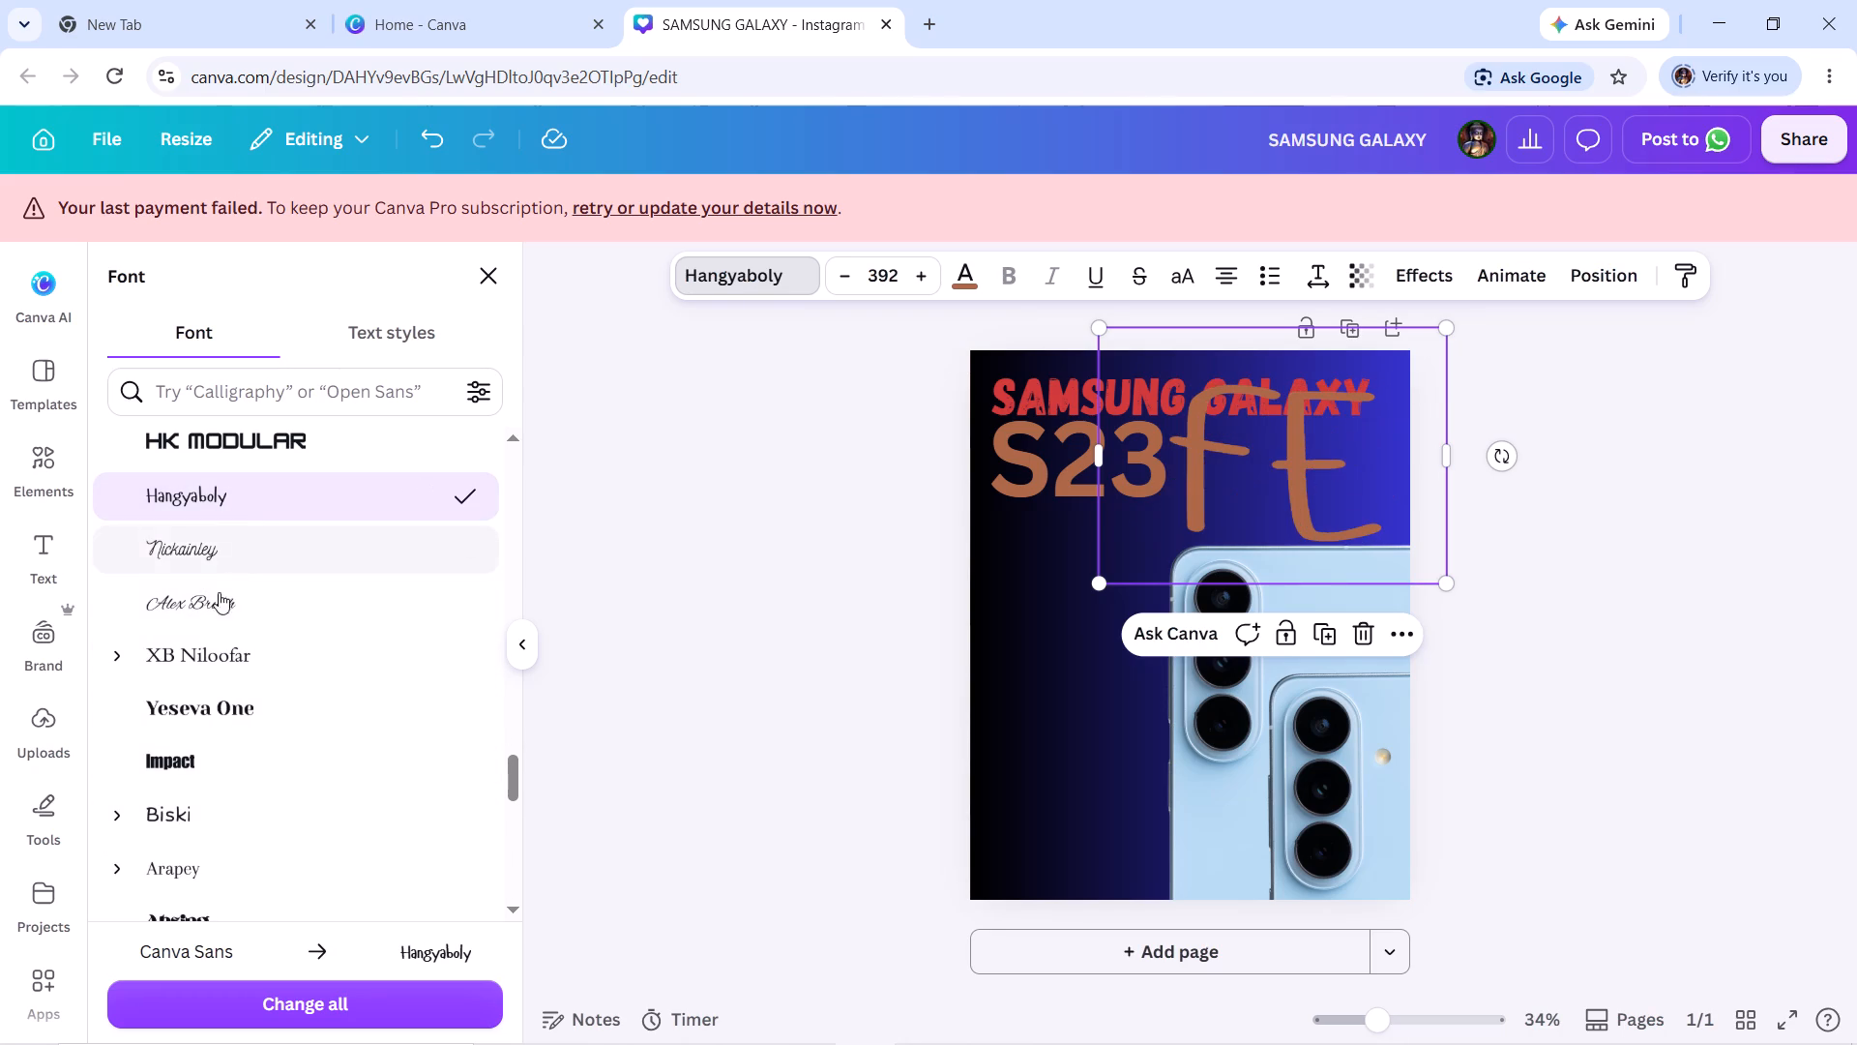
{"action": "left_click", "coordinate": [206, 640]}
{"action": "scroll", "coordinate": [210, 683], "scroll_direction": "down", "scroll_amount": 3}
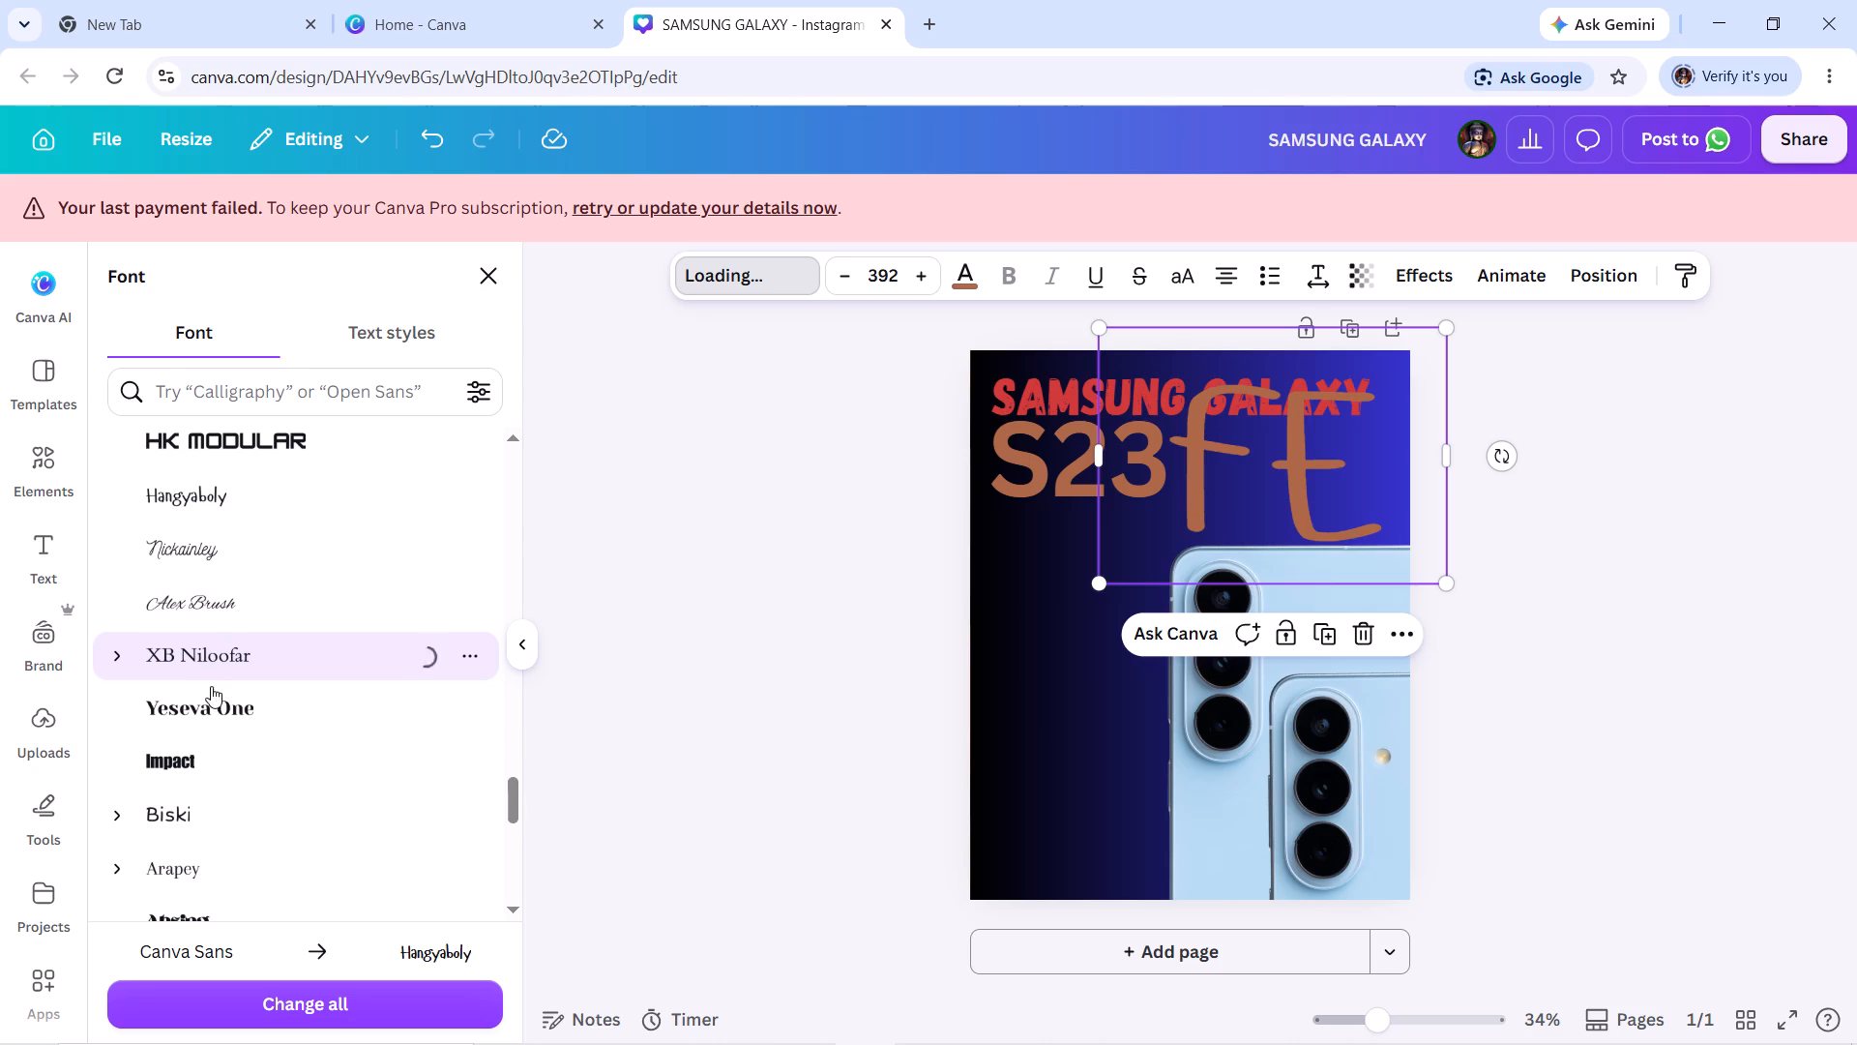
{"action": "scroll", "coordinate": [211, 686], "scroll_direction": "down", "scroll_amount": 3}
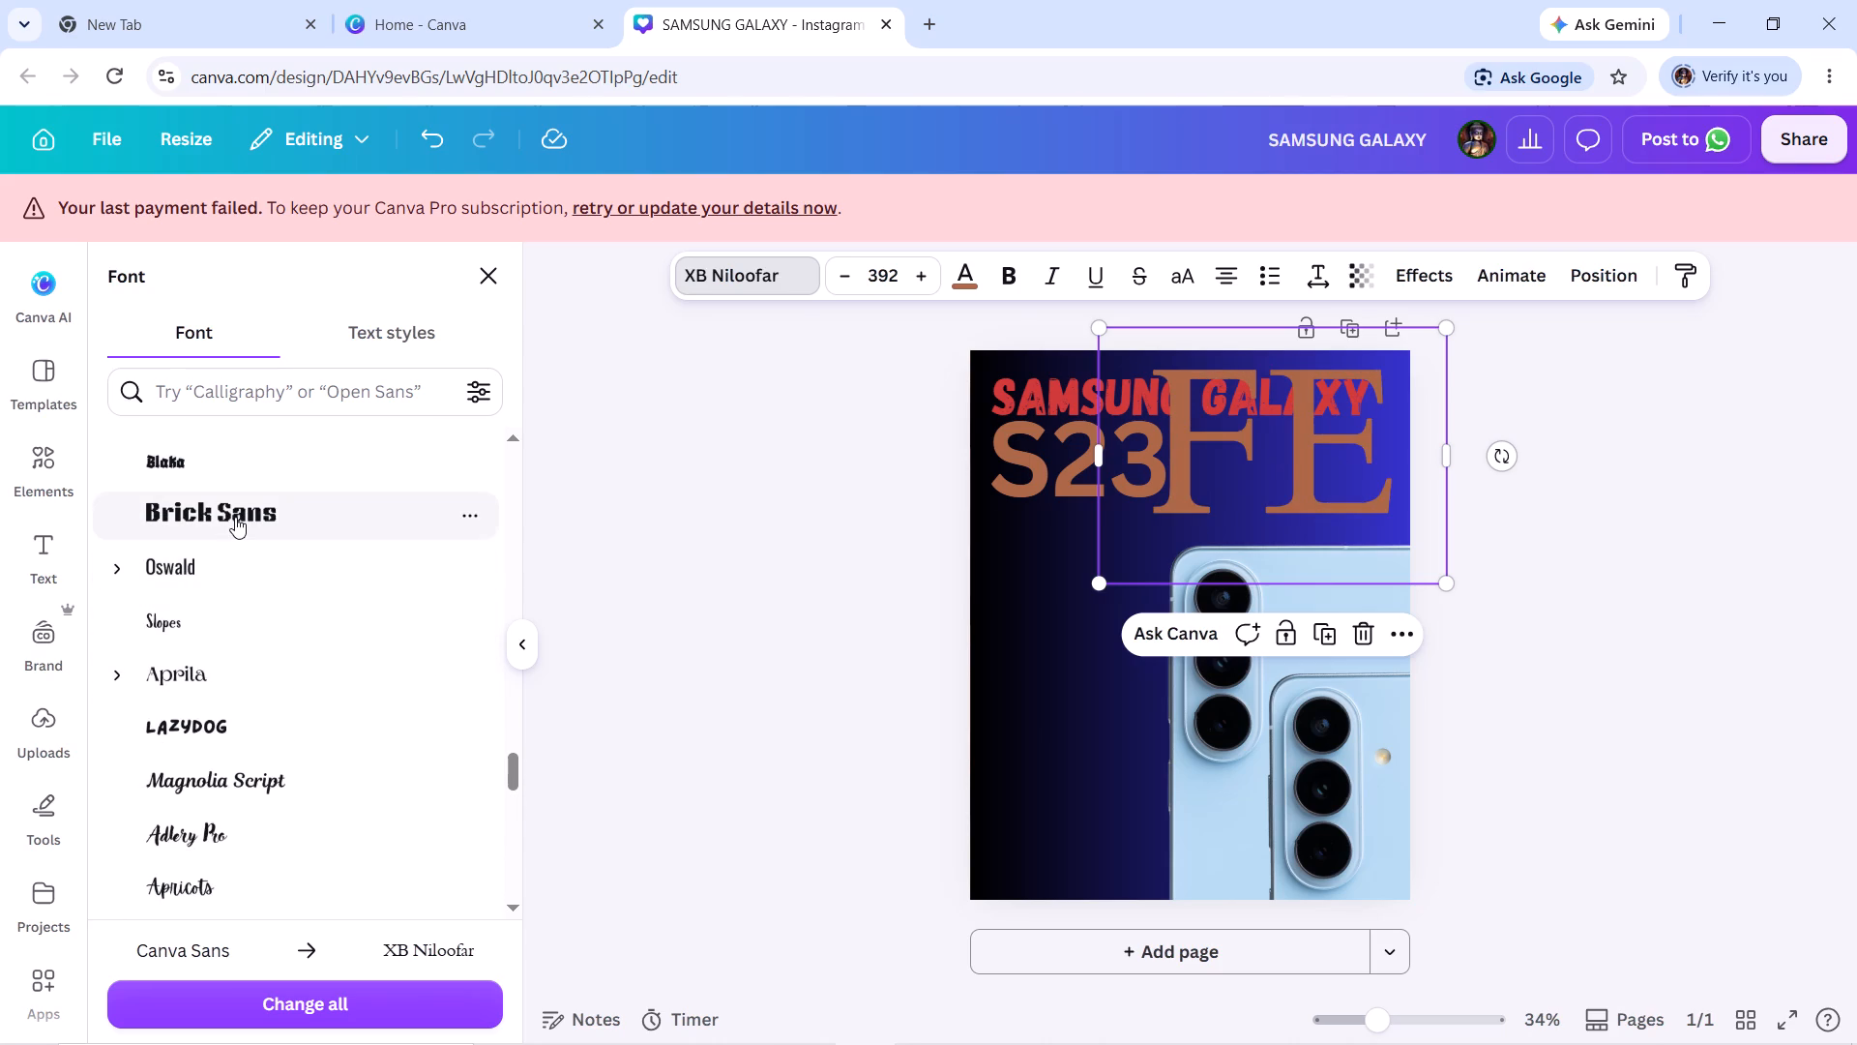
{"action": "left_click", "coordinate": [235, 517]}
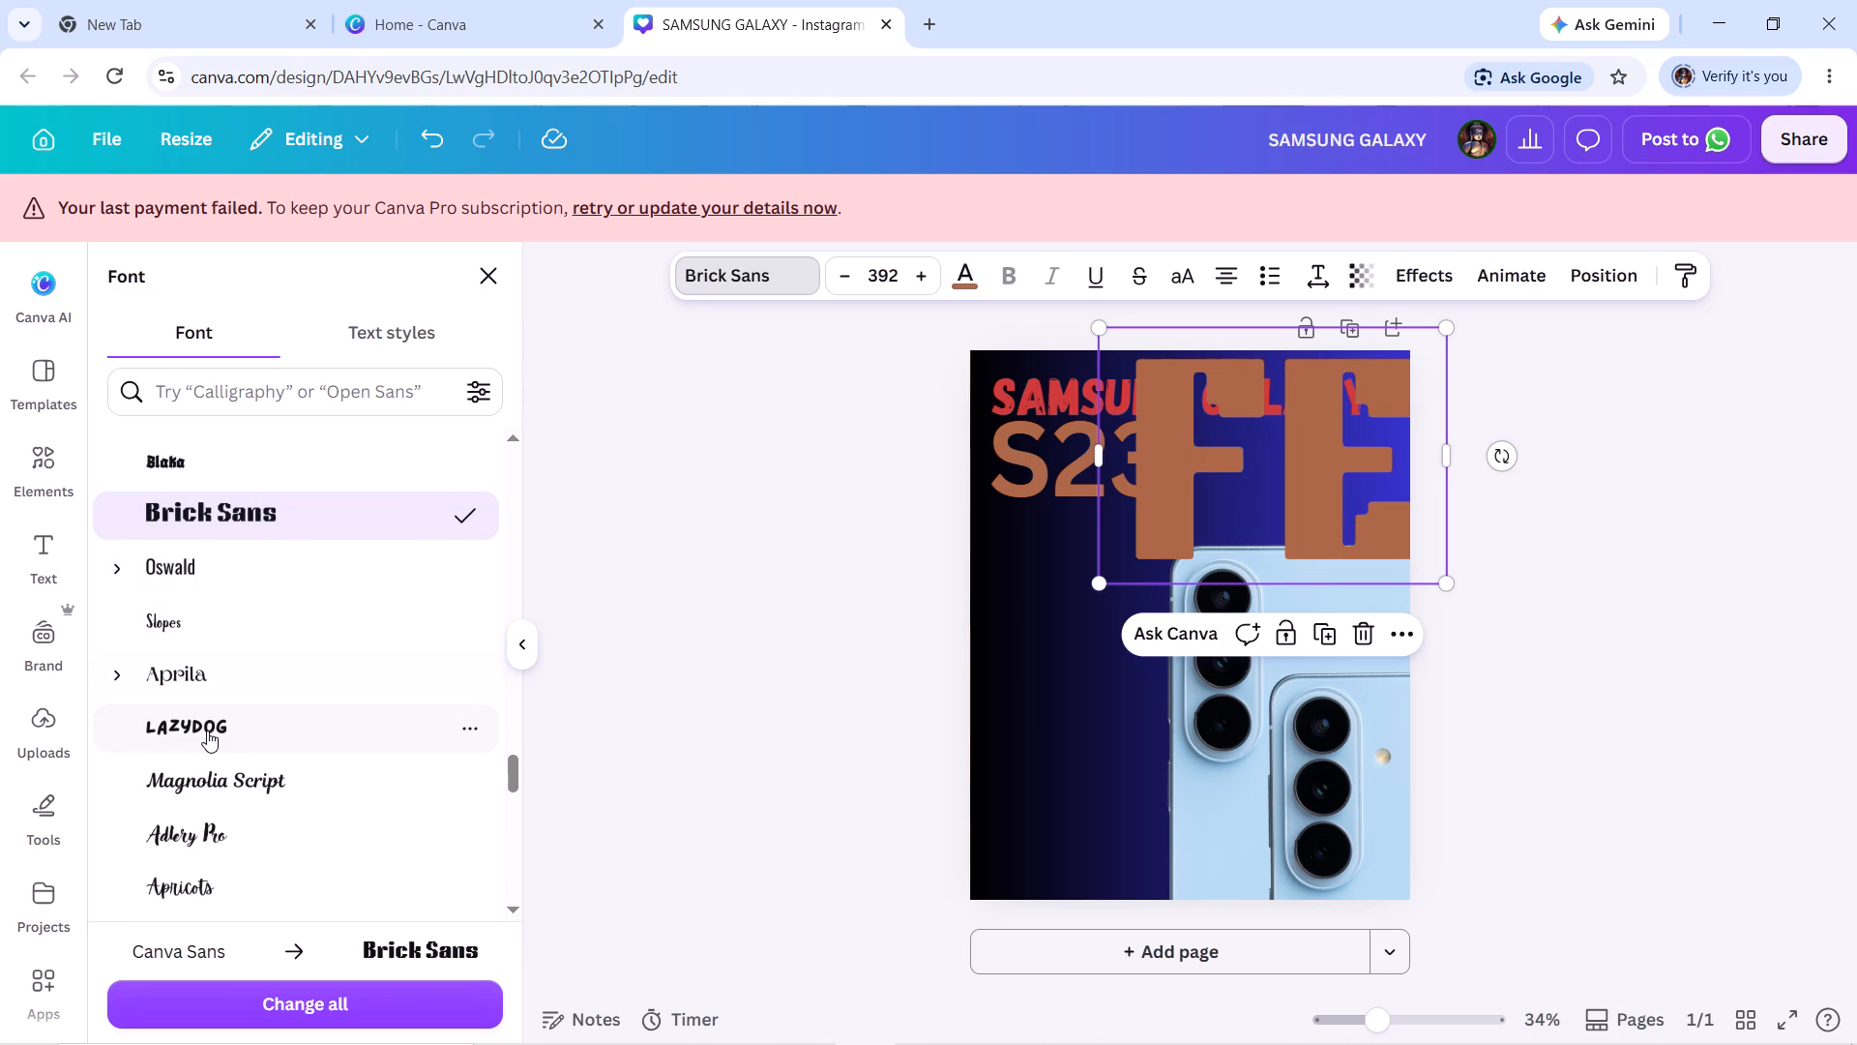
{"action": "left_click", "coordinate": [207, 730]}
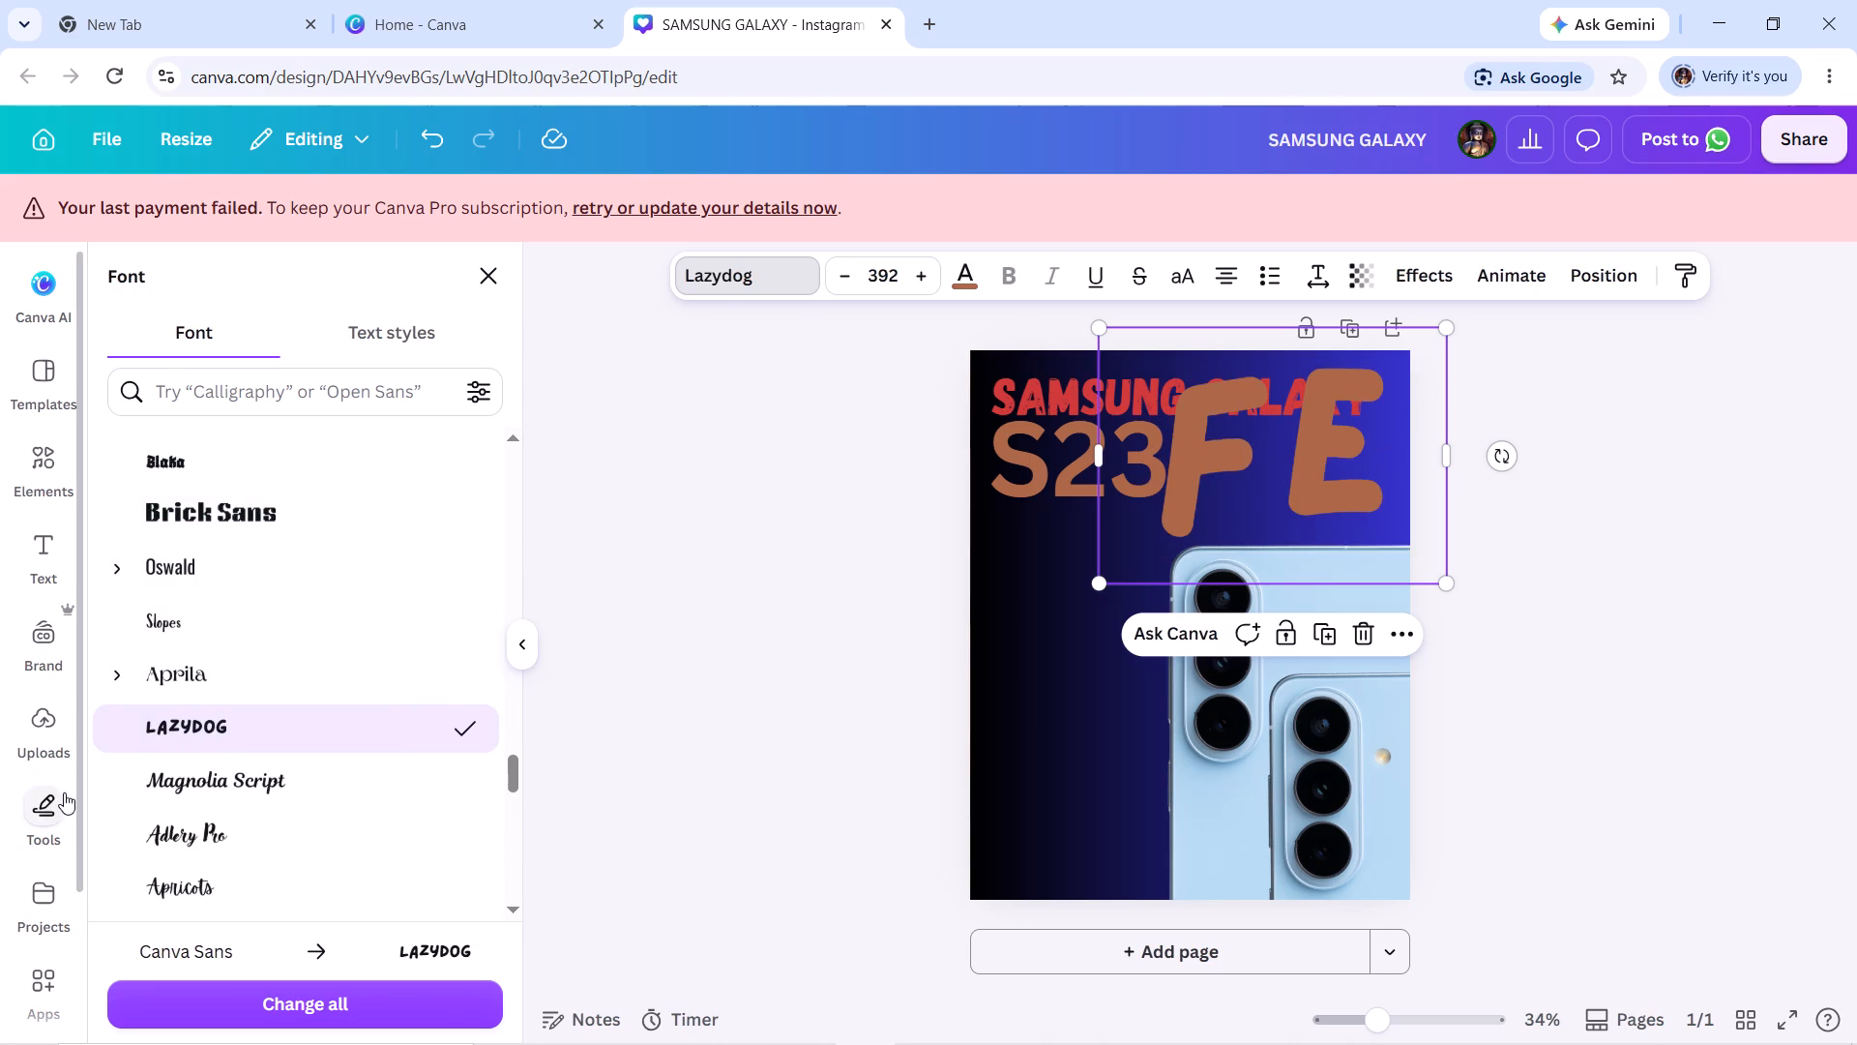
Set the FE lettering's font to Magnolia Script.
{"action": "scroll", "coordinate": [64, 792], "scroll_direction": "down", "scroll_amount": 2}
{"action": "scroll", "coordinate": [161, 767], "scroll_direction": "down", "scroll_amount": 2}
{"action": "left_click", "coordinate": [234, 520]}
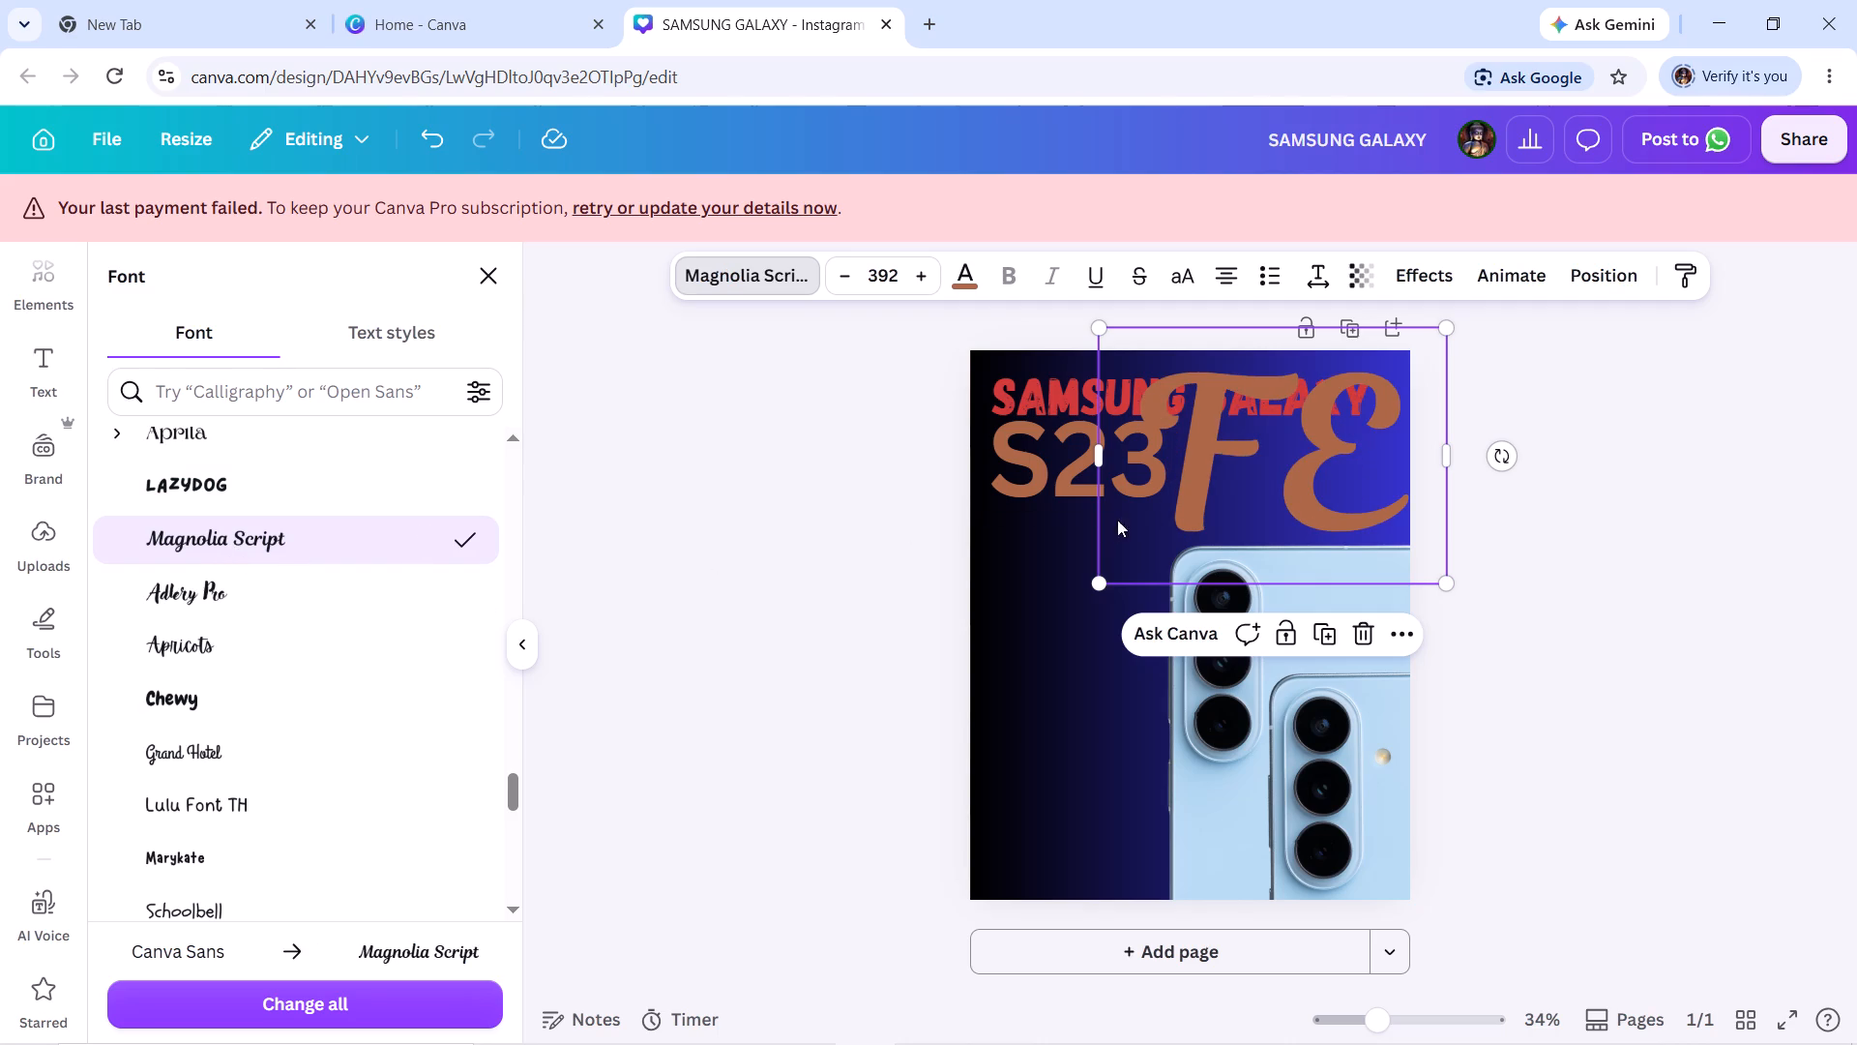
Send the FE lettering backward behind the SAMSUNG GALAXY heading and position it right beside S23.
{"action": "left_click_drag", "start_coordinate": [1208, 471], "coordinate": [1221, 450]}
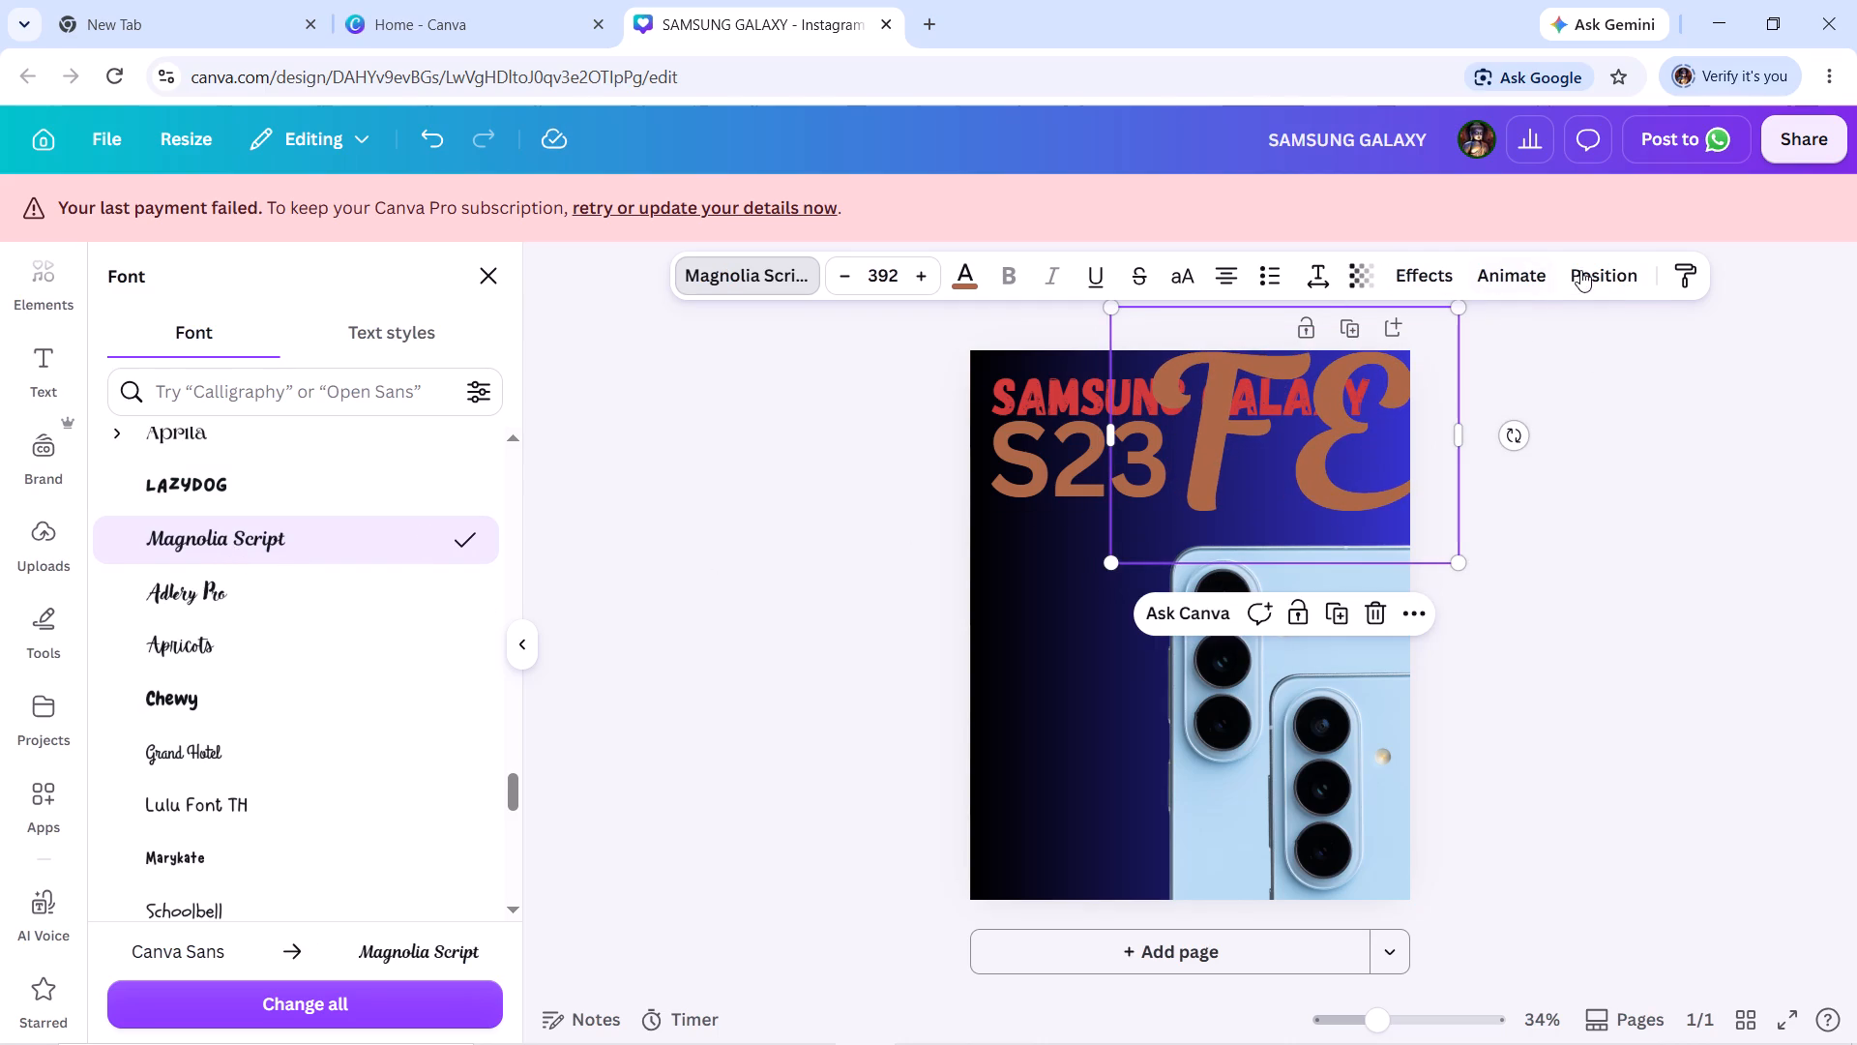
{"action": "left_click", "coordinate": [1593, 275]}
{"action": "left_click", "coordinate": [368, 396]}
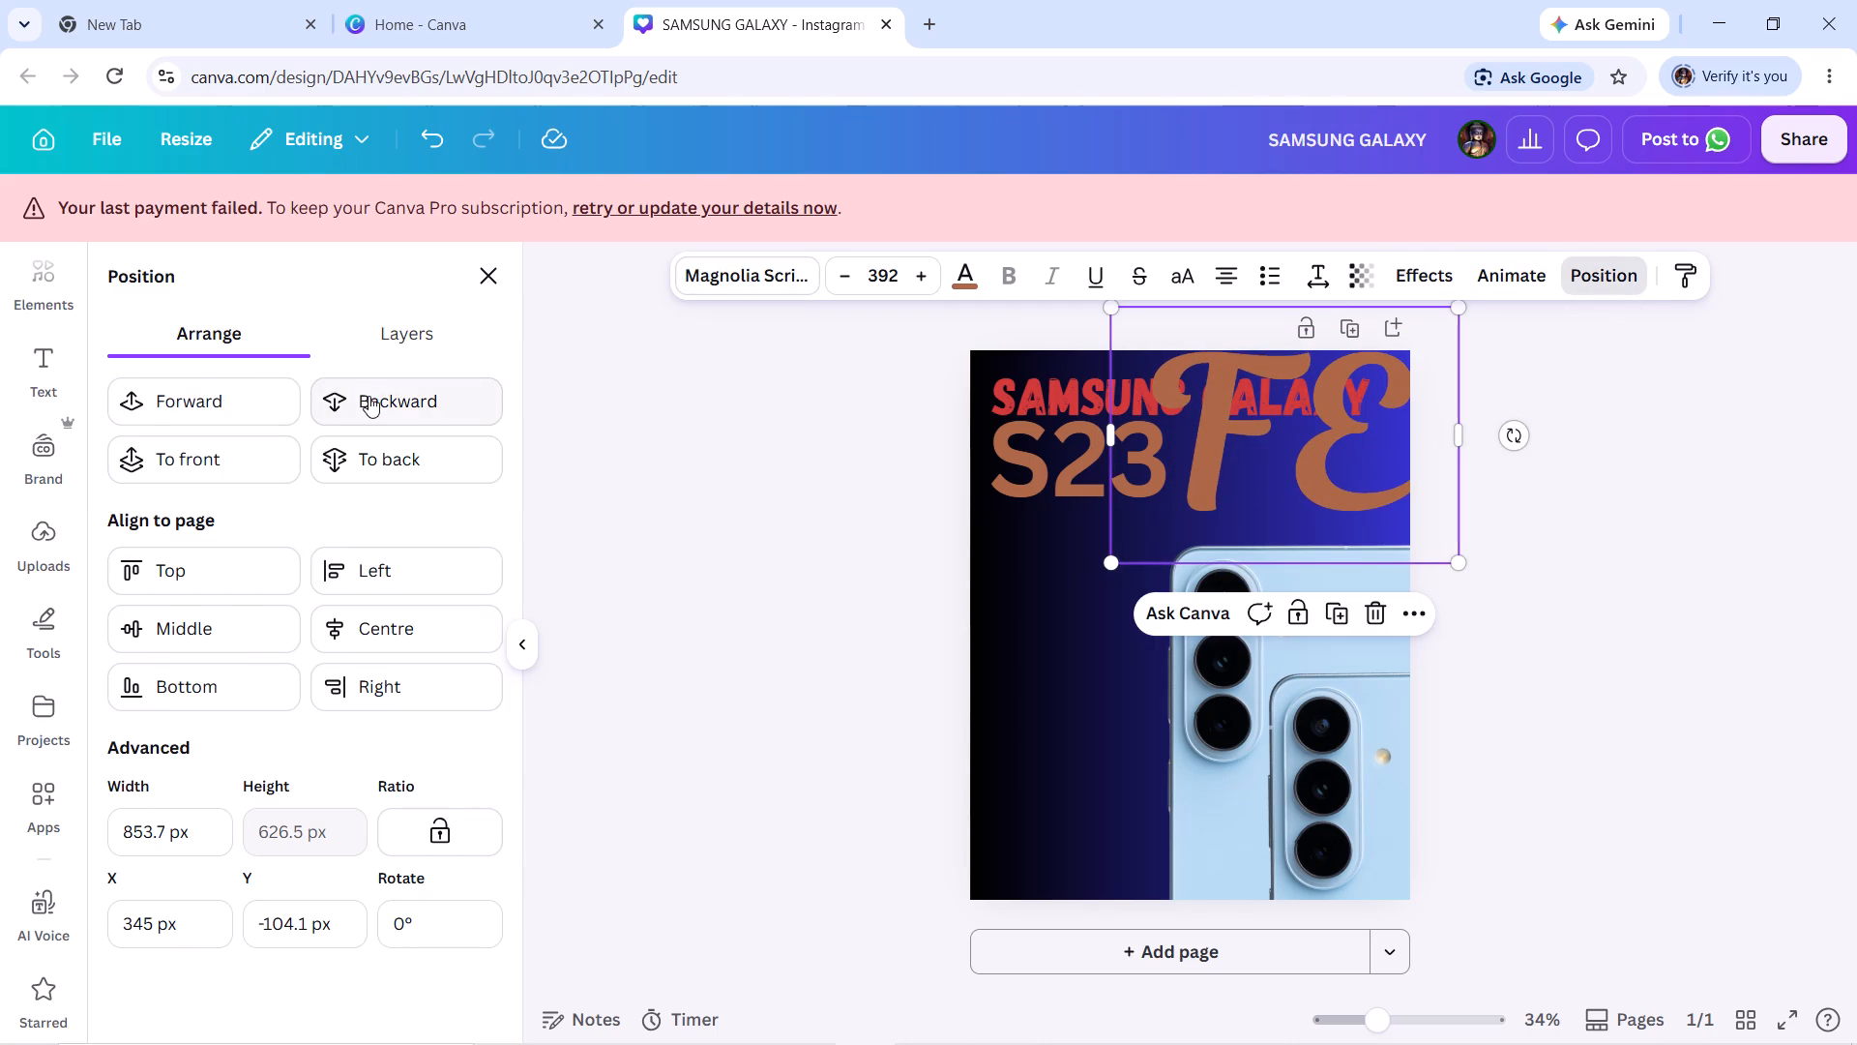
{"action": "left_click", "coordinate": [400, 401]}
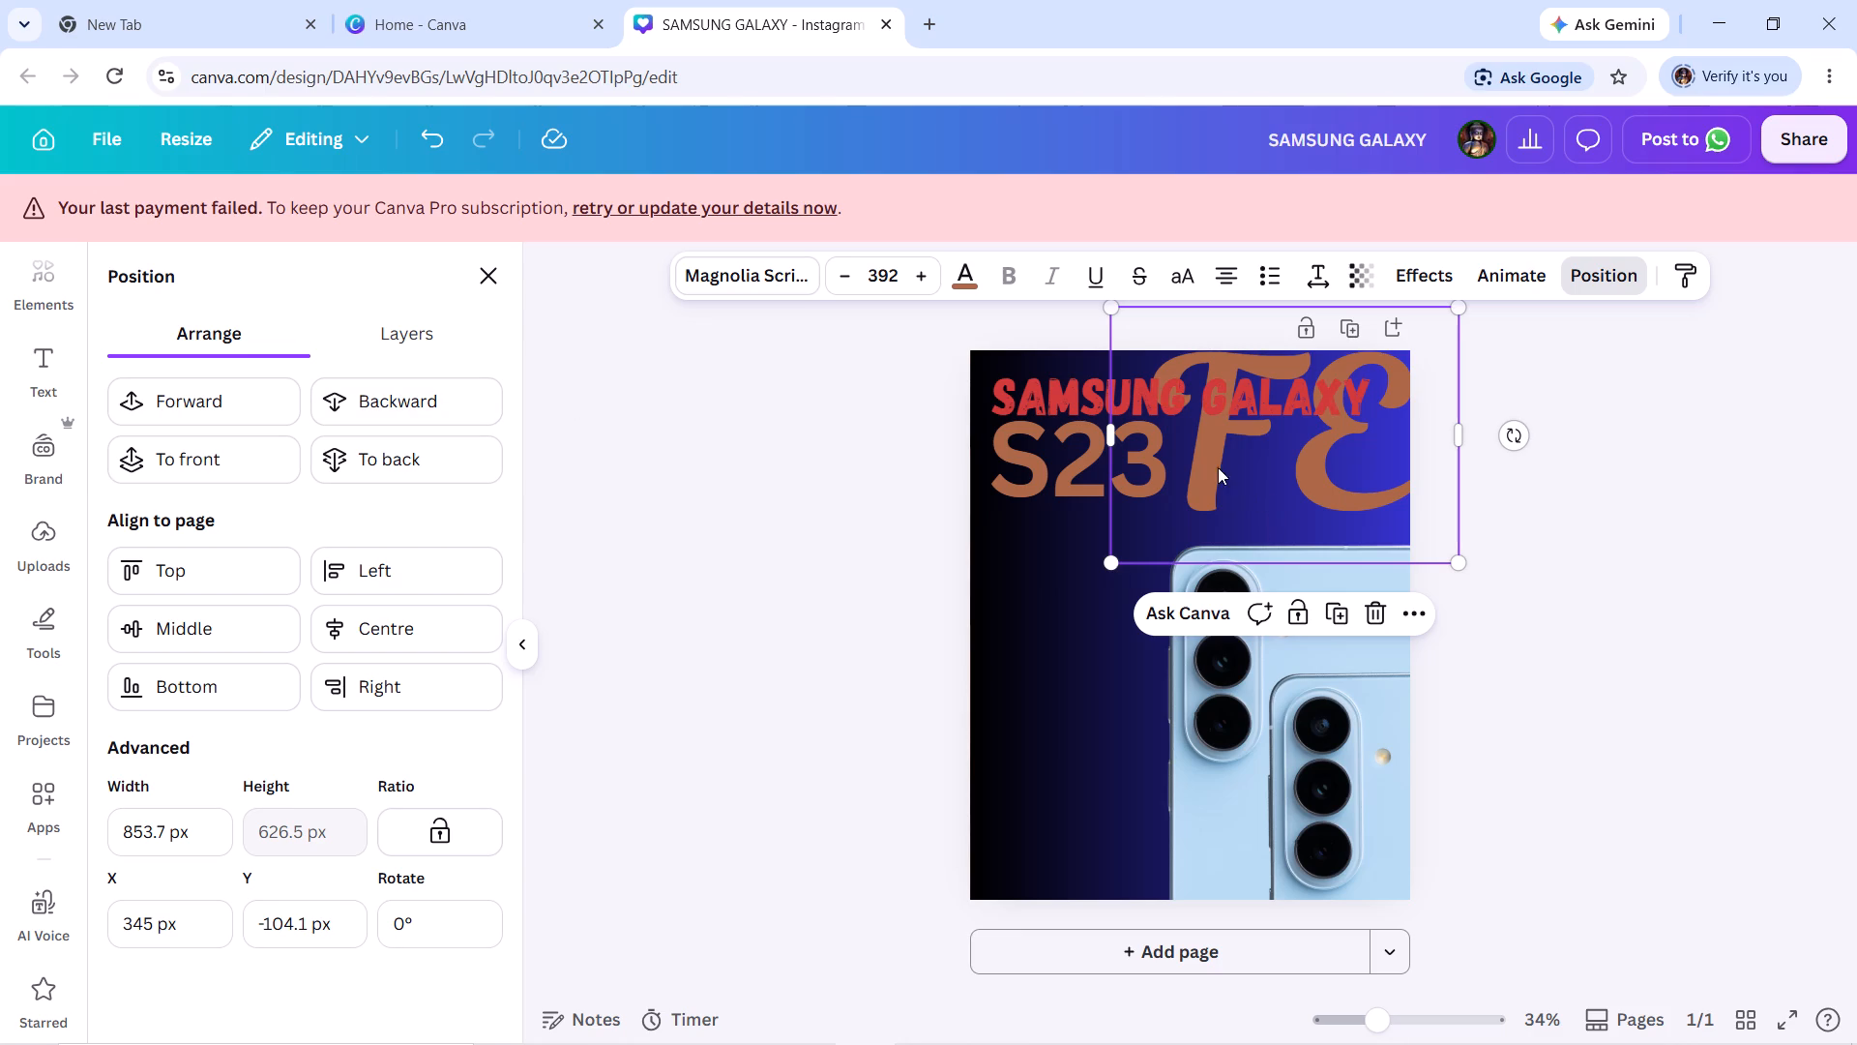
{"action": "left_click_drag", "start_coordinate": [1205, 459], "coordinate": [1185, 470]}
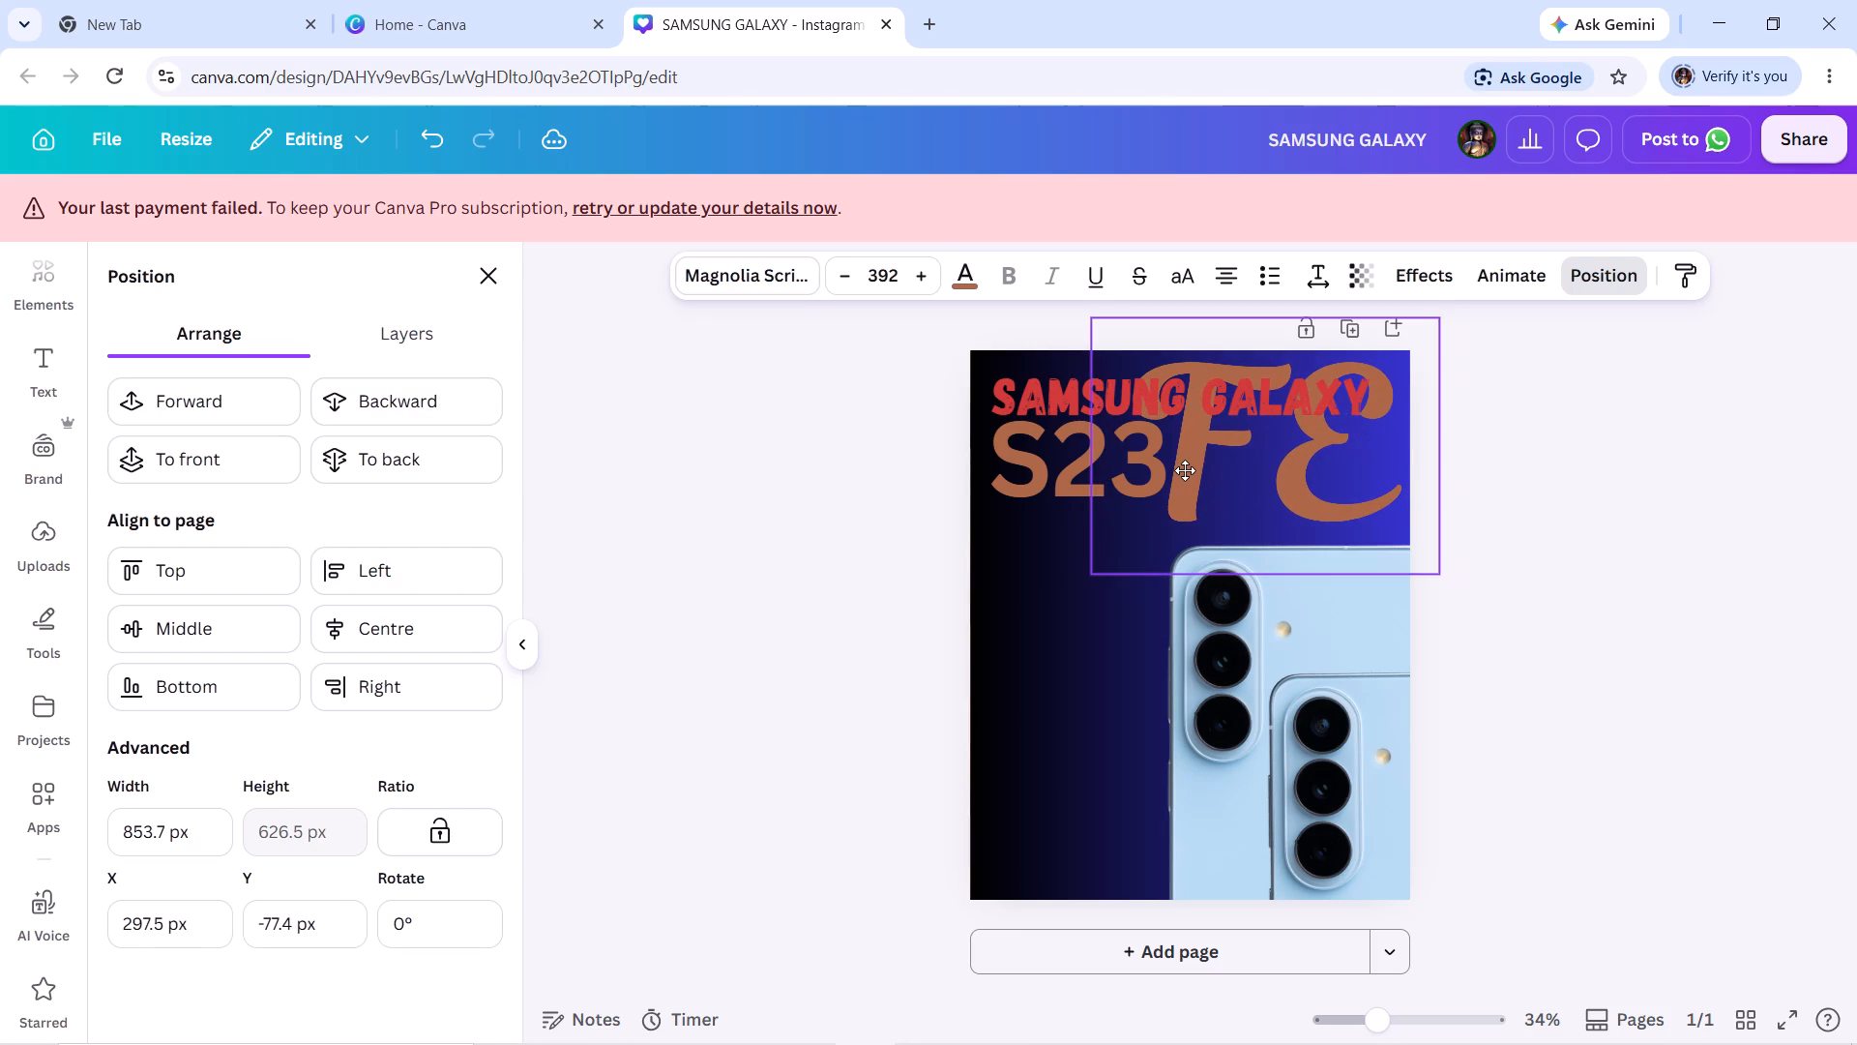
{"action": "left_click_drag", "start_coordinate": [1185, 470], "coordinate": [1184, 468]}
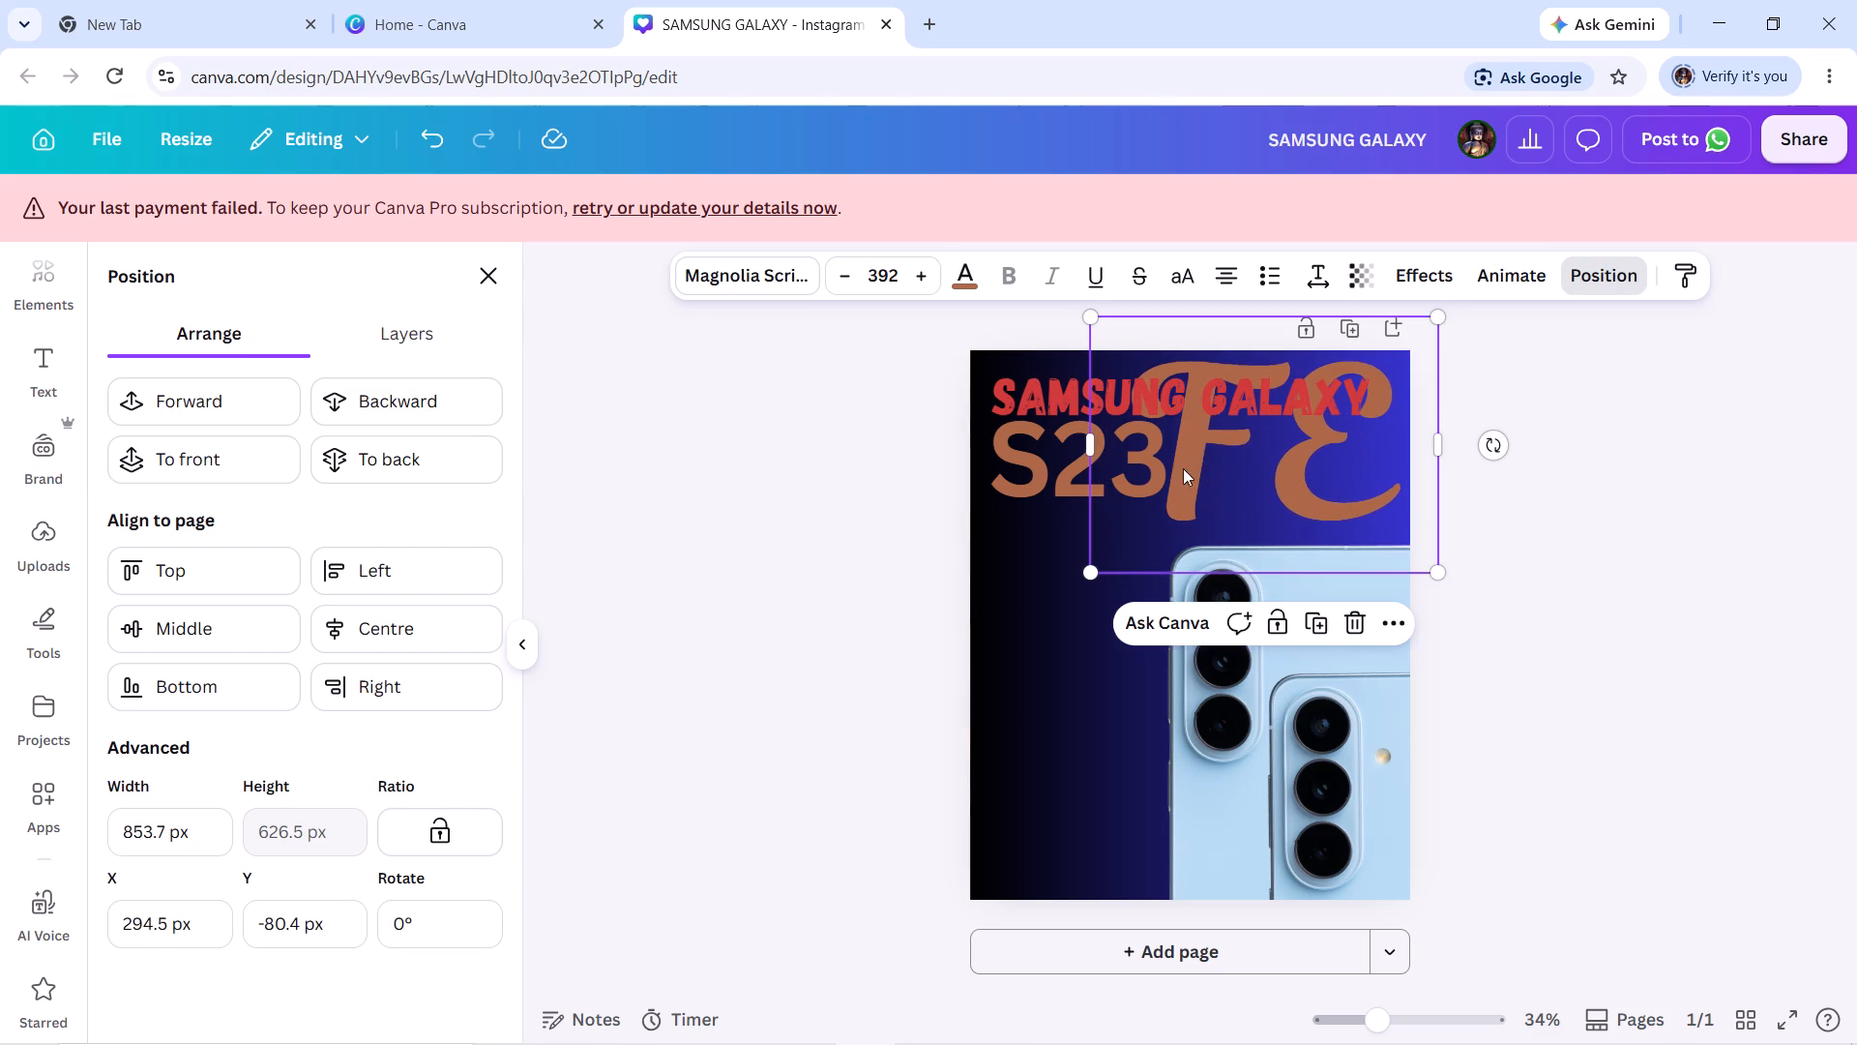
{"action": "left_click", "coordinate": [781, 476]}
Change the S23 text's font to Chewy and shift it slightly down and left beneath the SAMSUNG GALAXY heading.
{"action": "left_click", "coordinate": [1025, 451]}
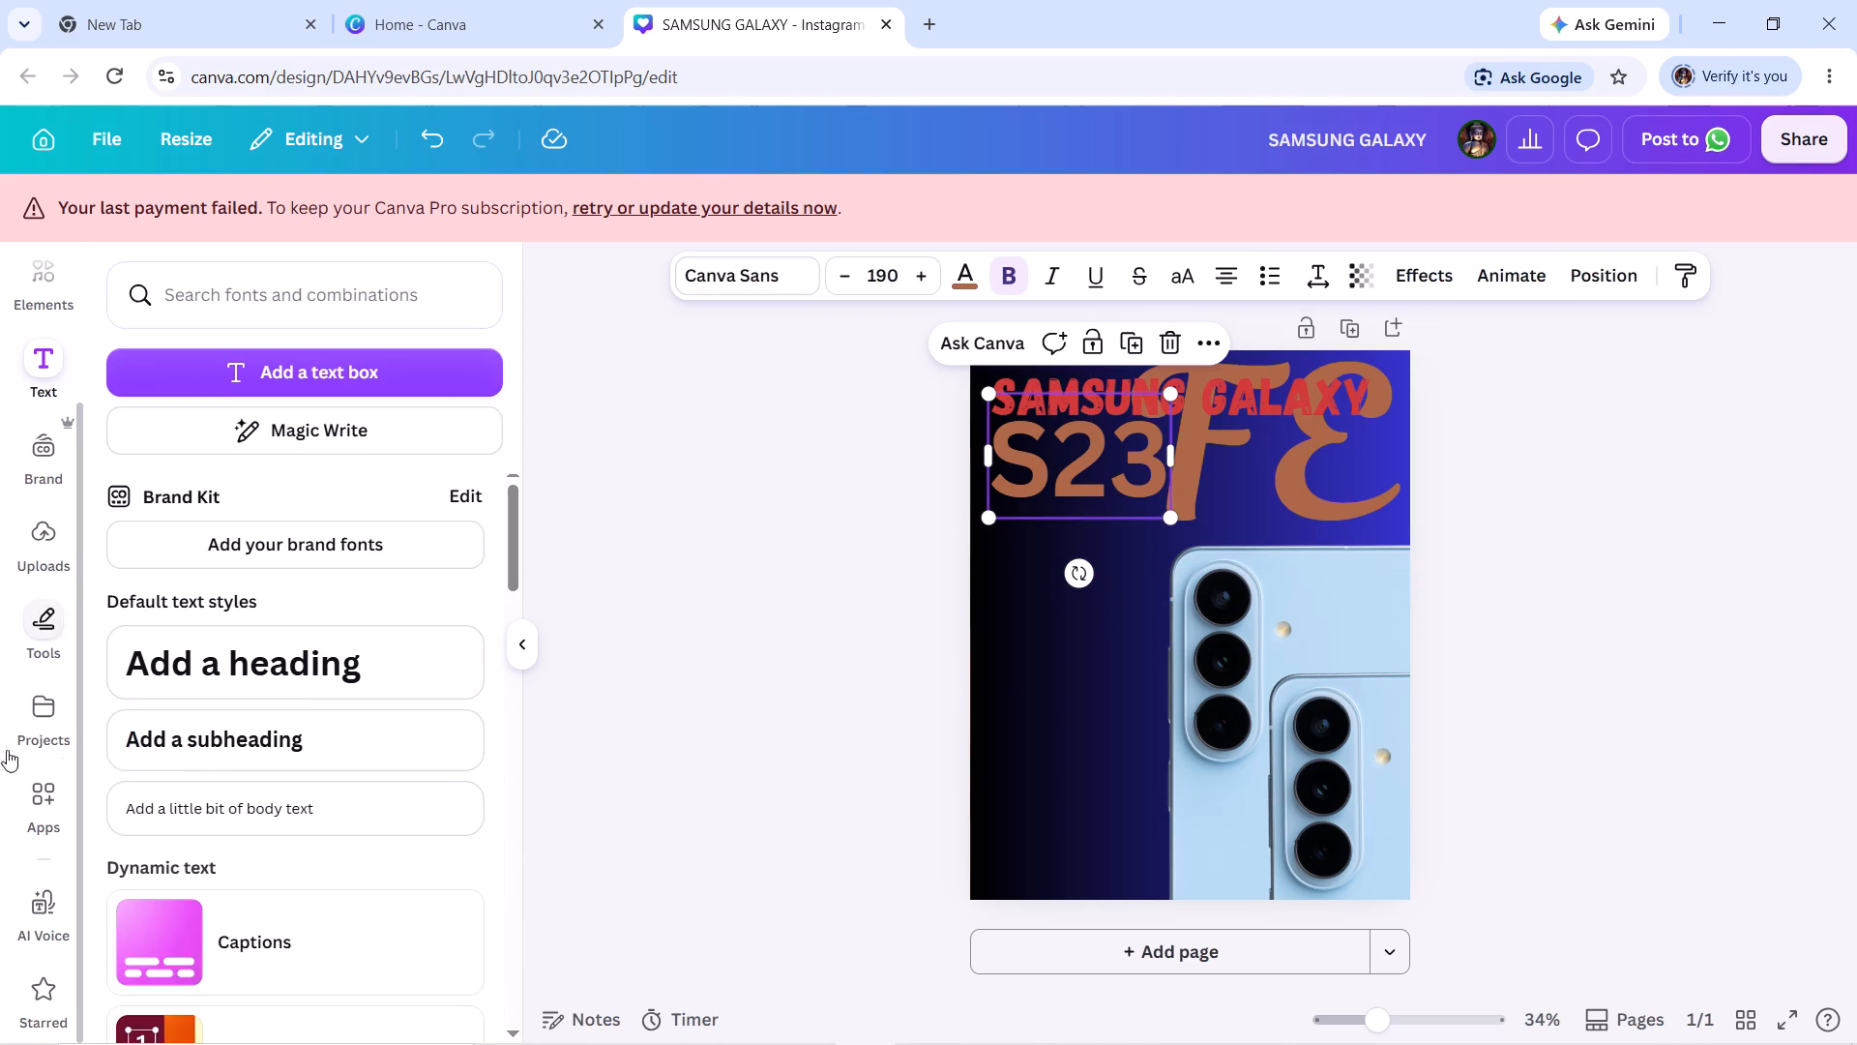
{"action": "left_click", "coordinate": [722, 270]}
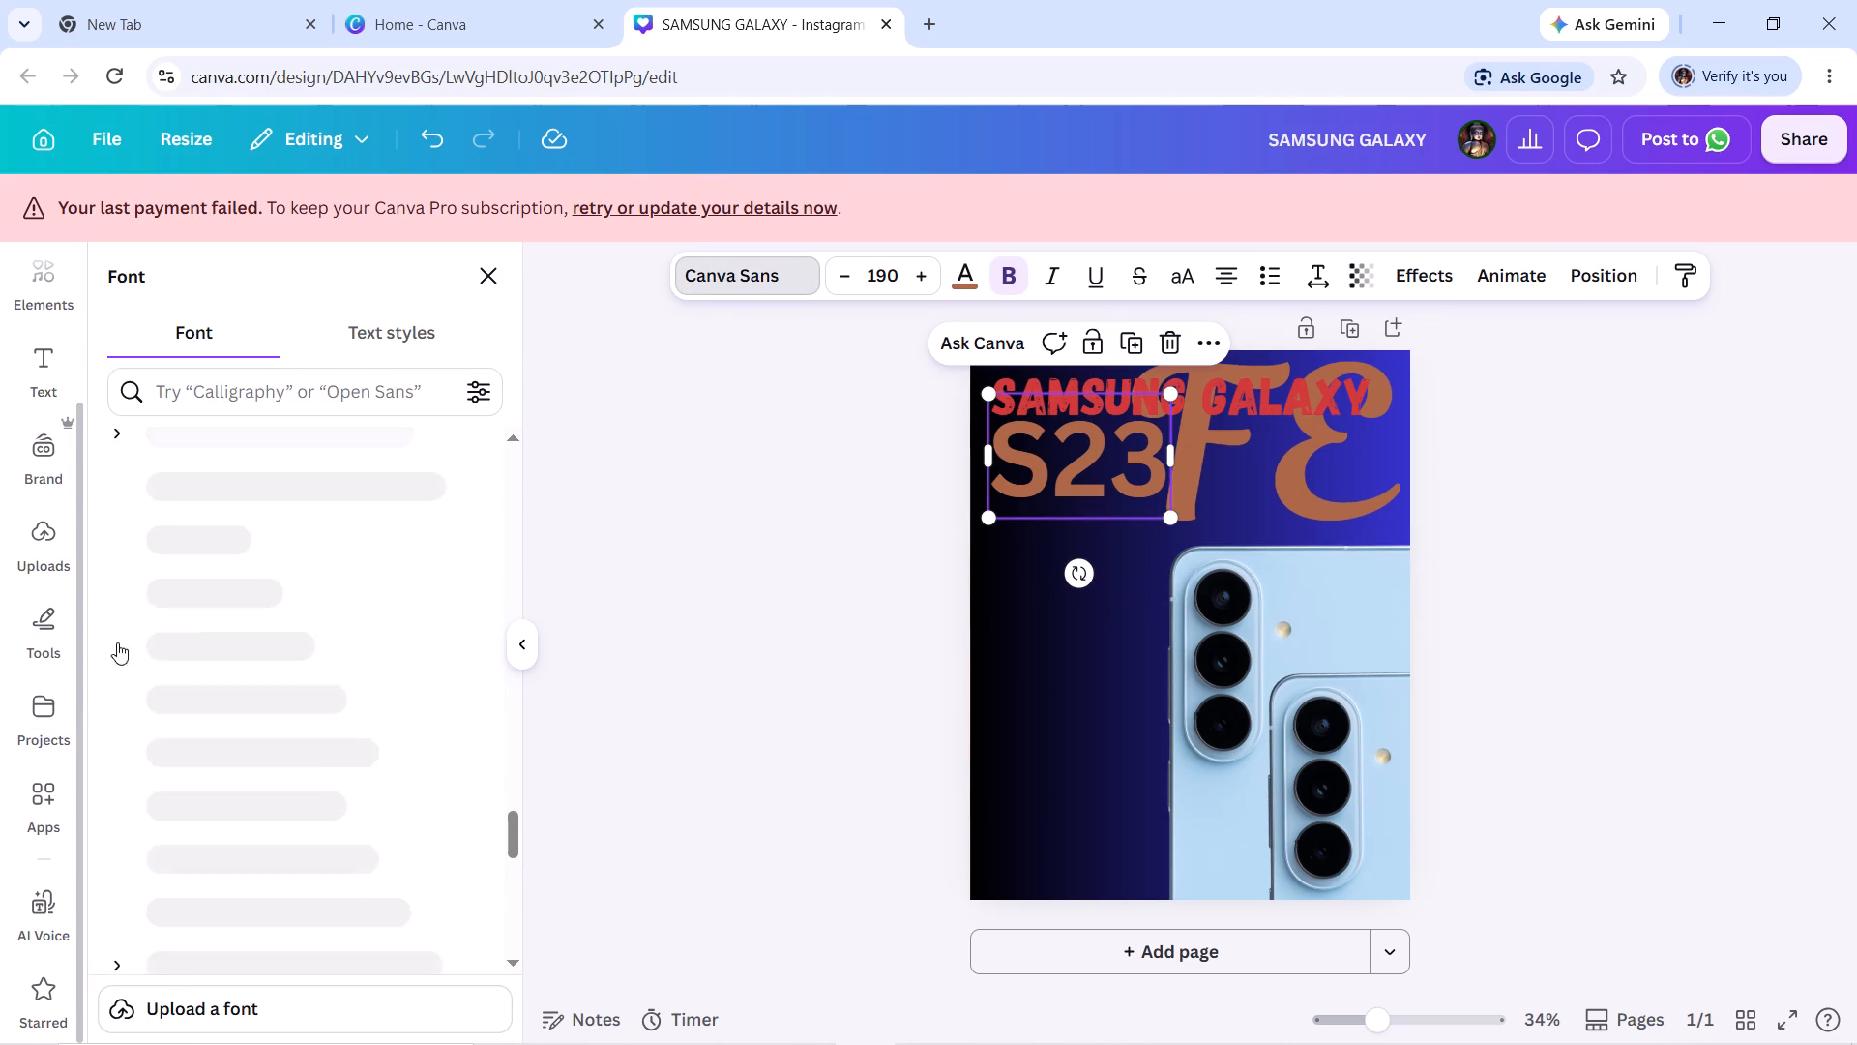
{"action": "left_click", "coordinate": [201, 757]}
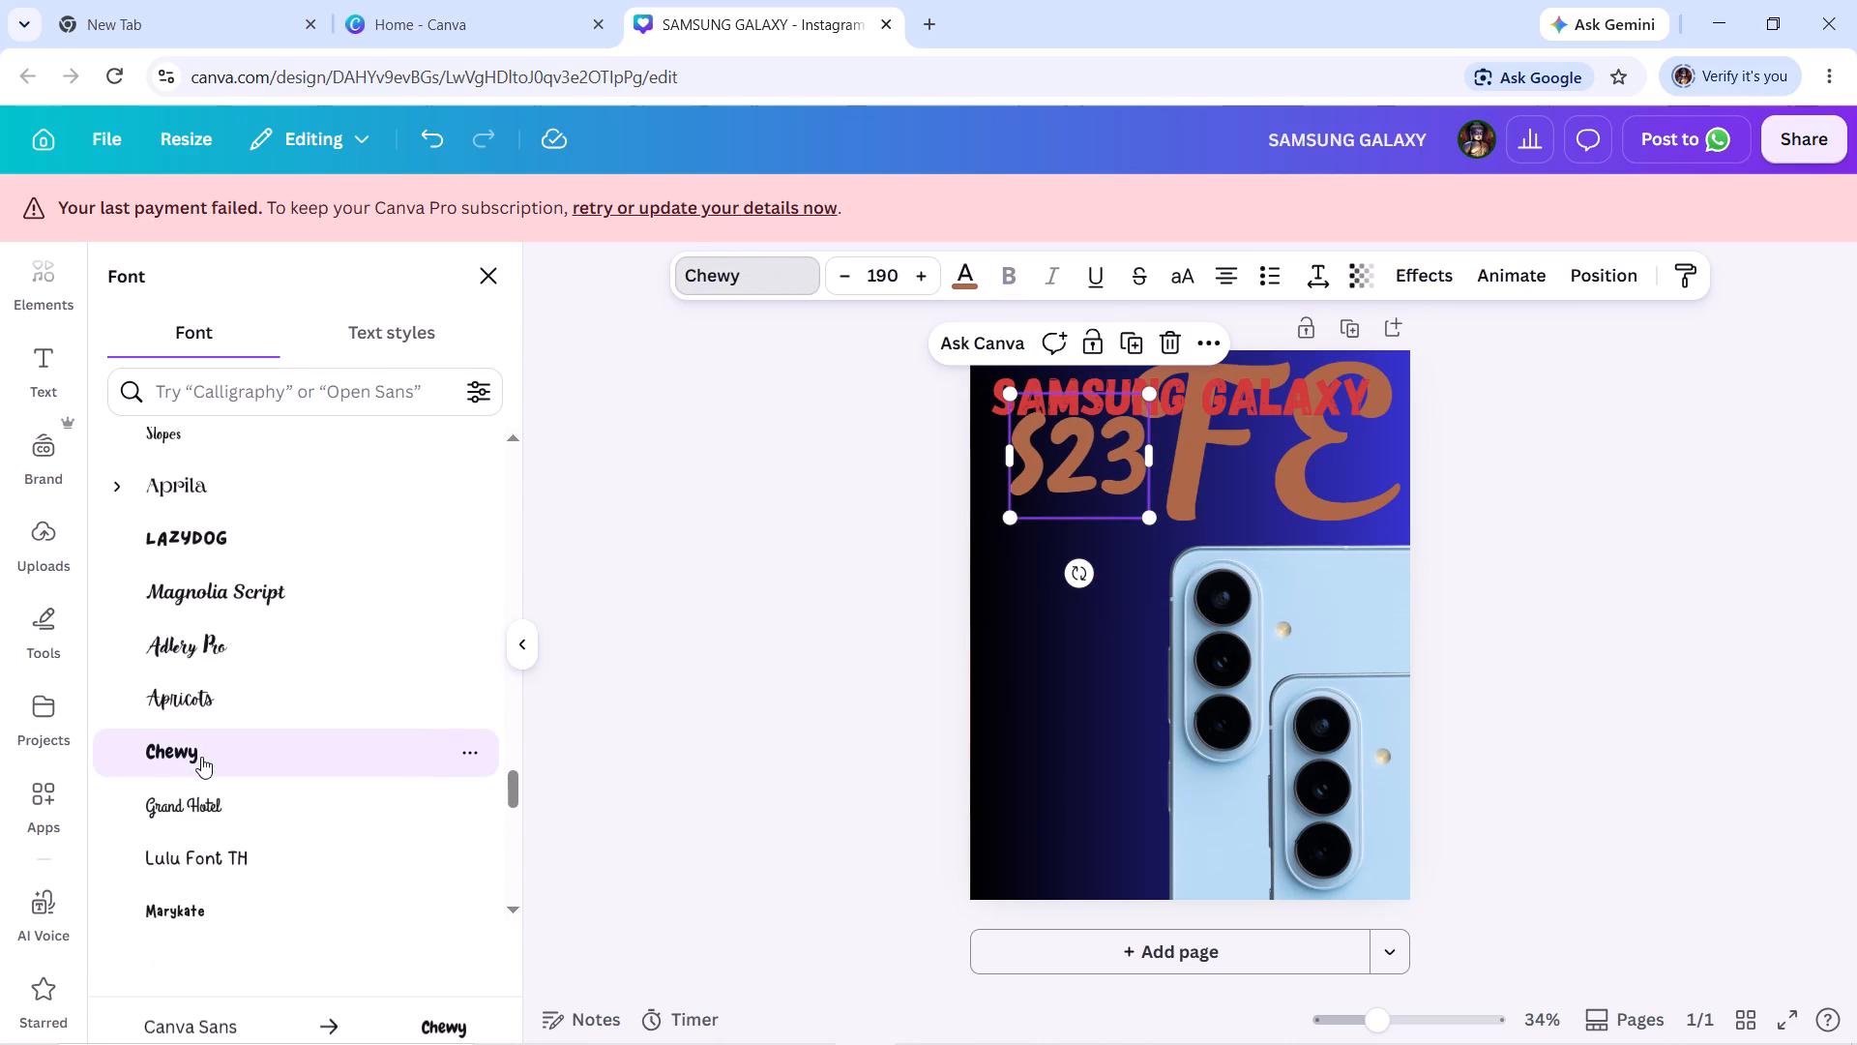
{"action": "left_click_drag", "start_coordinate": [1085, 445], "coordinate": [1082, 453]}
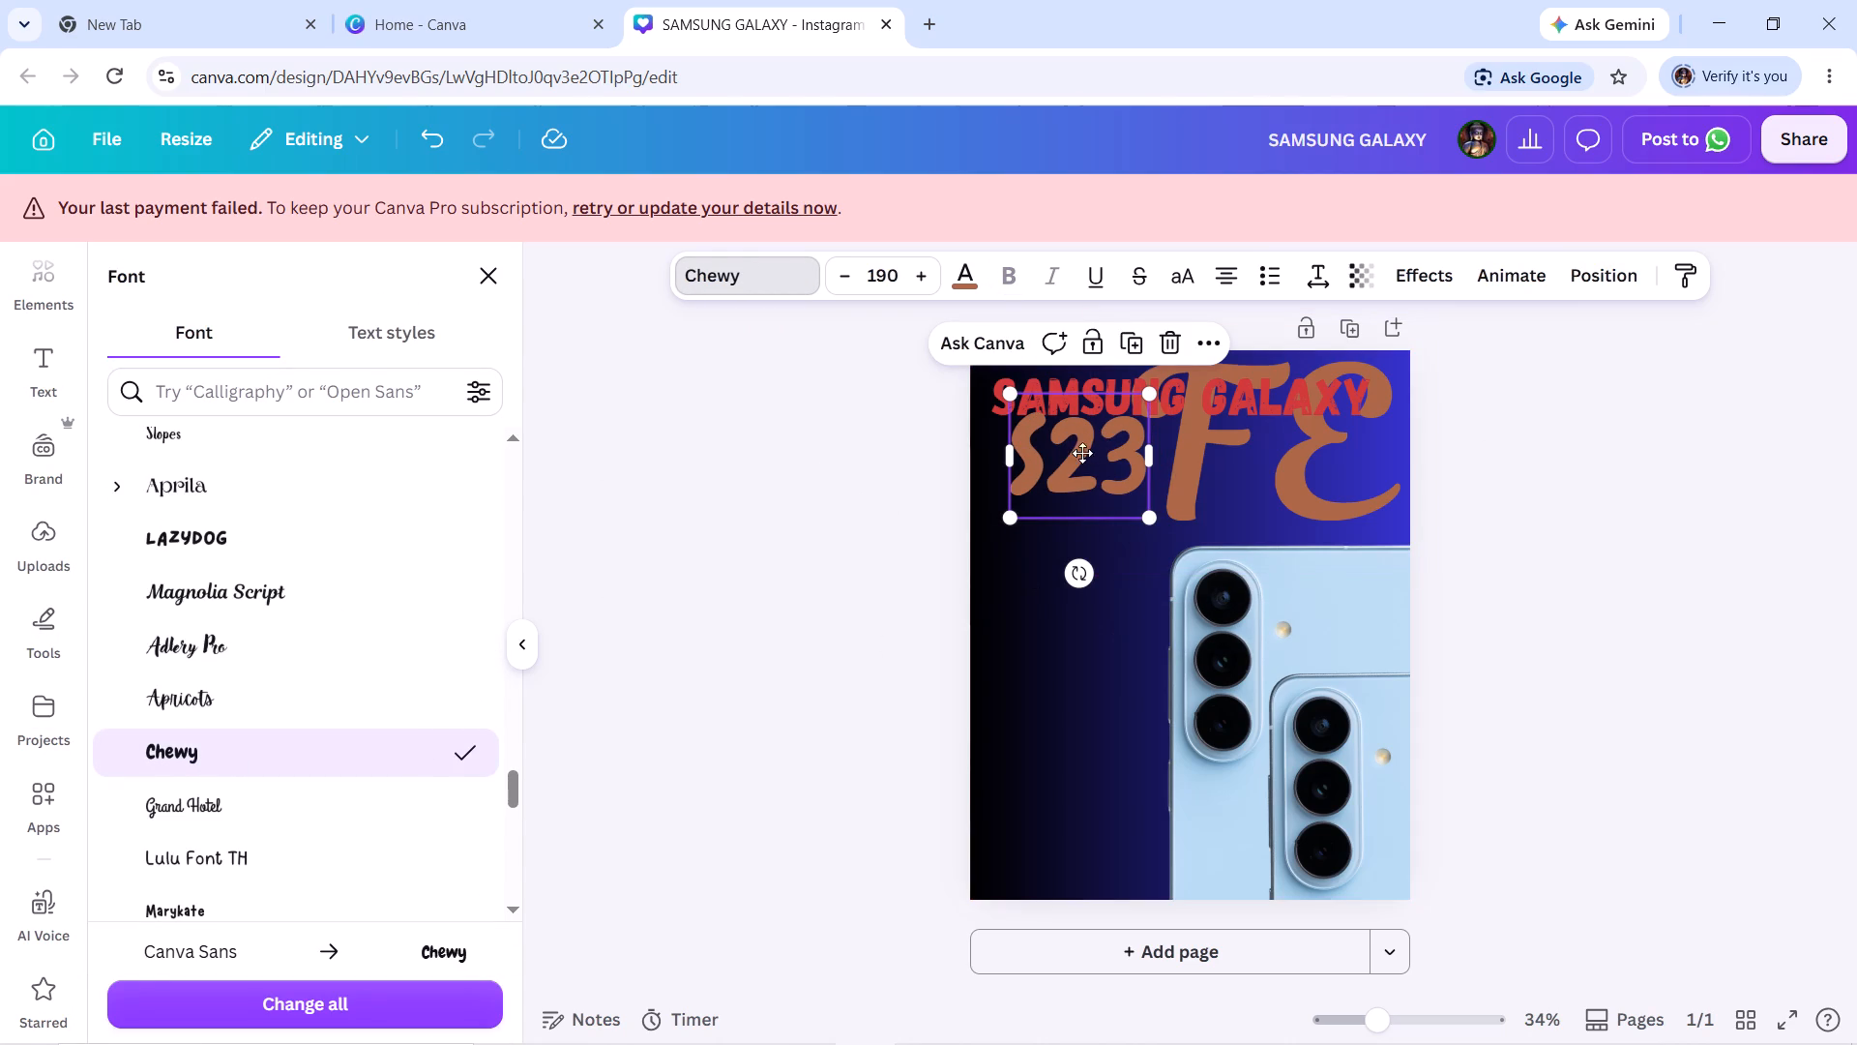
{"action": "left_click_drag", "start_coordinate": [1082, 453], "coordinate": [1076, 461]}
{"action": "left_click", "coordinate": [771, 495]}
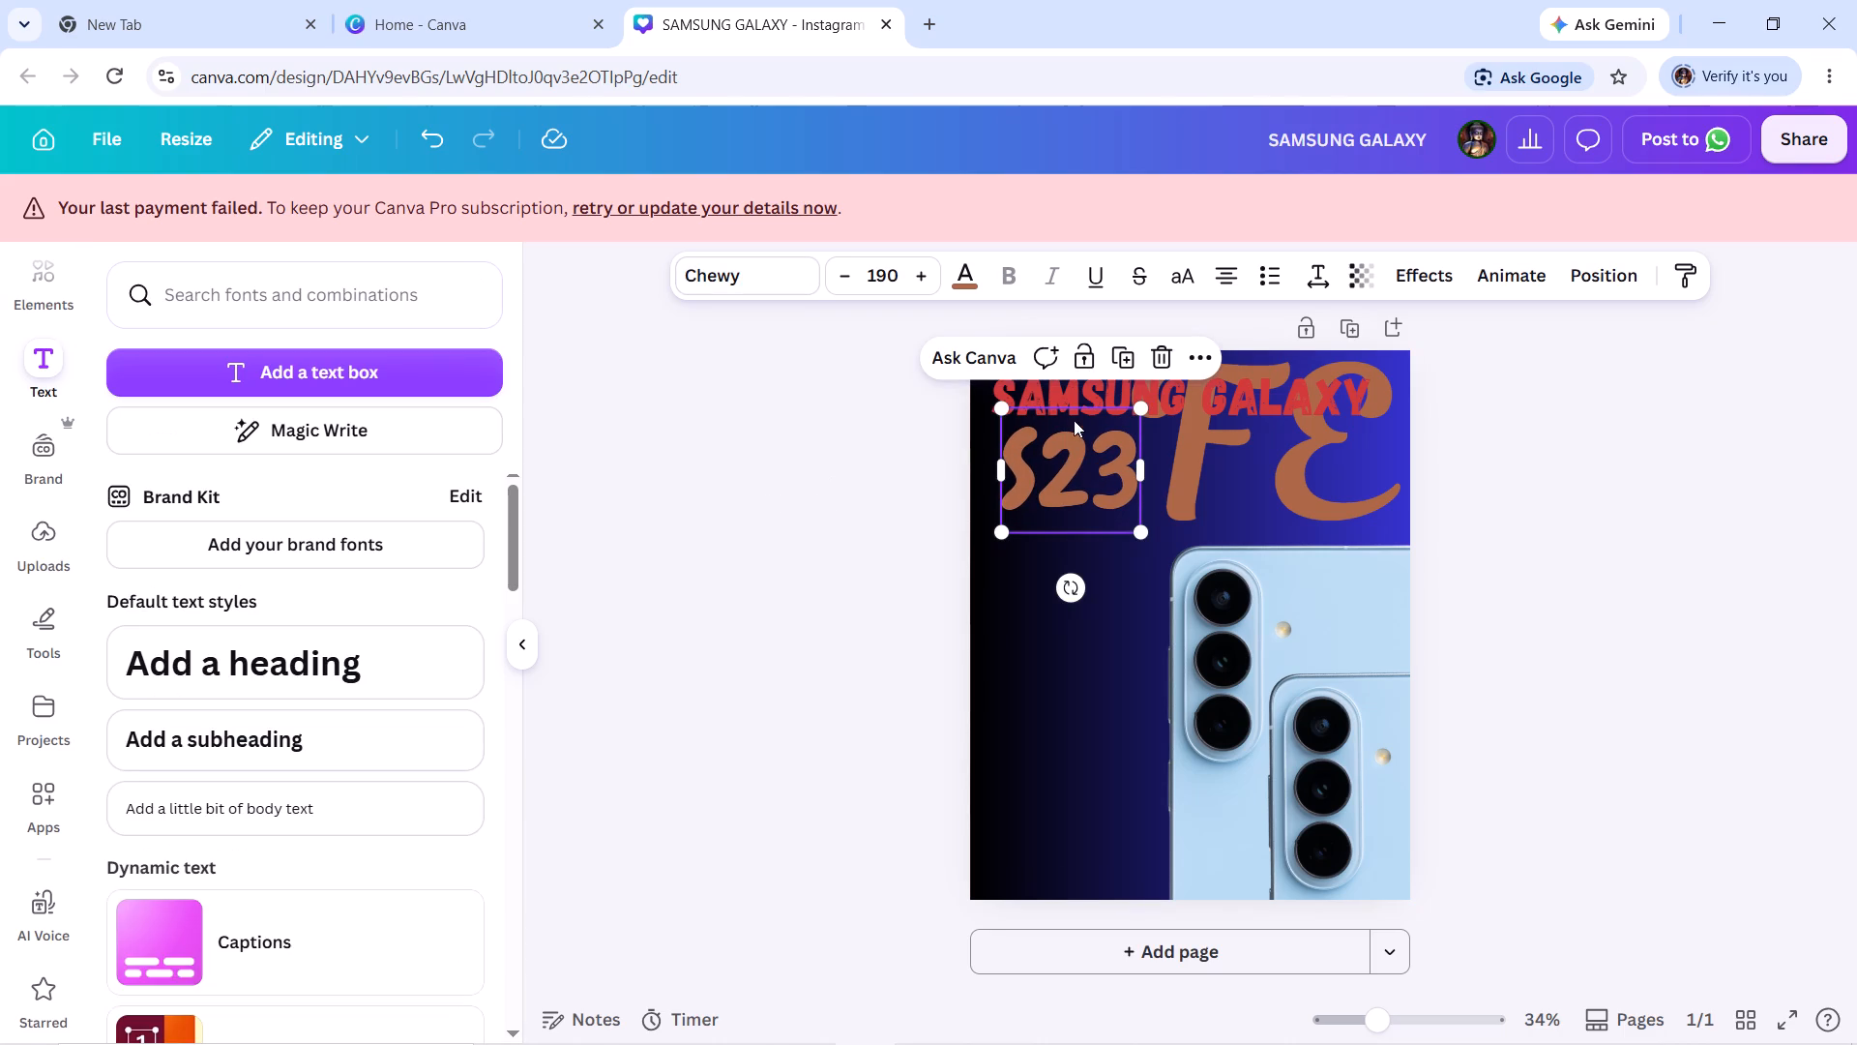
Recolour the SAMSUNG GALAXY heading to a fully saturated bright red using a custom solid colour.
{"action": "left_click", "coordinate": [1067, 391]}
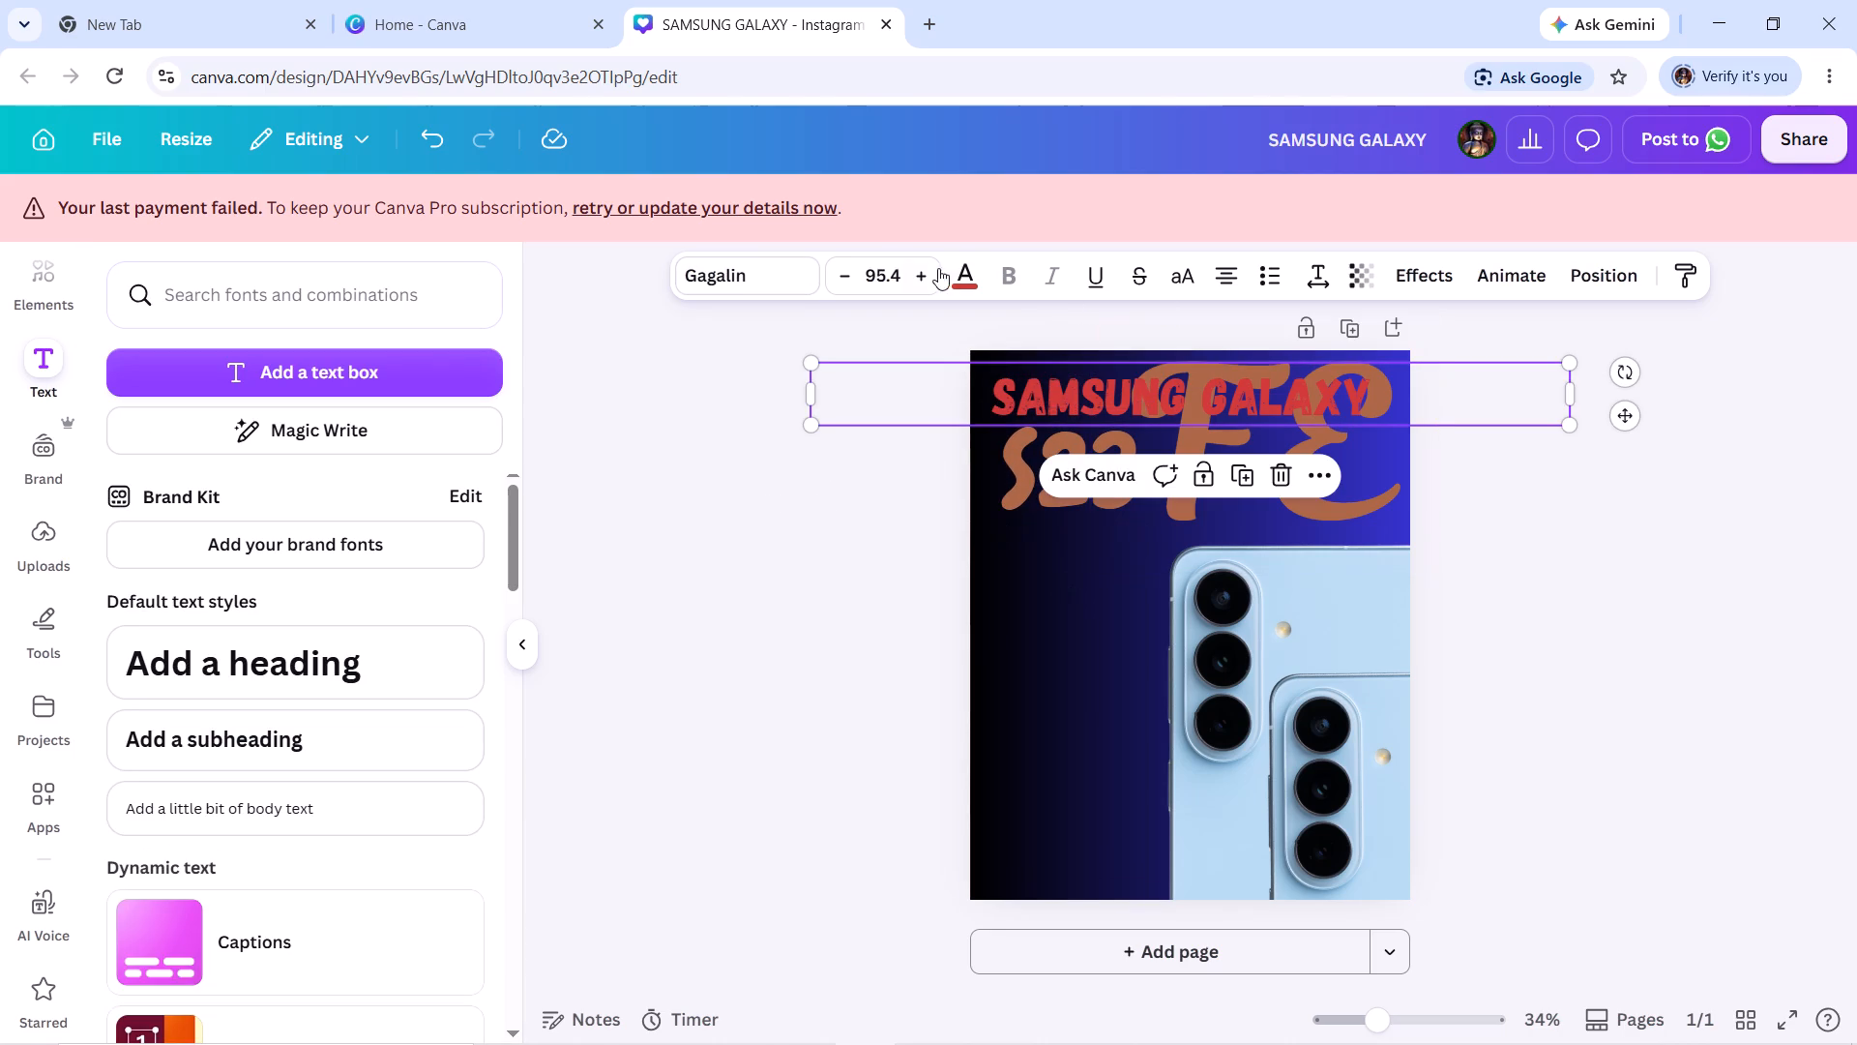
{"action": "left_click", "coordinate": [964, 268]}
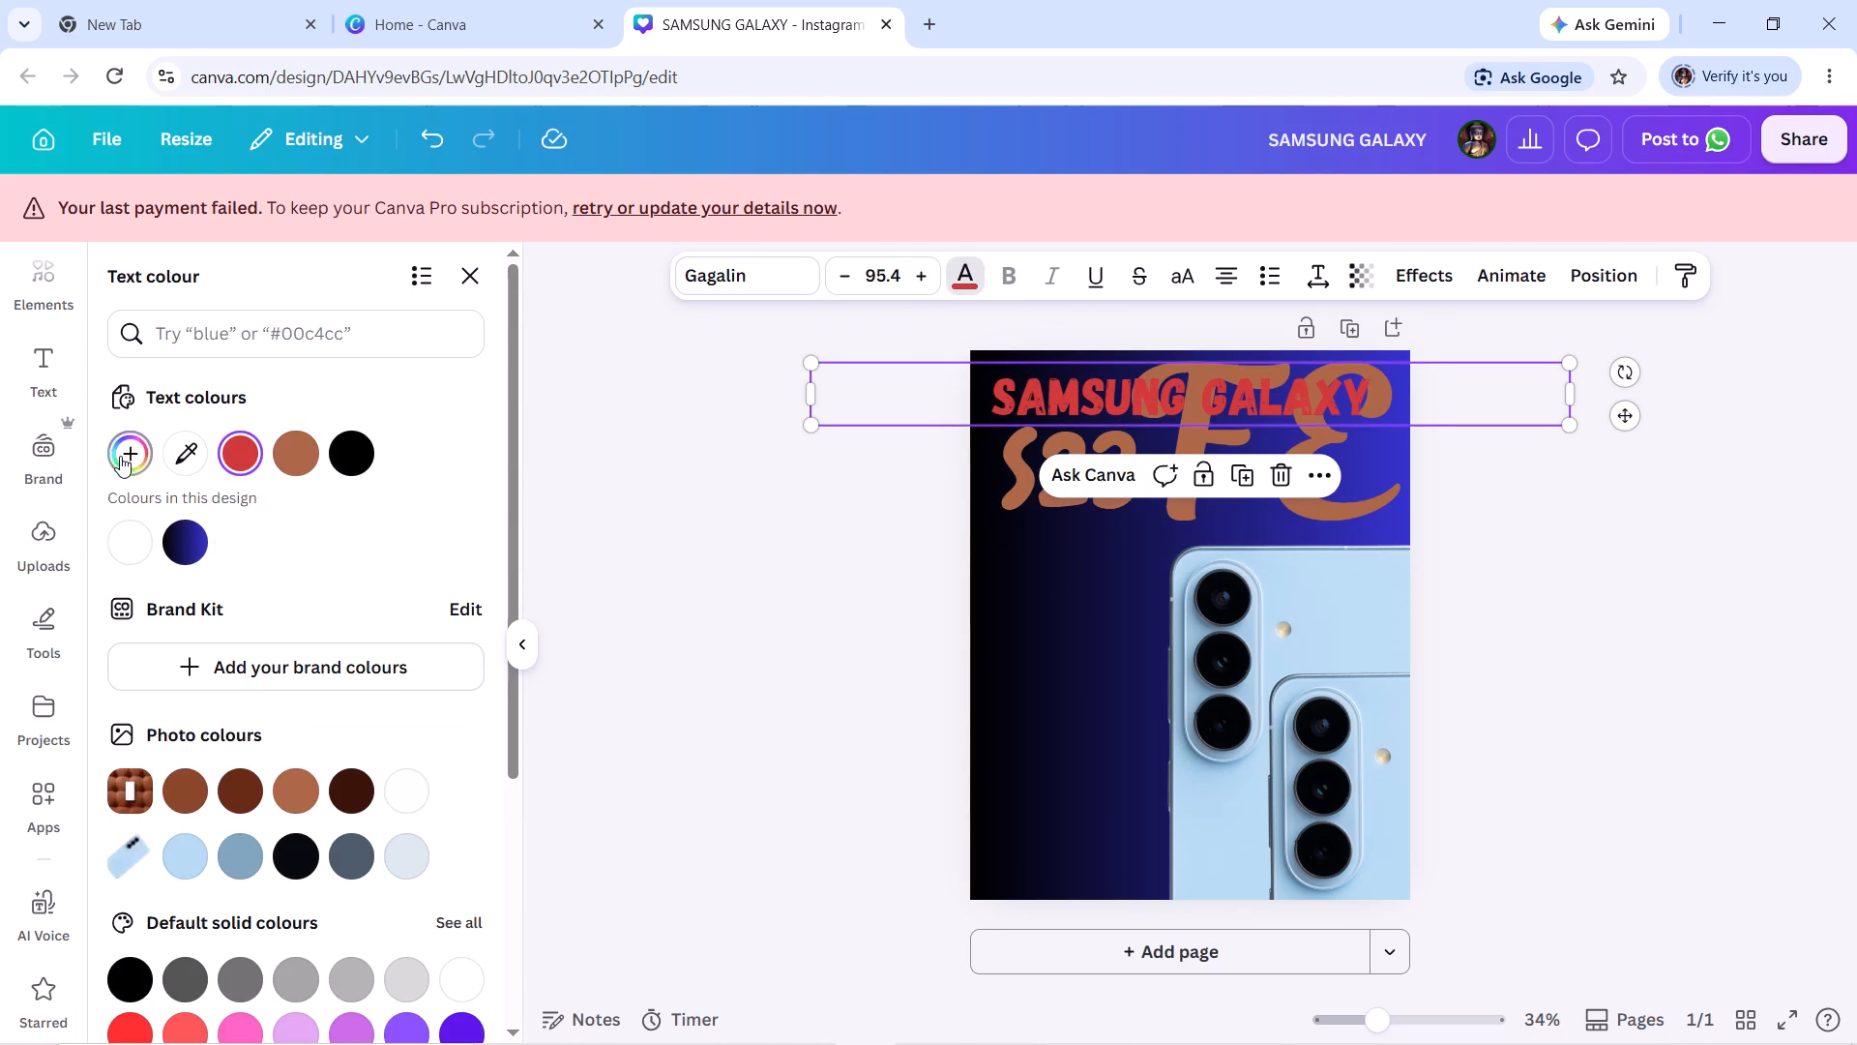
{"action": "left_click", "coordinate": [120, 456]}
{"action": "left_click_drag", "start_coordinate": [383, 584], "coordinate": [466, 547]}
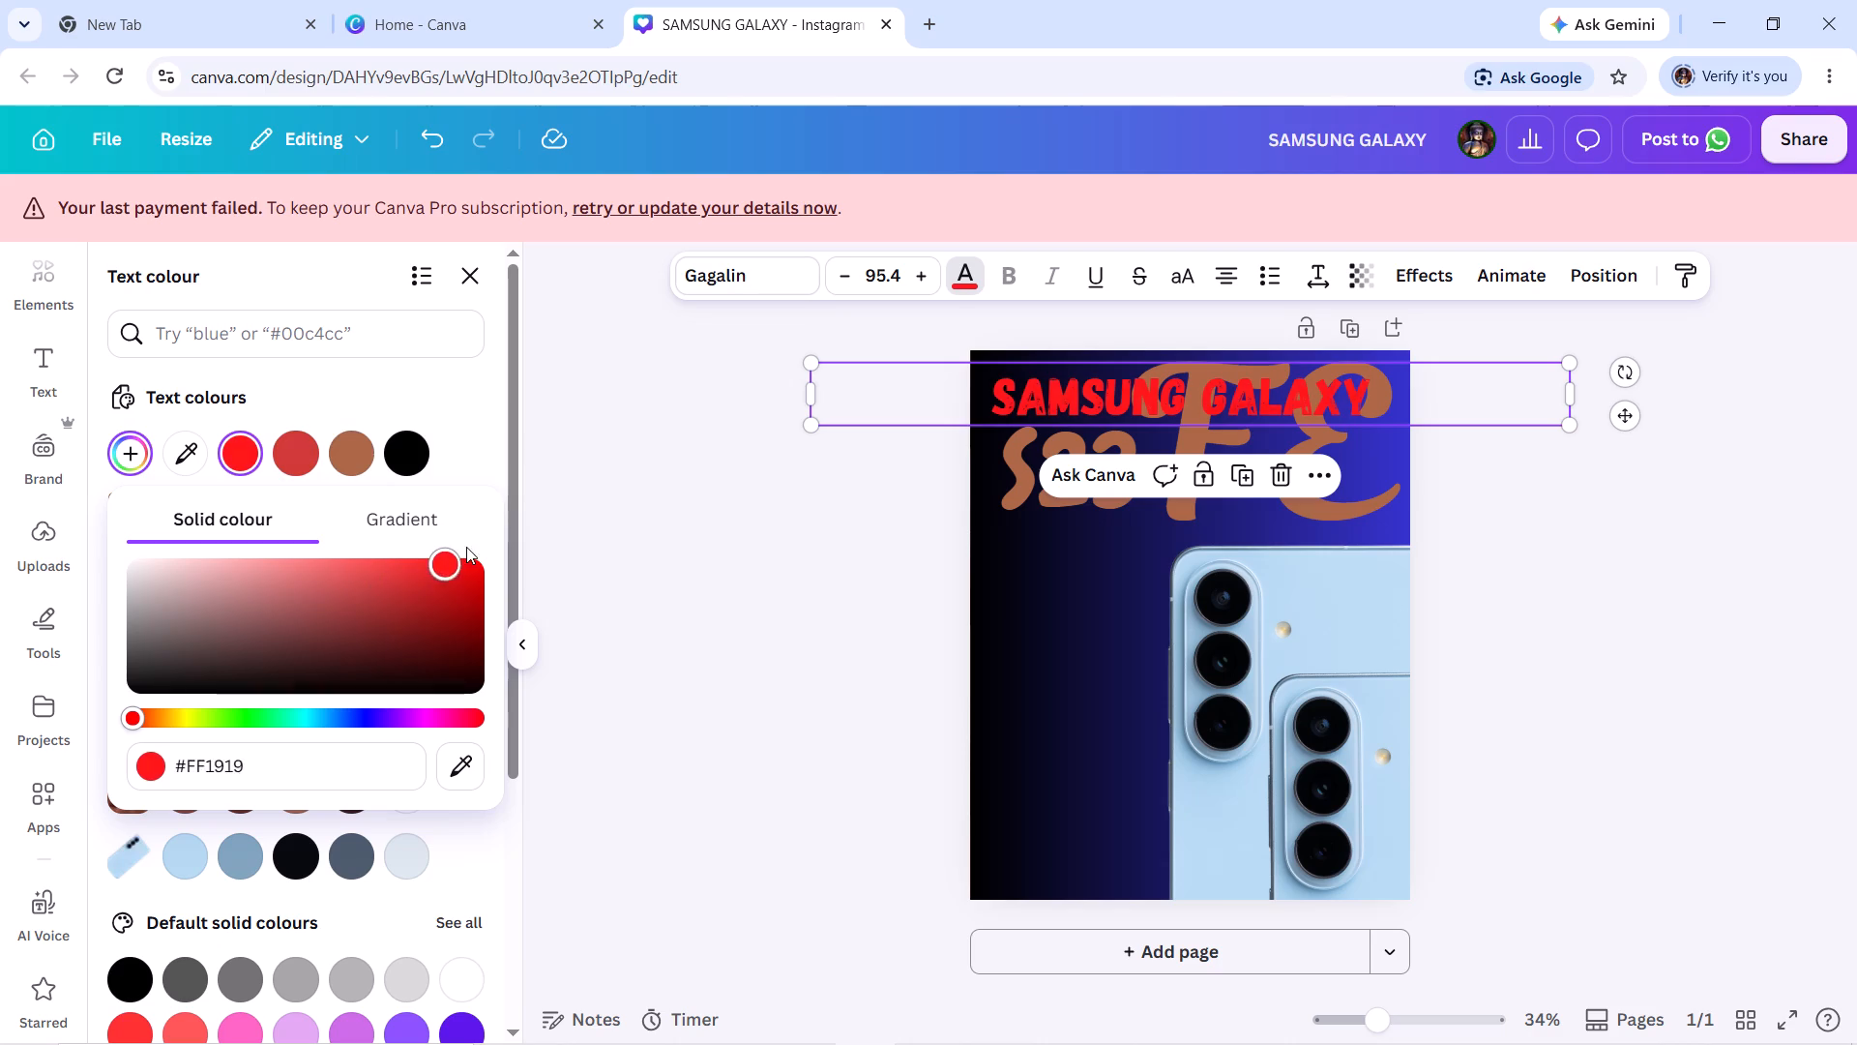
{"action": "left_click_drag", "start_coordinate": [466, 547], "coordinate": [534, 521]}
{"action": "left_click", "coordinate": [712, 545]}
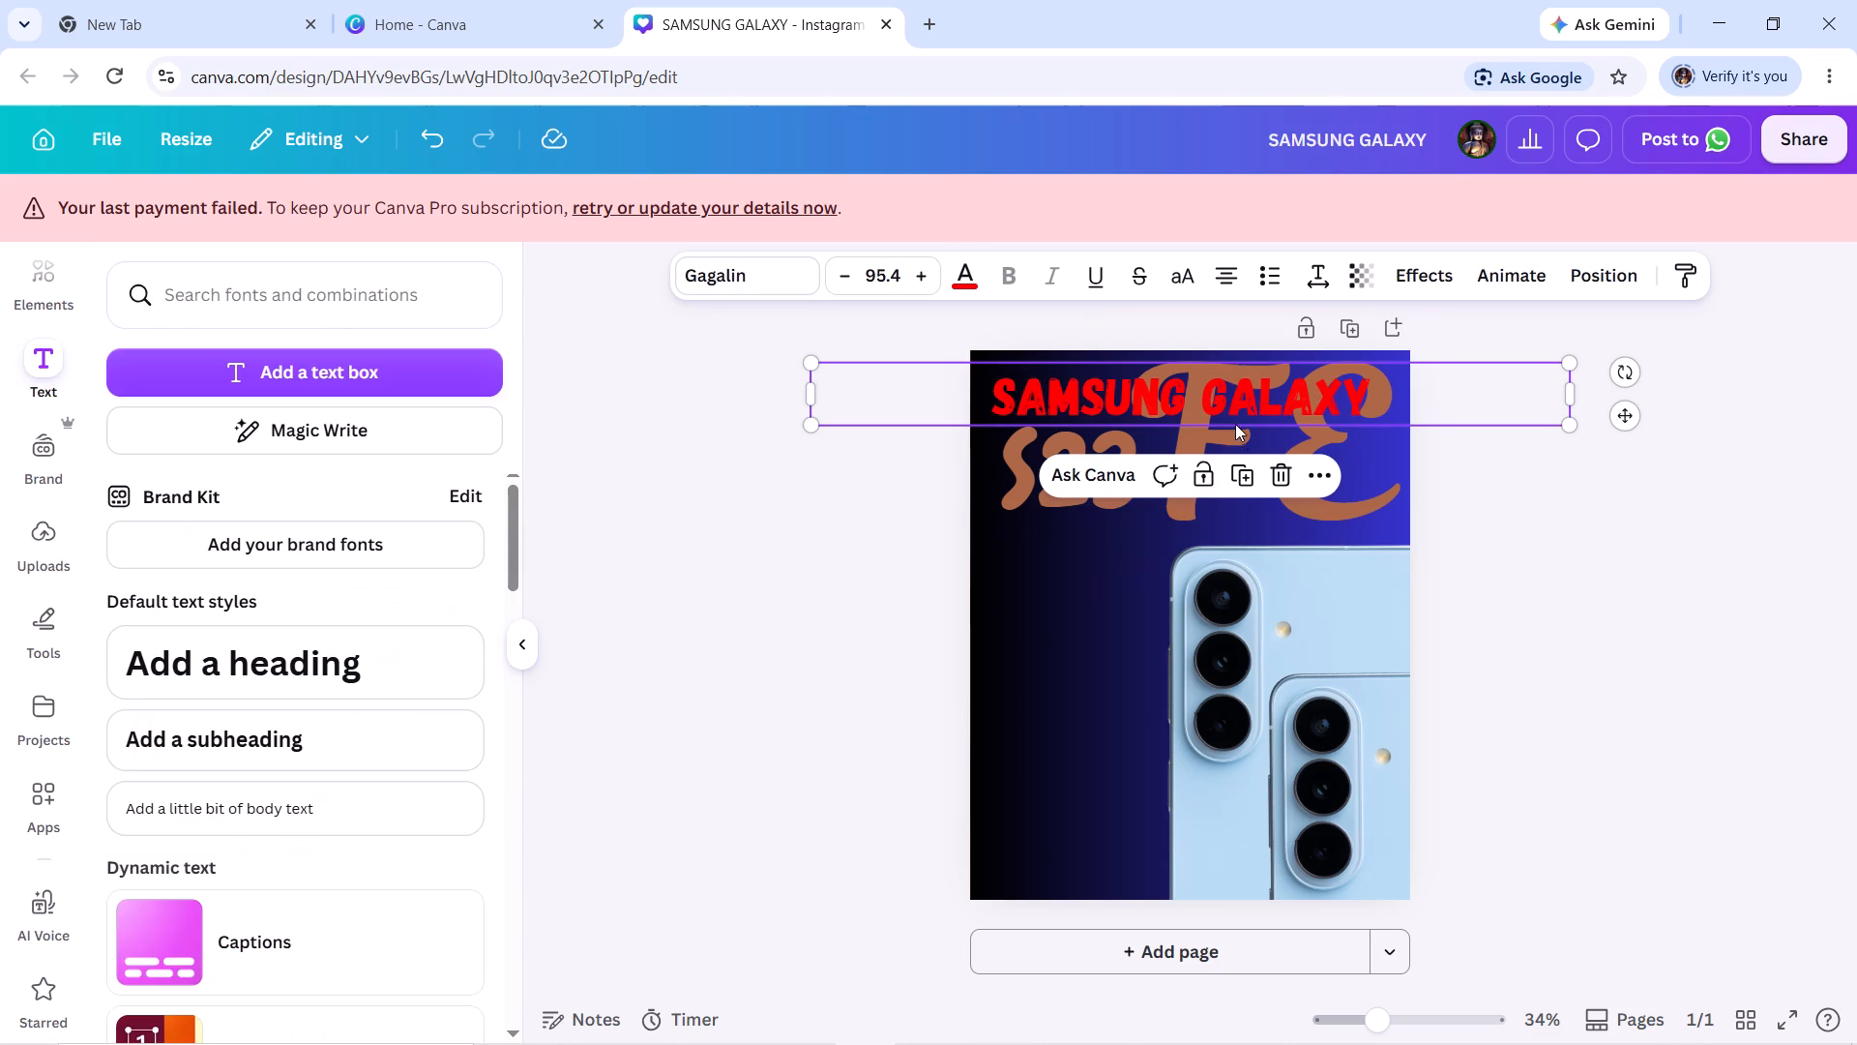
Recolour the FE lettering yellow, deepening the default yellow to the custom solid colour #FFCC00.
{"action": "left_click", "coordinate": [1210, 435]}
{"action": "left_click", "coordinate": [1207, 457]}
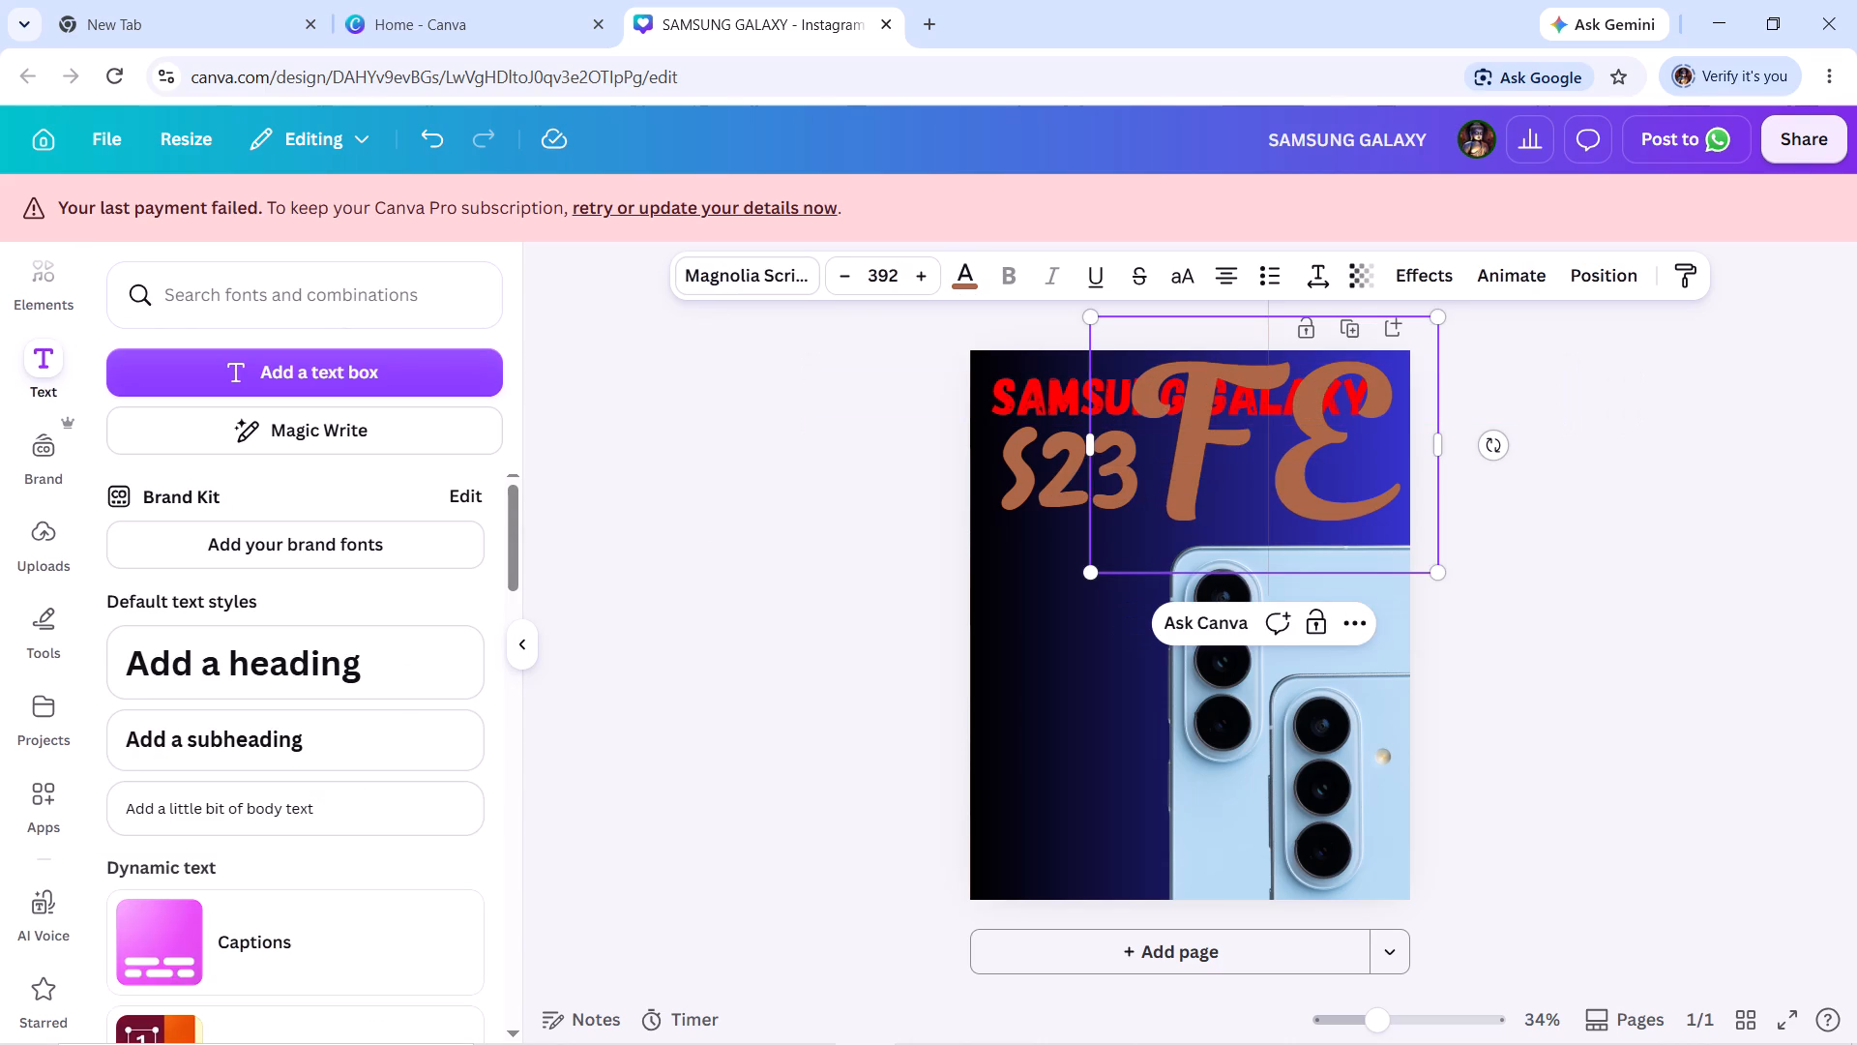
{"action": "left_click", "coordinate": [1207, 457]}
{"action": "left_click", "coordinate": [1194, 453]}
{"action": "left_click", "coordinate": [819, 556]}
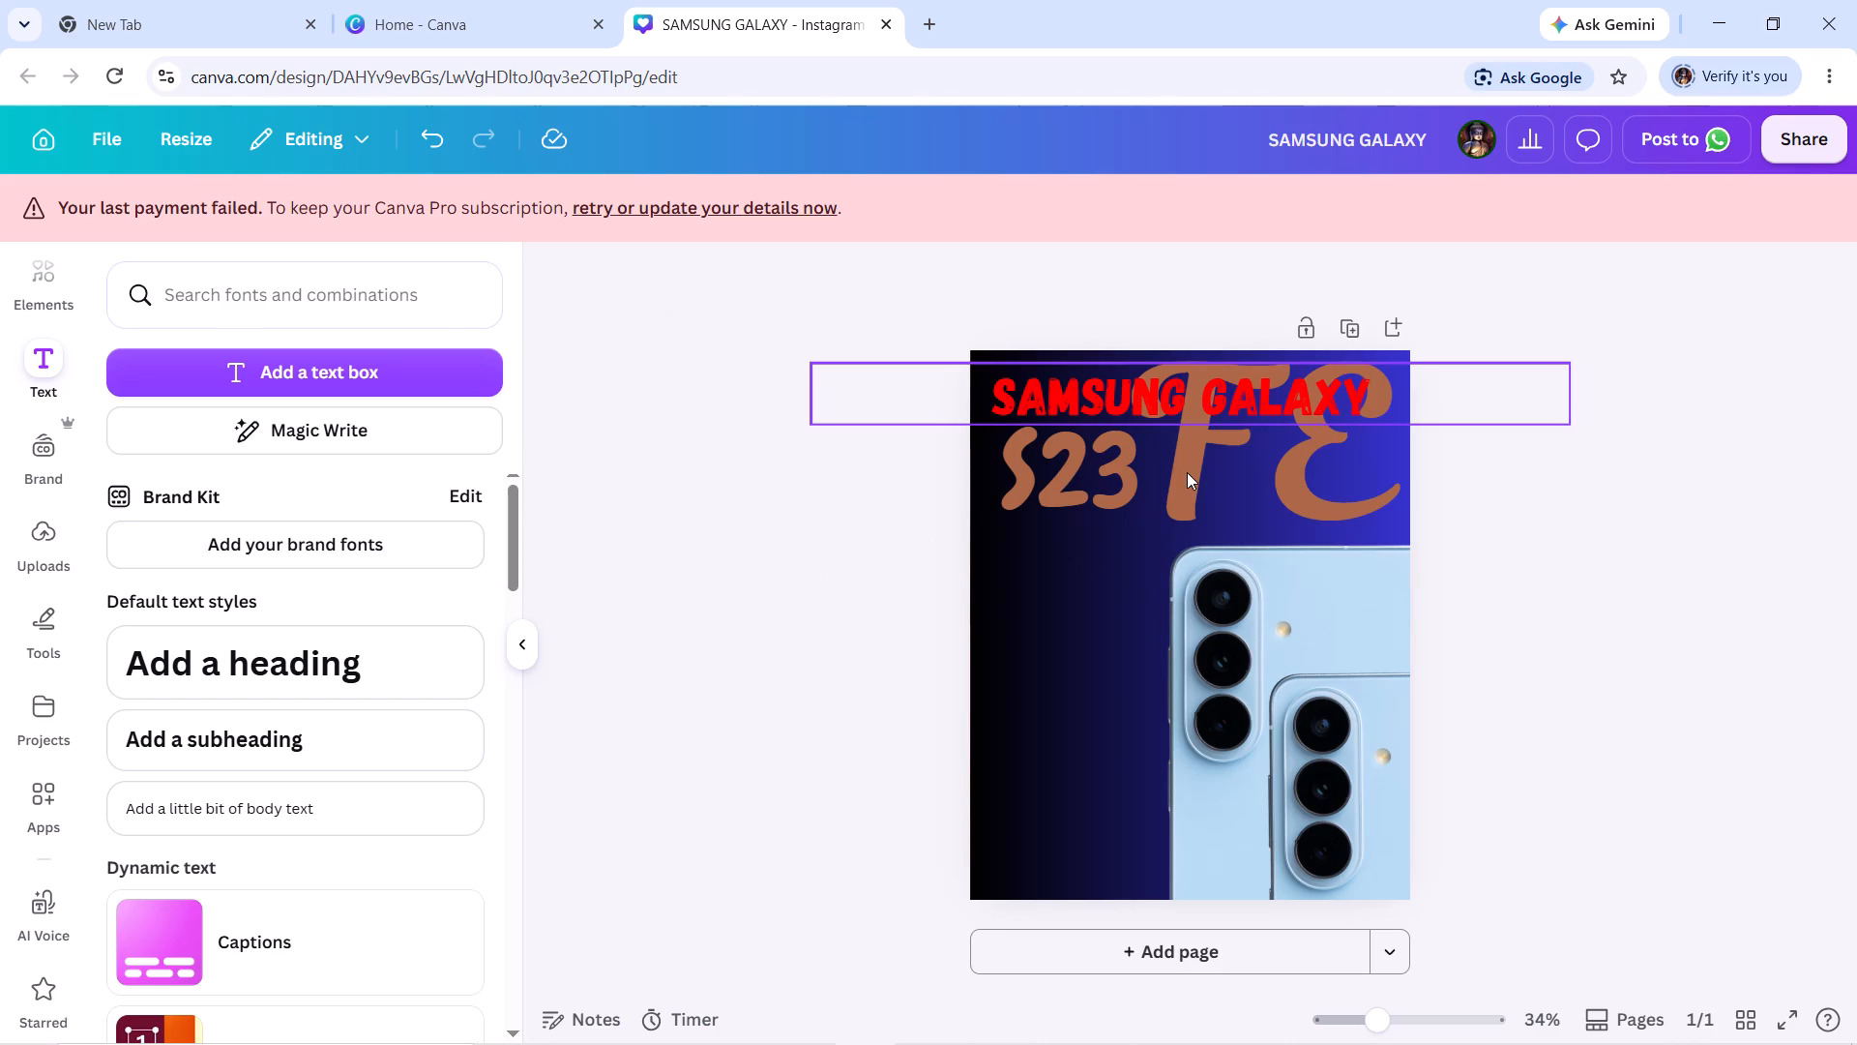
{"action": "left_click", "coordinate": [1187, 472]}
{"action": "left_click", "coordinate": [974, 276]}
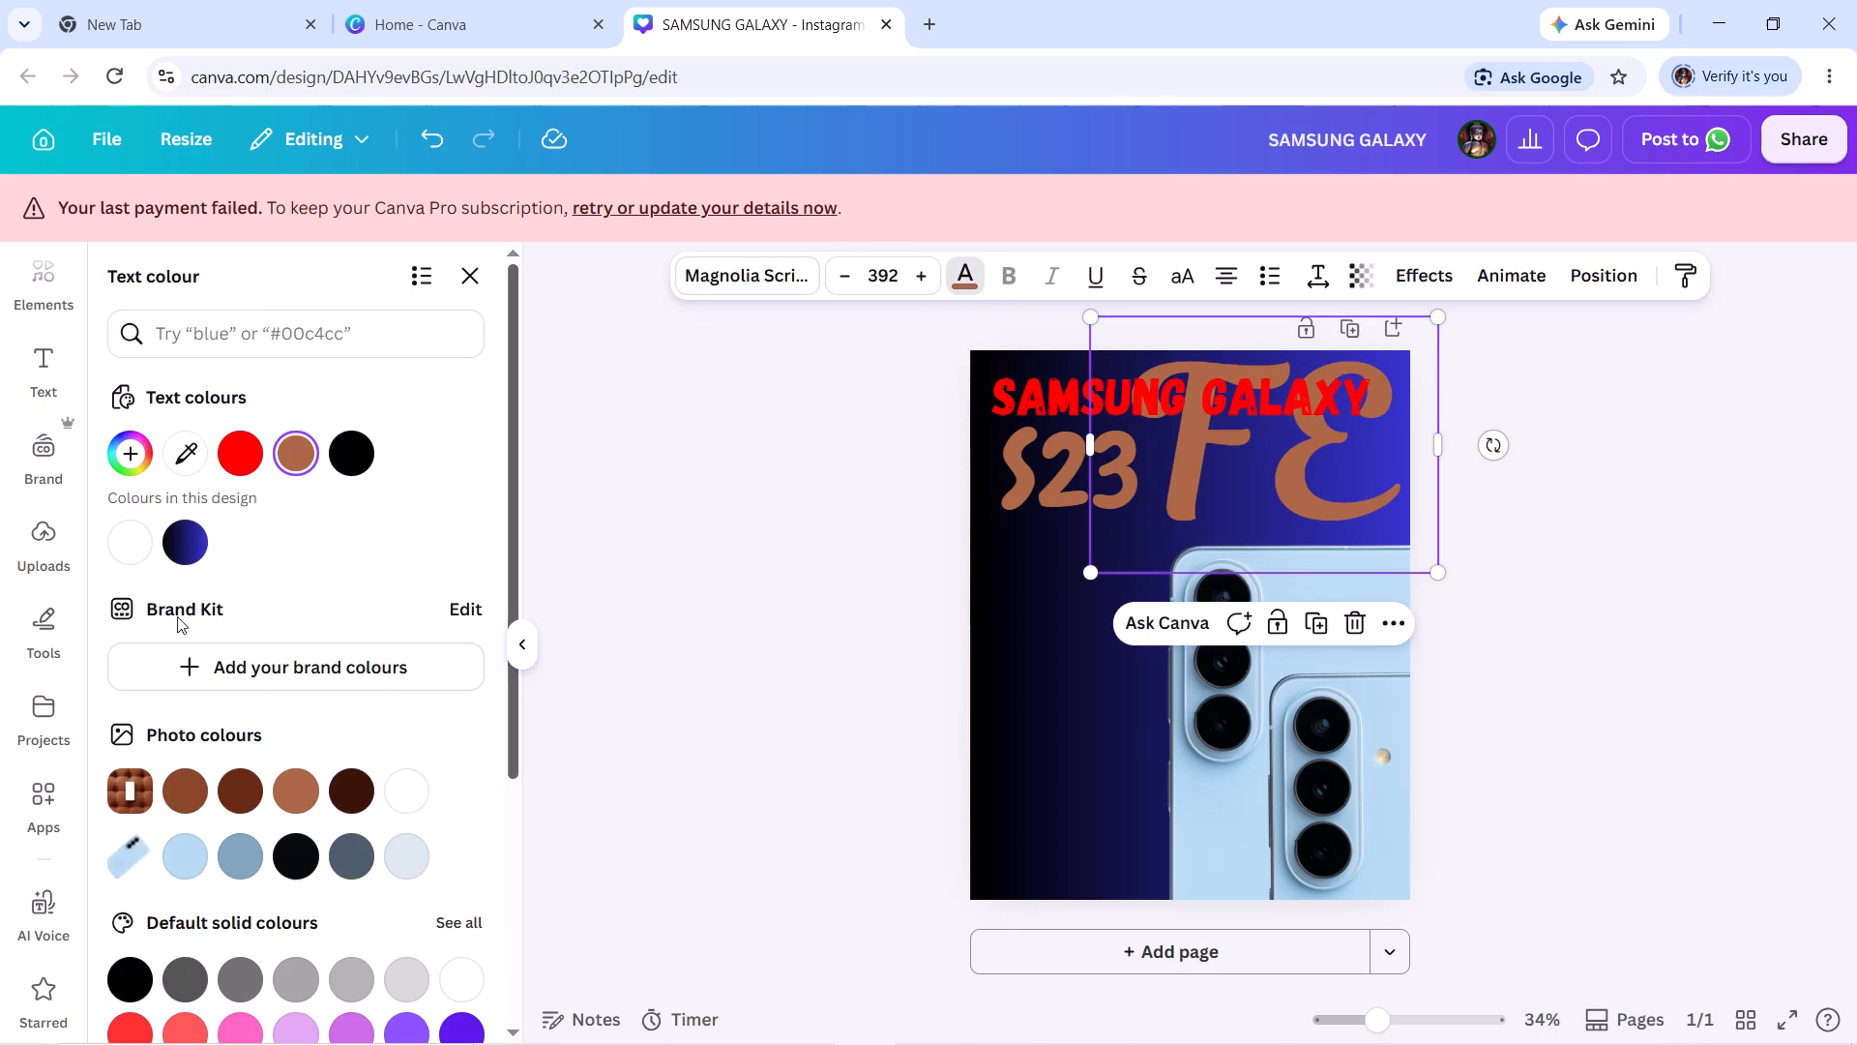
{"action": "scroll", "coordinate": [178, 652], "scroll_direction": "down", "scroll_amount": 5}
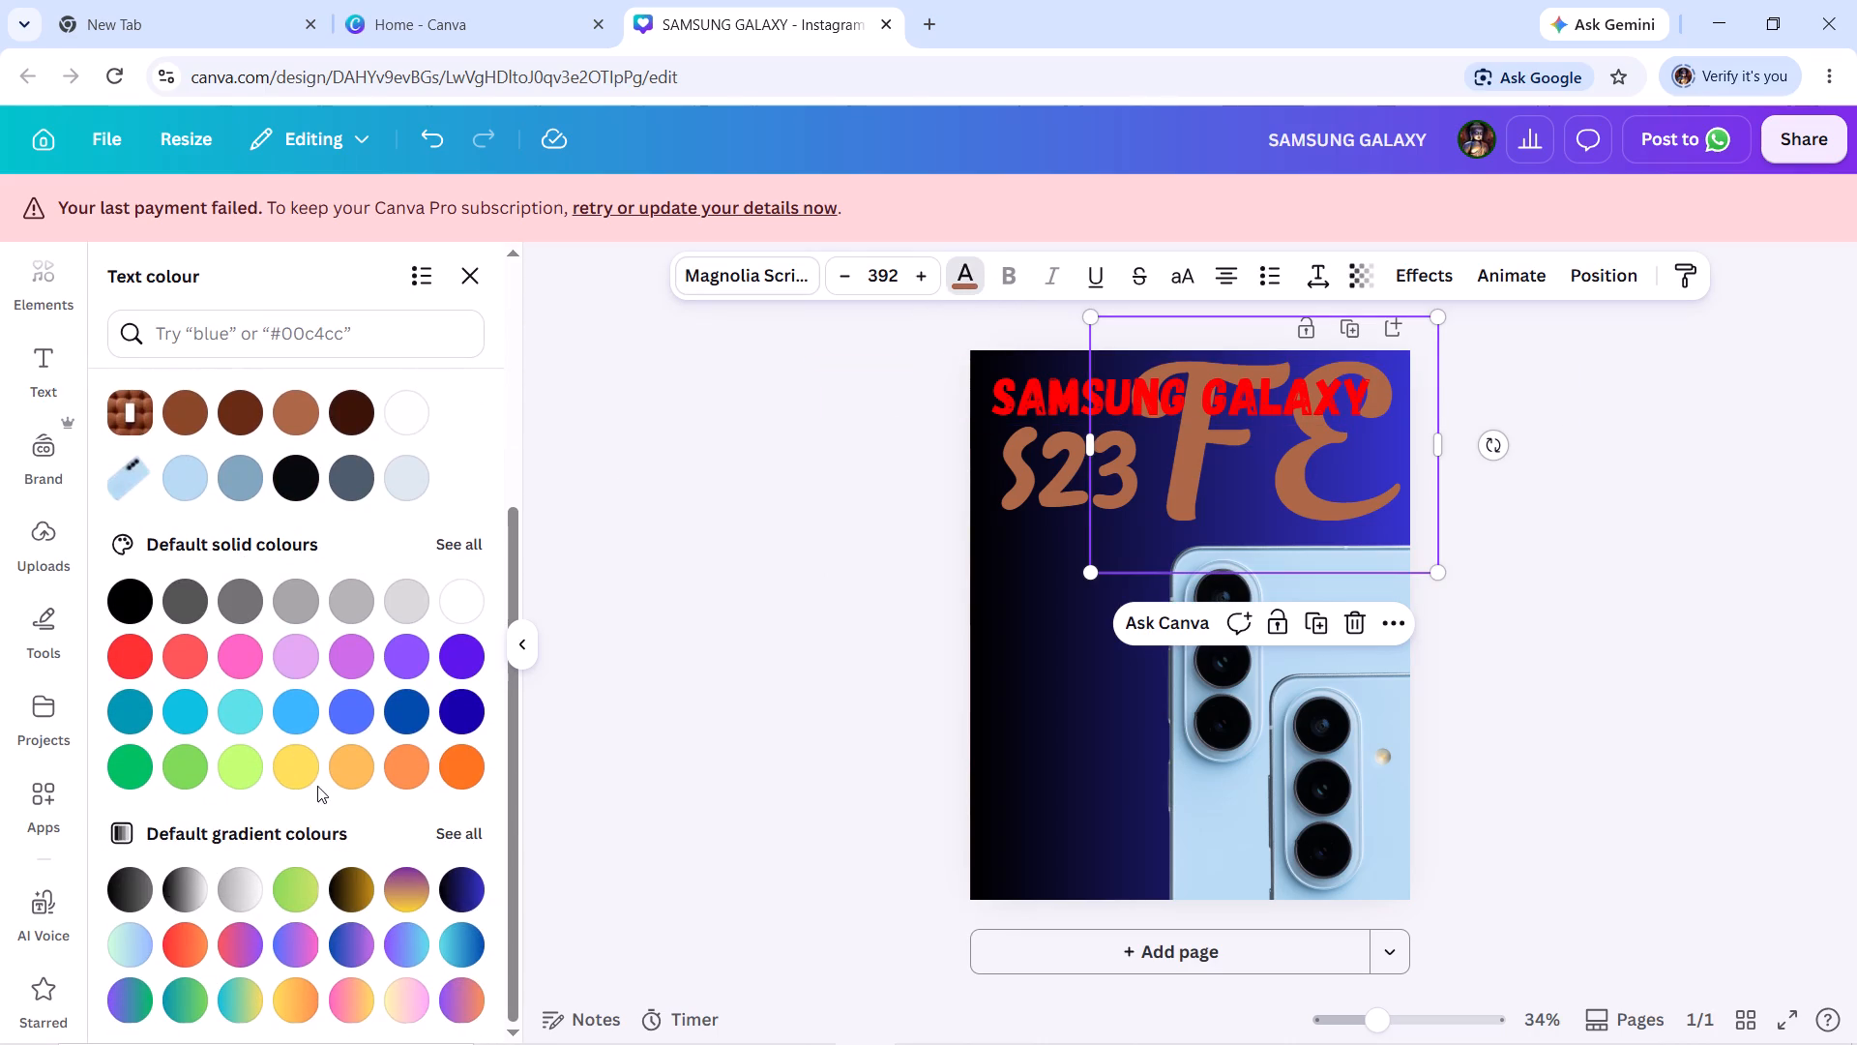
{"action": "left_click", "coordinate": [290, 772]}
{"action": "scroll", "coordinate": [263, 734], "scroll_direction": "up", "scroll_amount": 5}
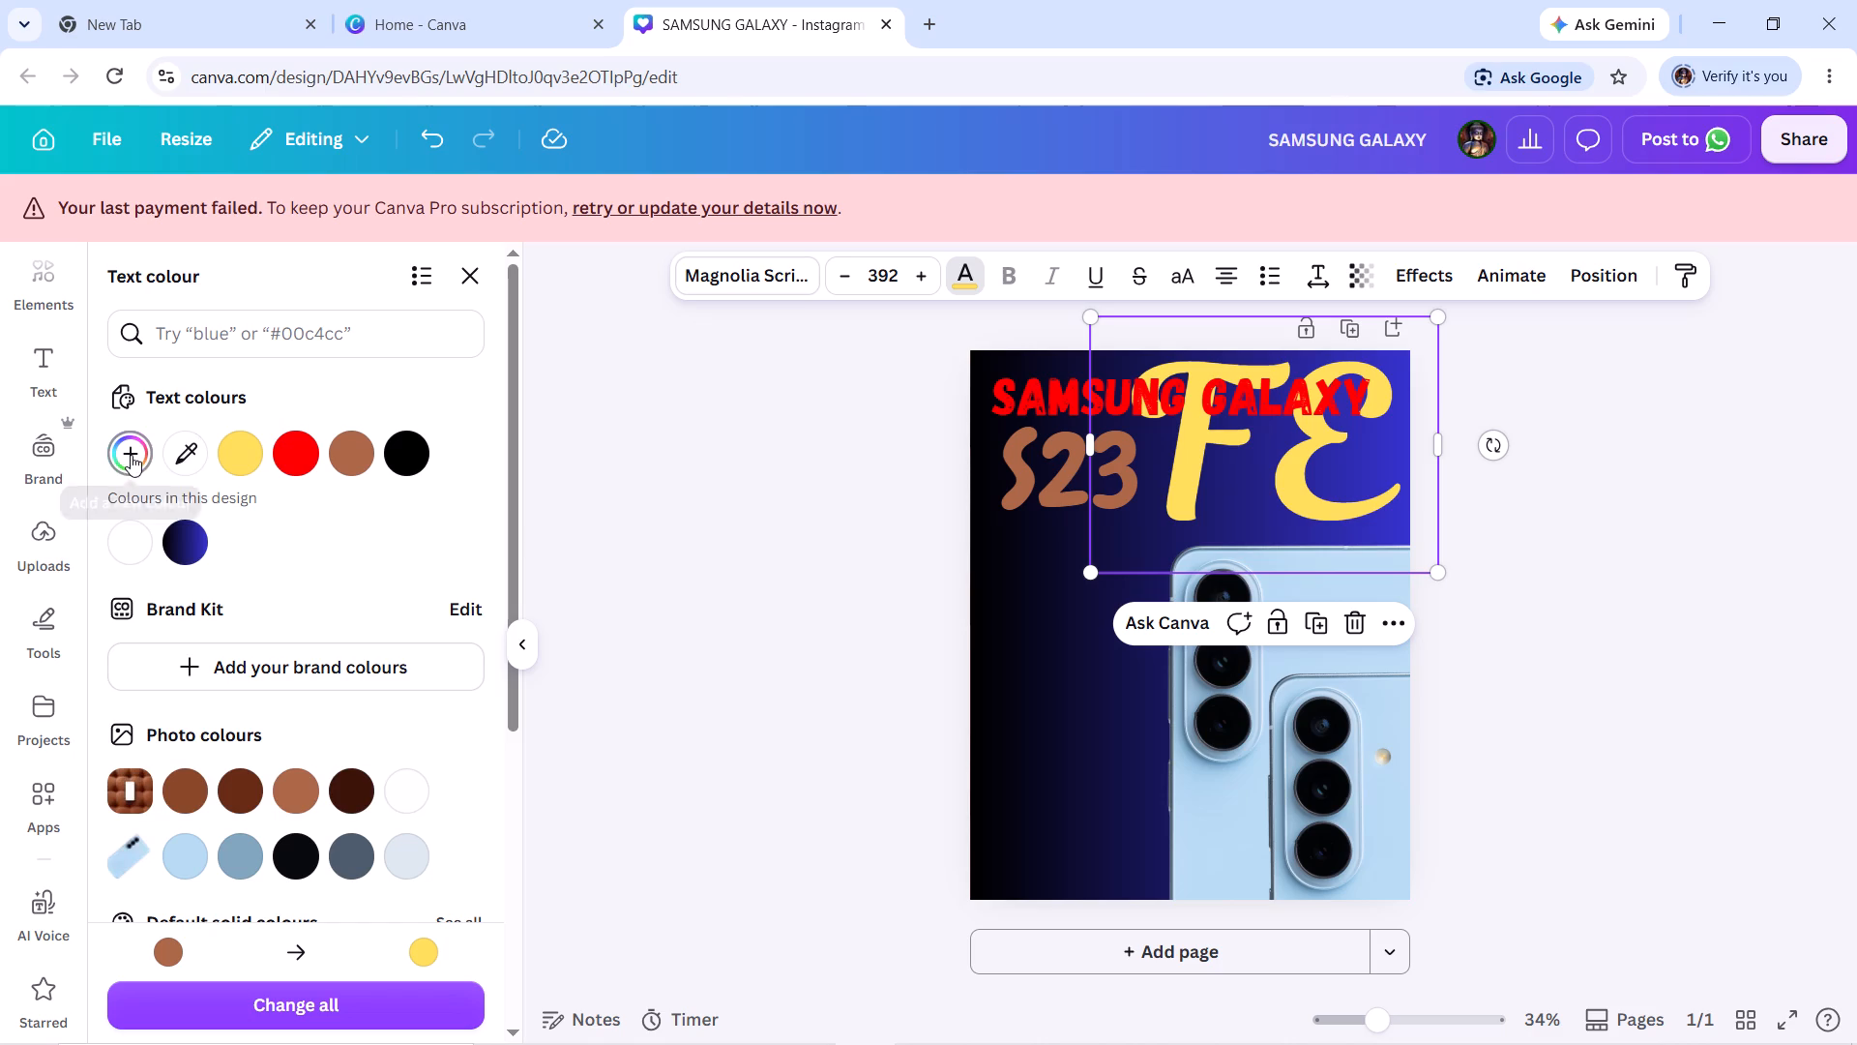
{"action": "left_click", "coordinate": [131, 455]}
{"action": "left_click_drag", "start_coordinate": [351, 561], "coordinate": [452, 548]}
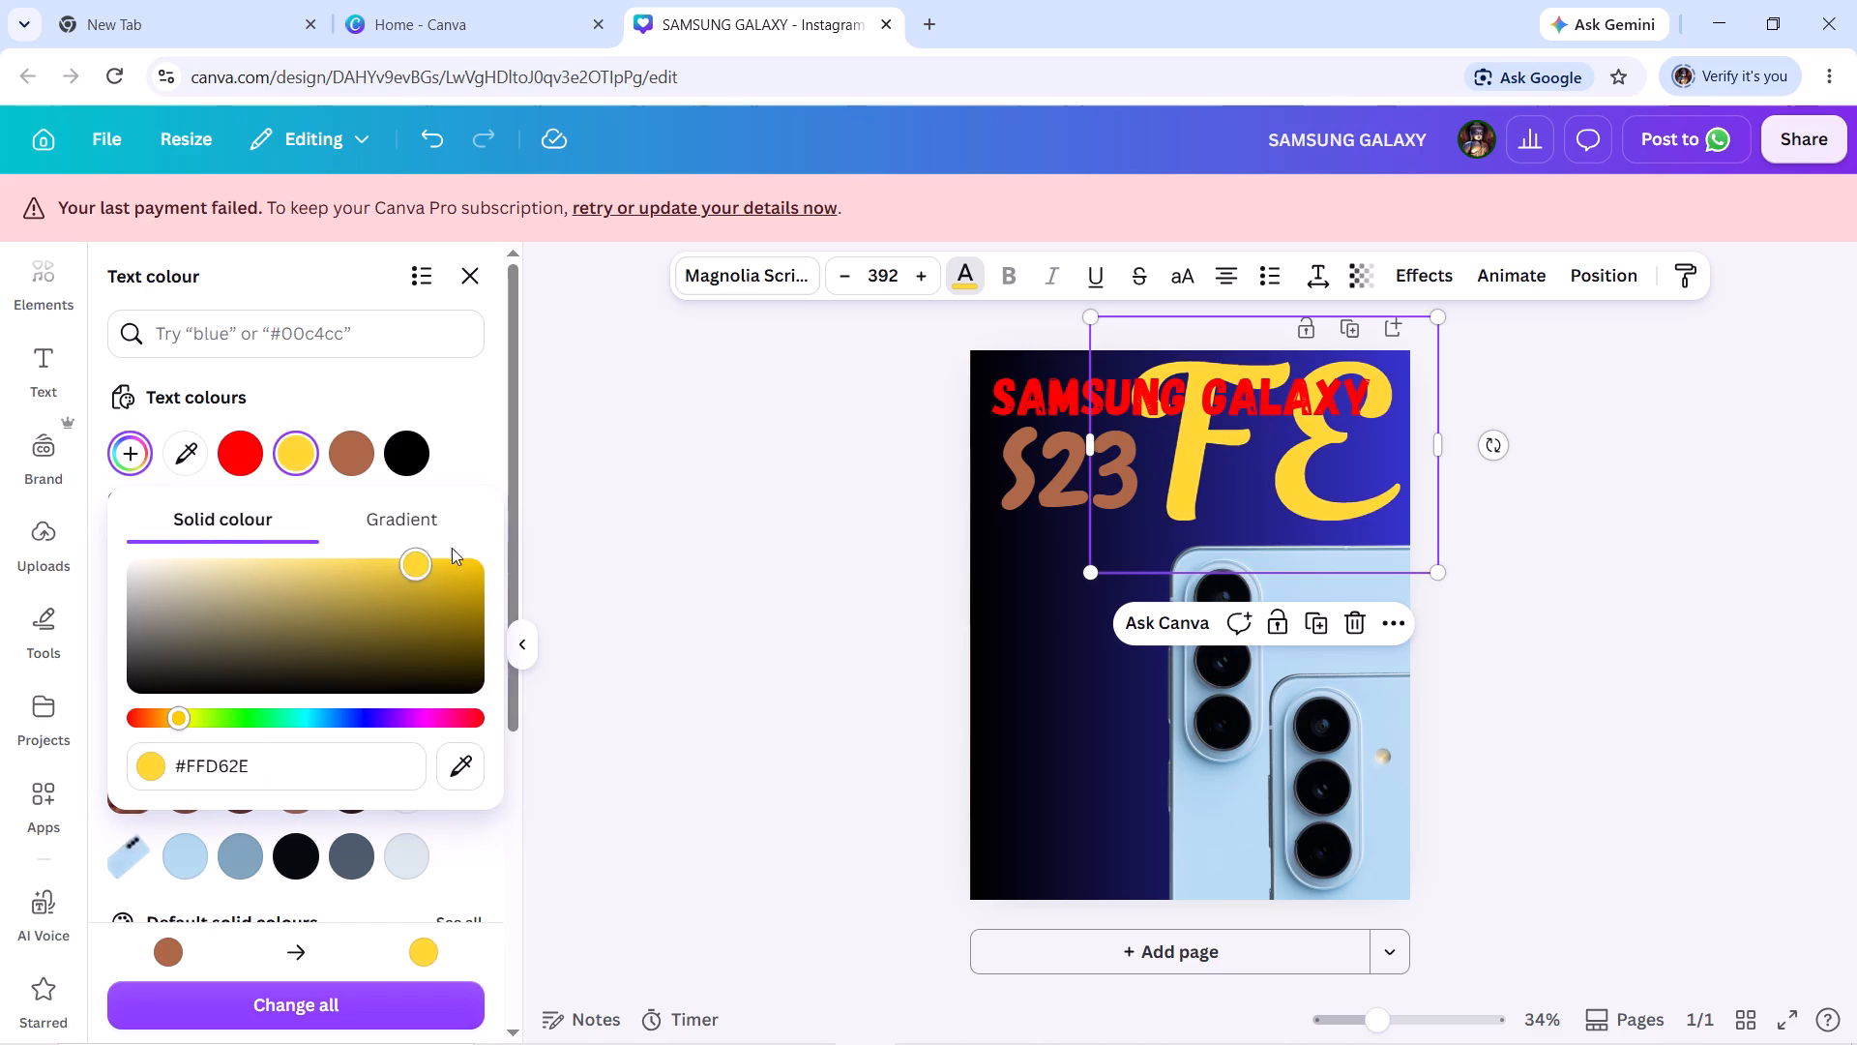
{"action": "left_click_drag", "start_coordinate": [452, 548], "coordinate": [601, 513]}
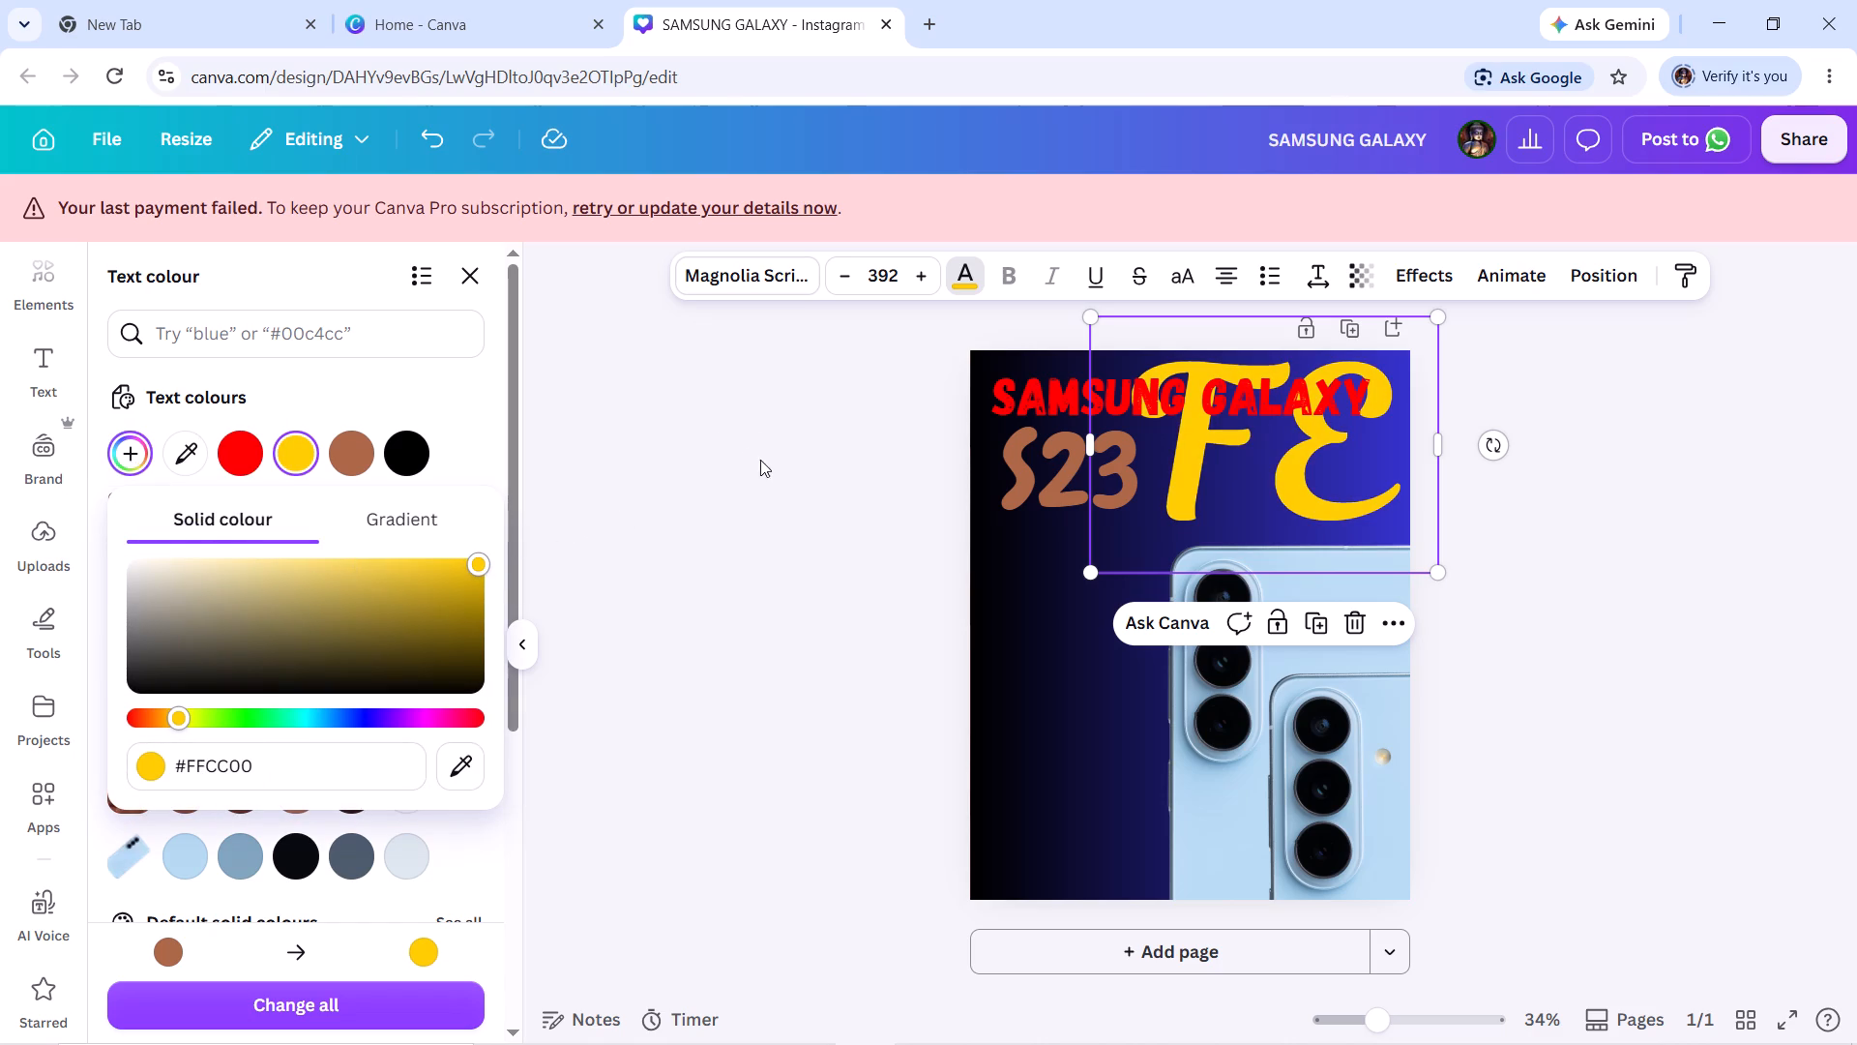
{"action": "left_click", "coordinate": [761, 460]}
Recolour the S23 text with default gradients, trying black-to-blue before applying the purple-to-yellow one.
{"action": "left_click", "coordinate": [1038, 457]}
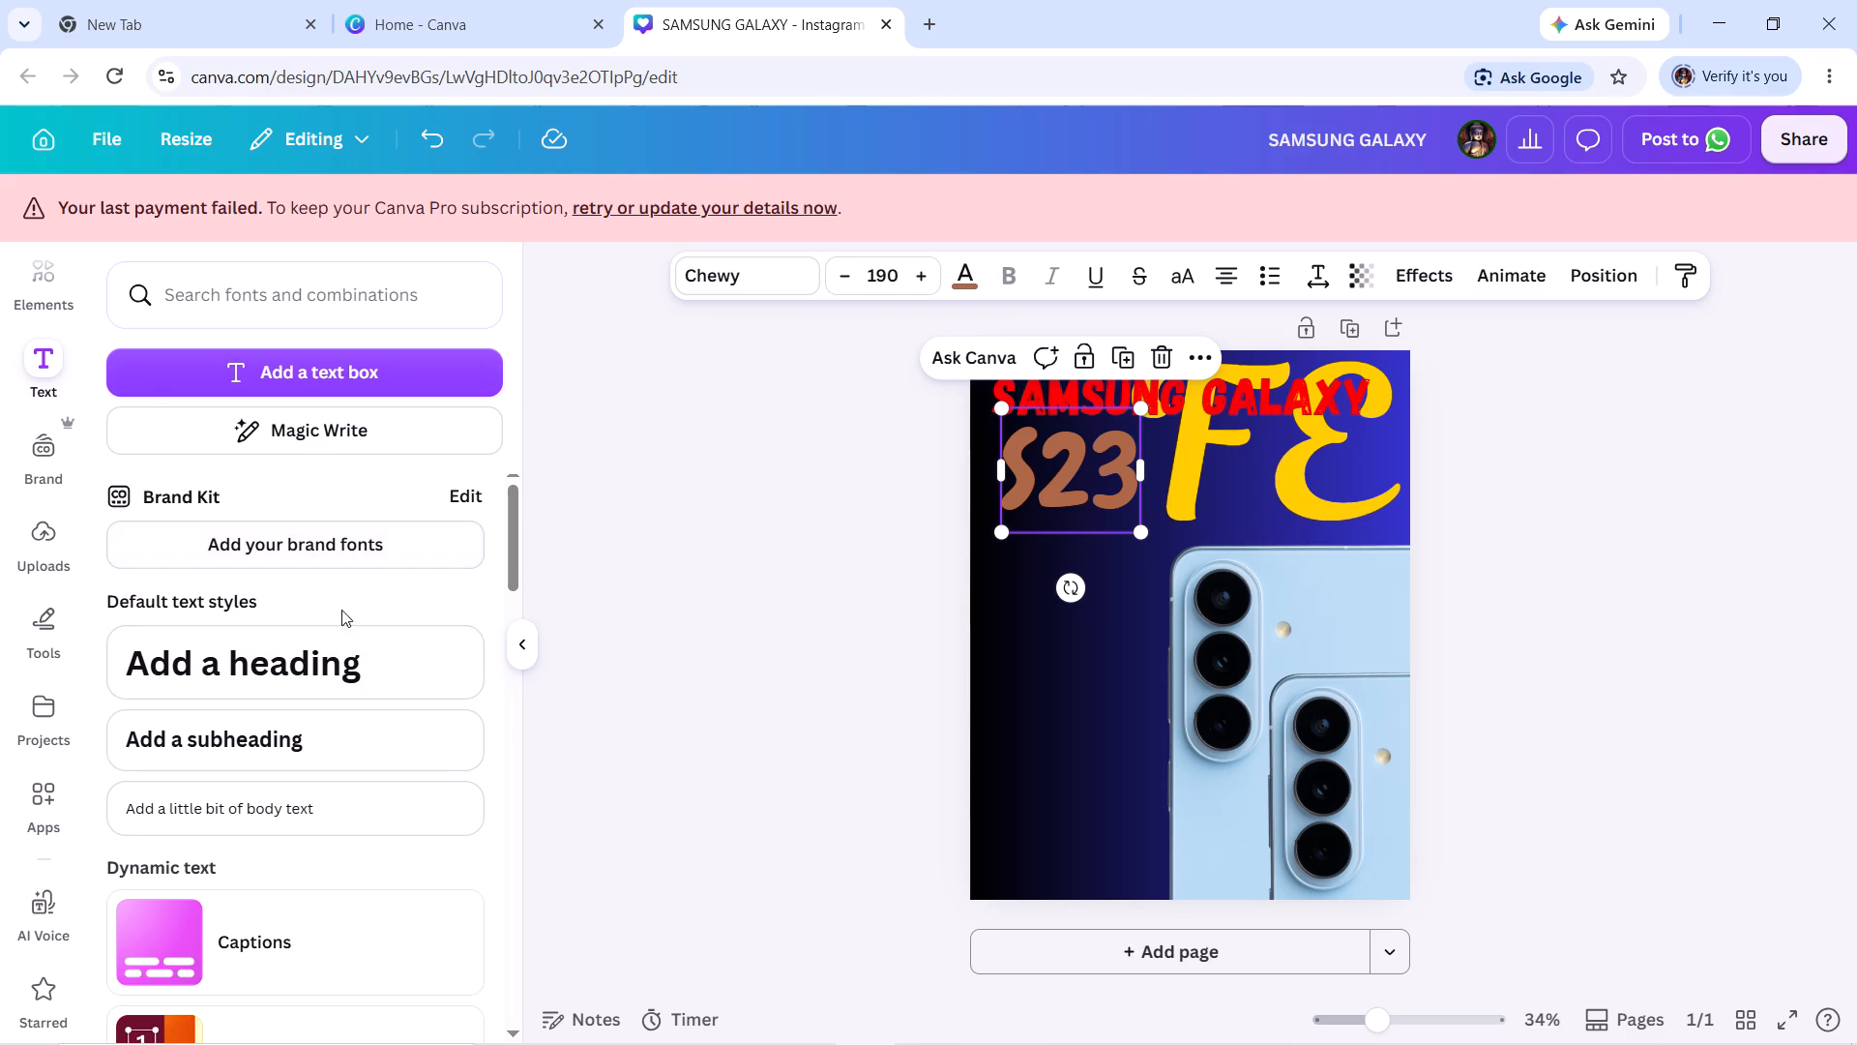
{"action": "left_click", "coordinate": [966, 277]}
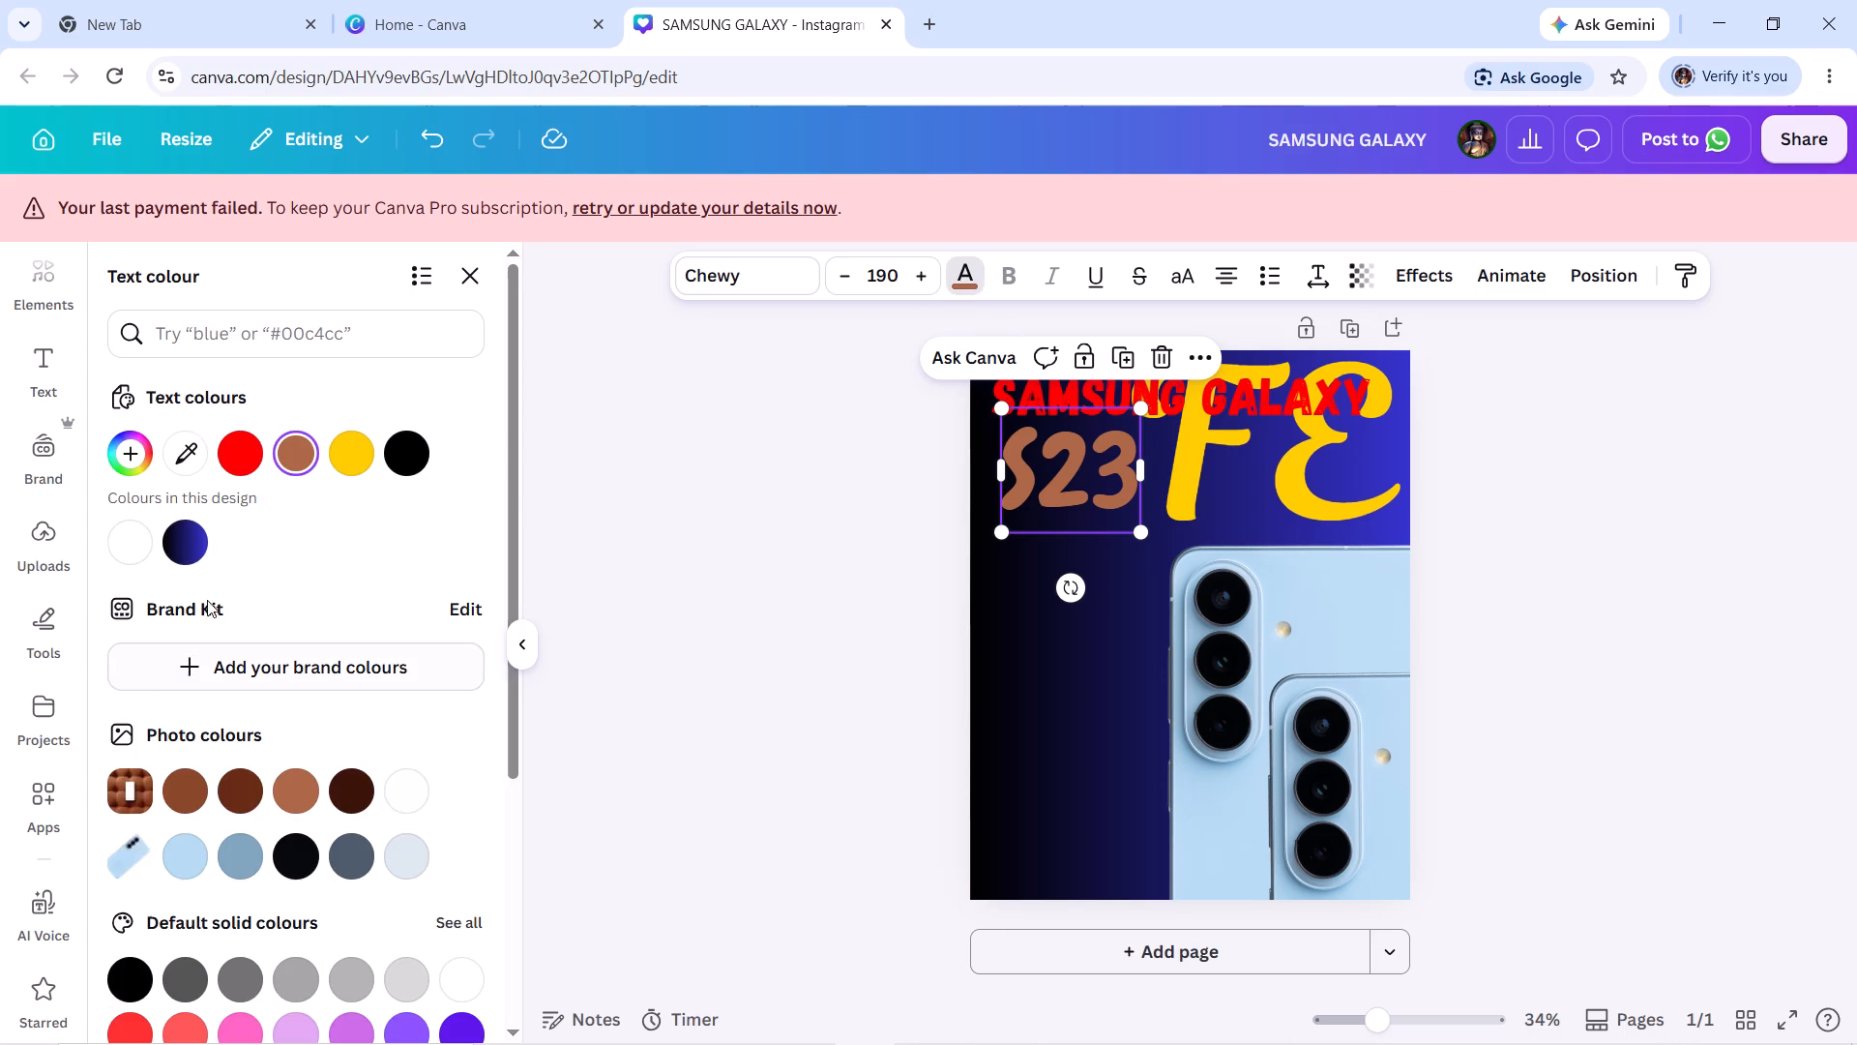
{"action": "scroll", "coordinate": [268, 924], "scroll_direction": "down", "scroll_amount": 2}
{"action": "scroll", "coordinate": [427, 870], "scroll_direction": "down", "scroll_amount": 3}
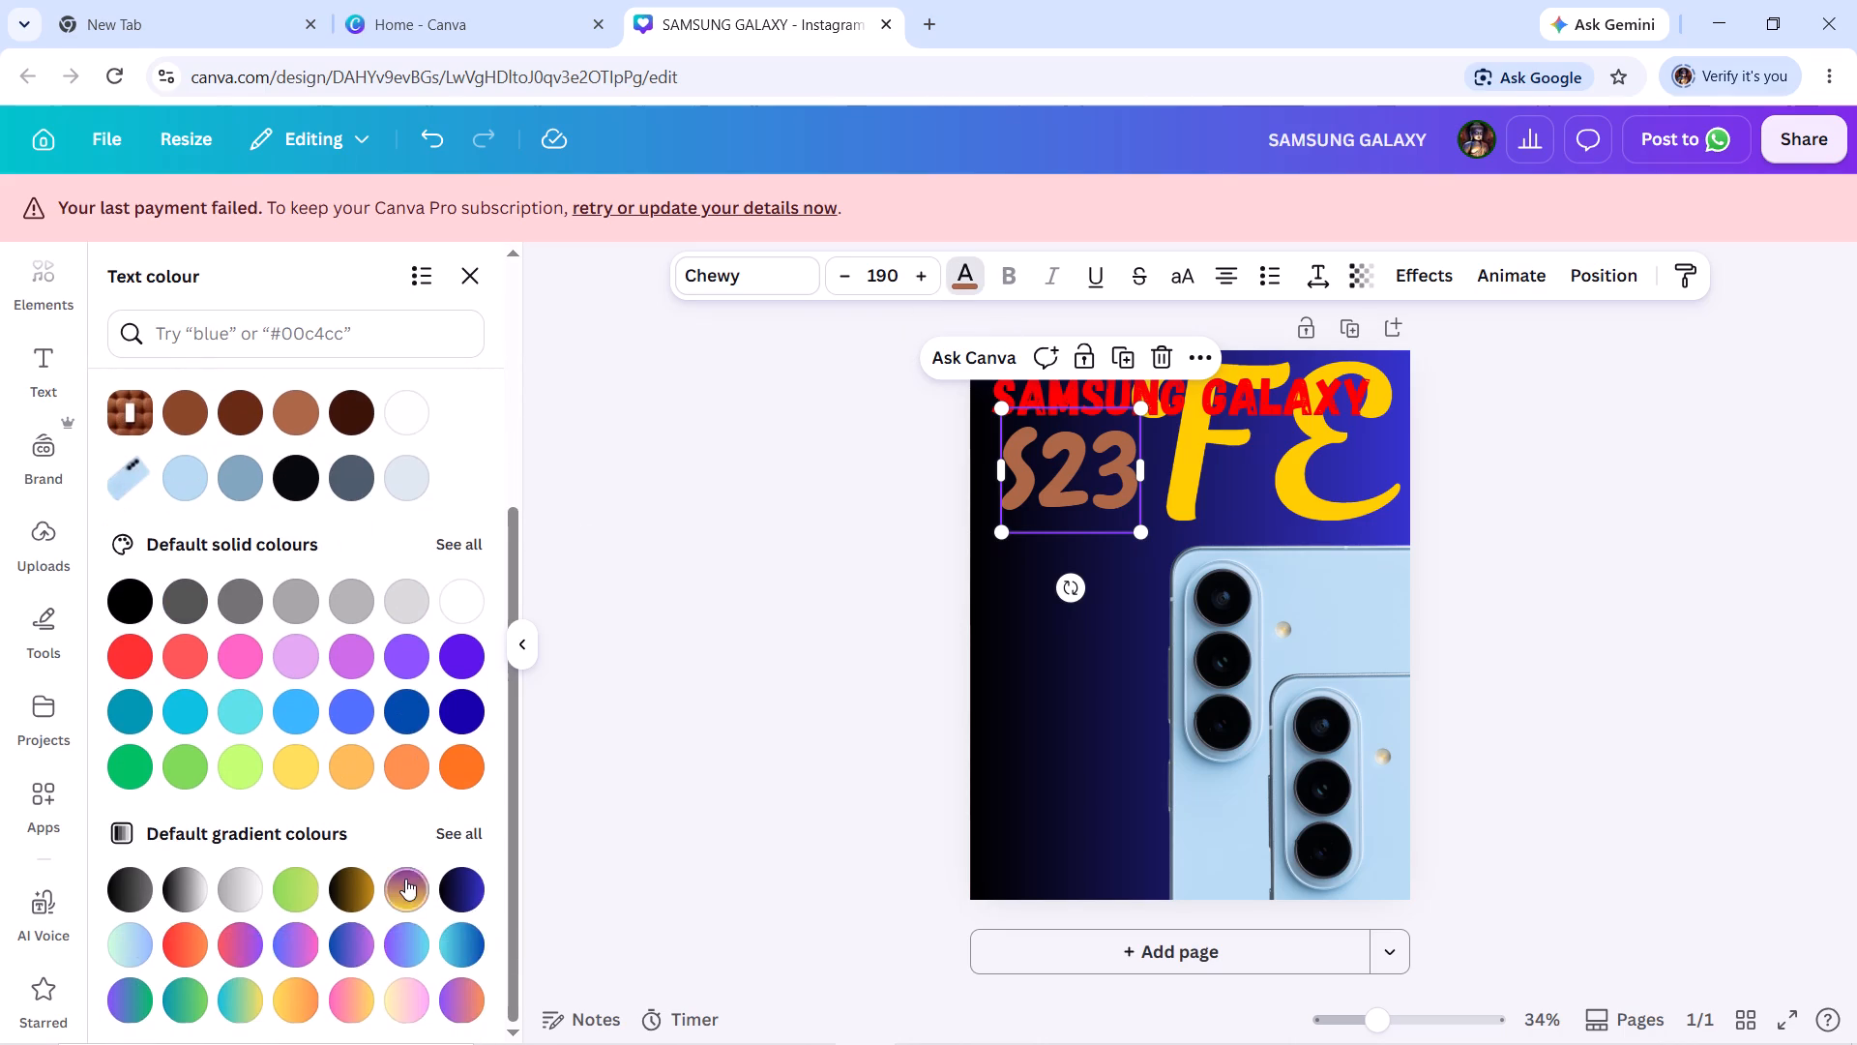
{"action": "left_click", "coordinate": [458, 899]}
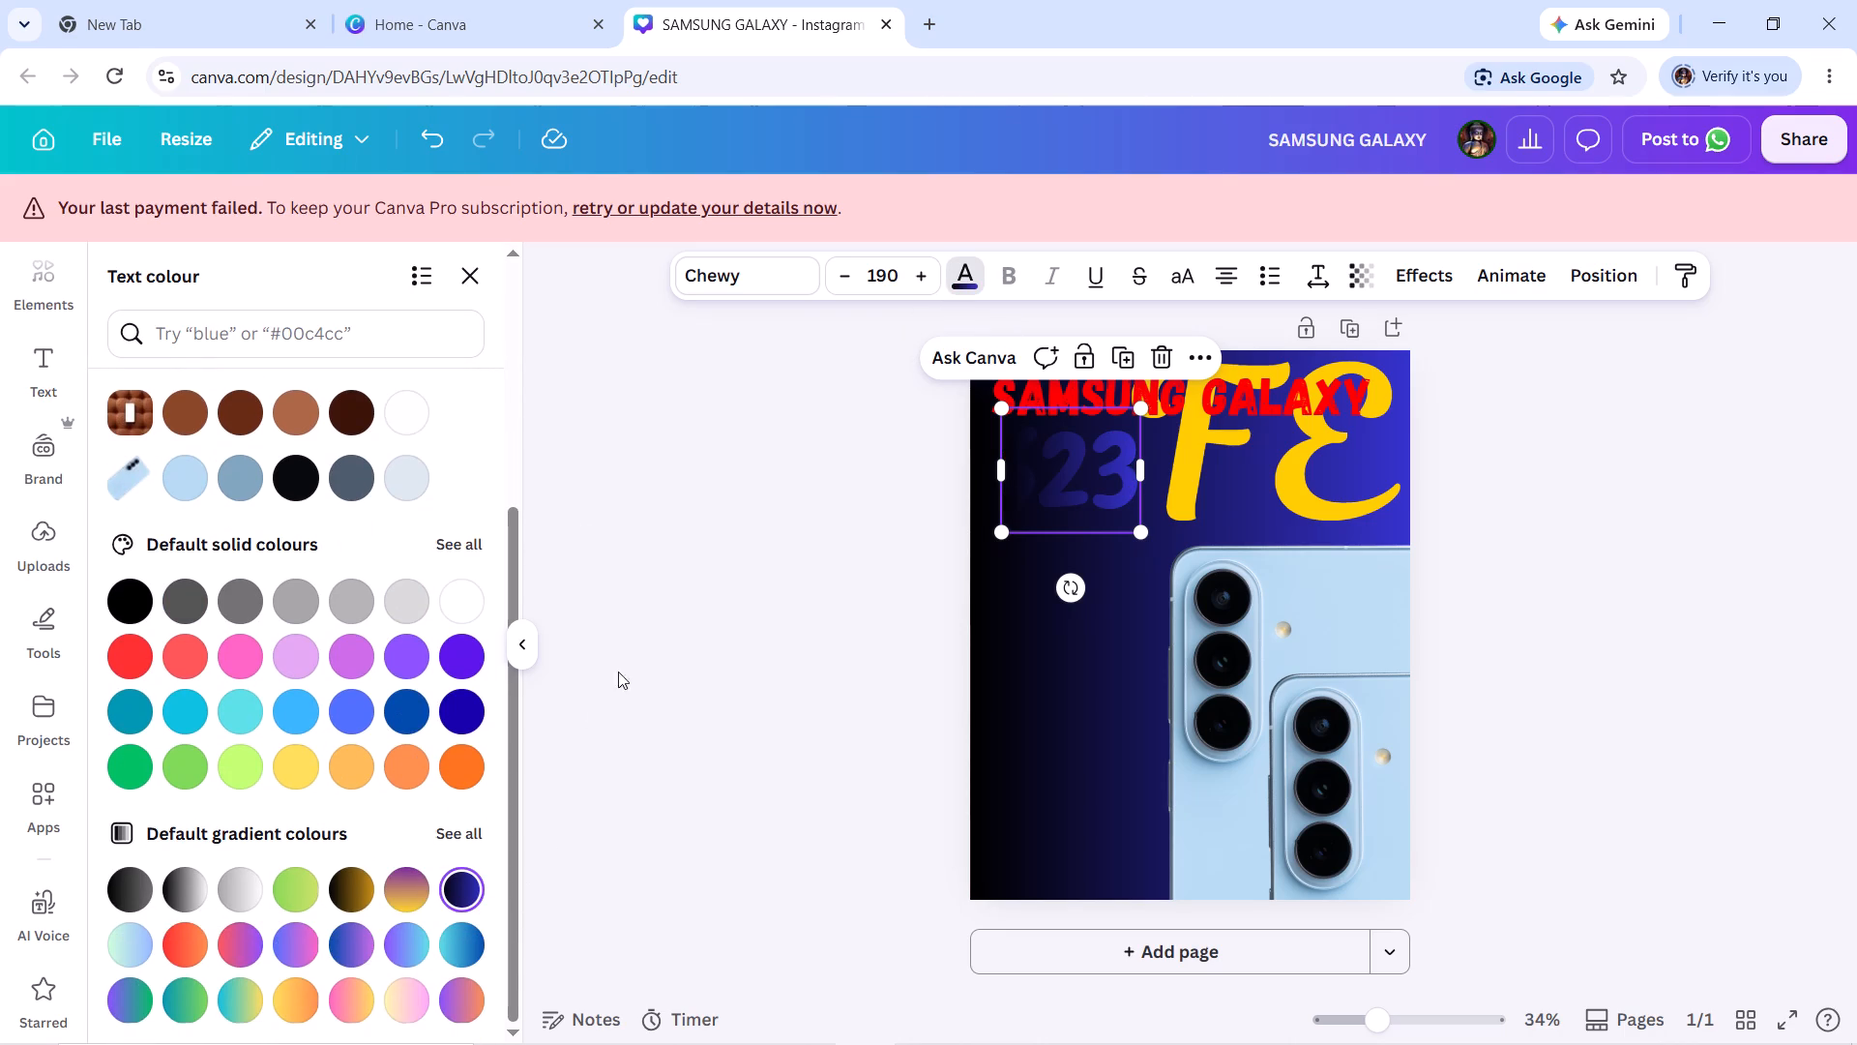
{"action": "left_click", "coordinate": [401, 890]}
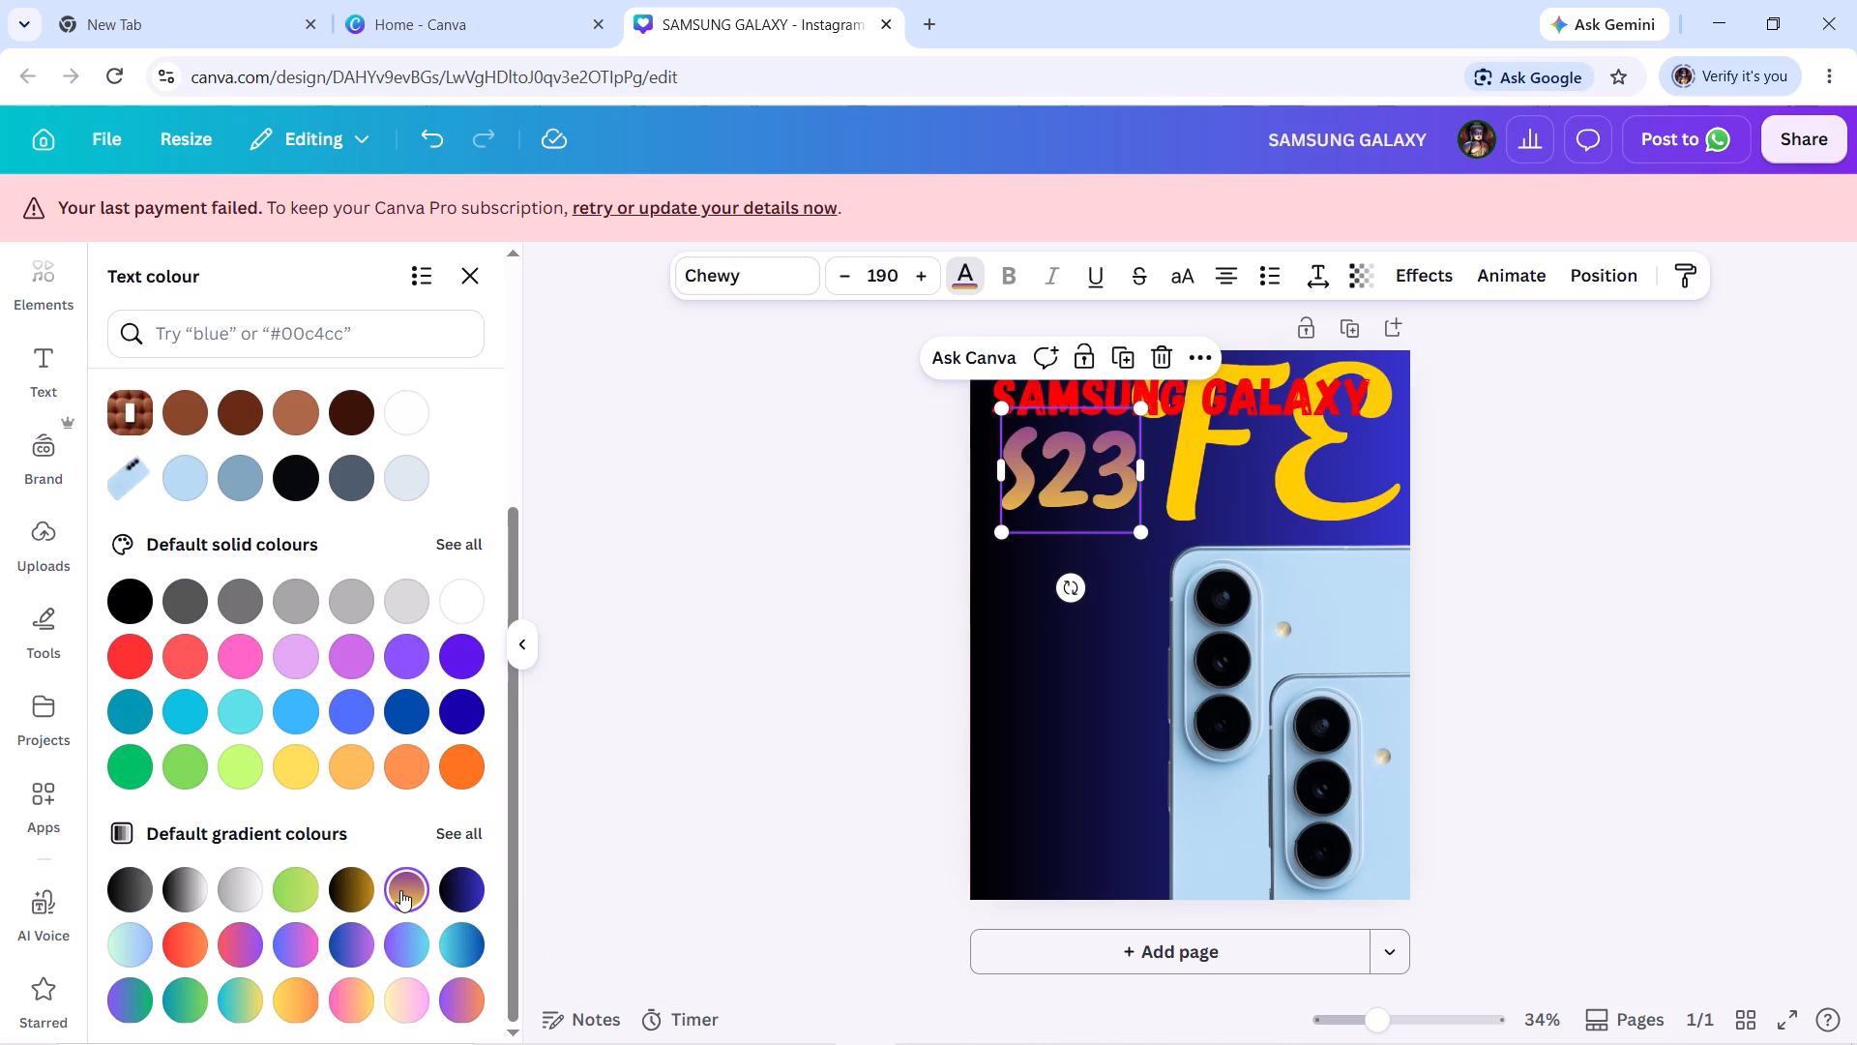
Recolour the S23 text with the default light-turquoise-to-dark-blue gradient.
{"action": "left_click", "coordinate": [458, 943]}
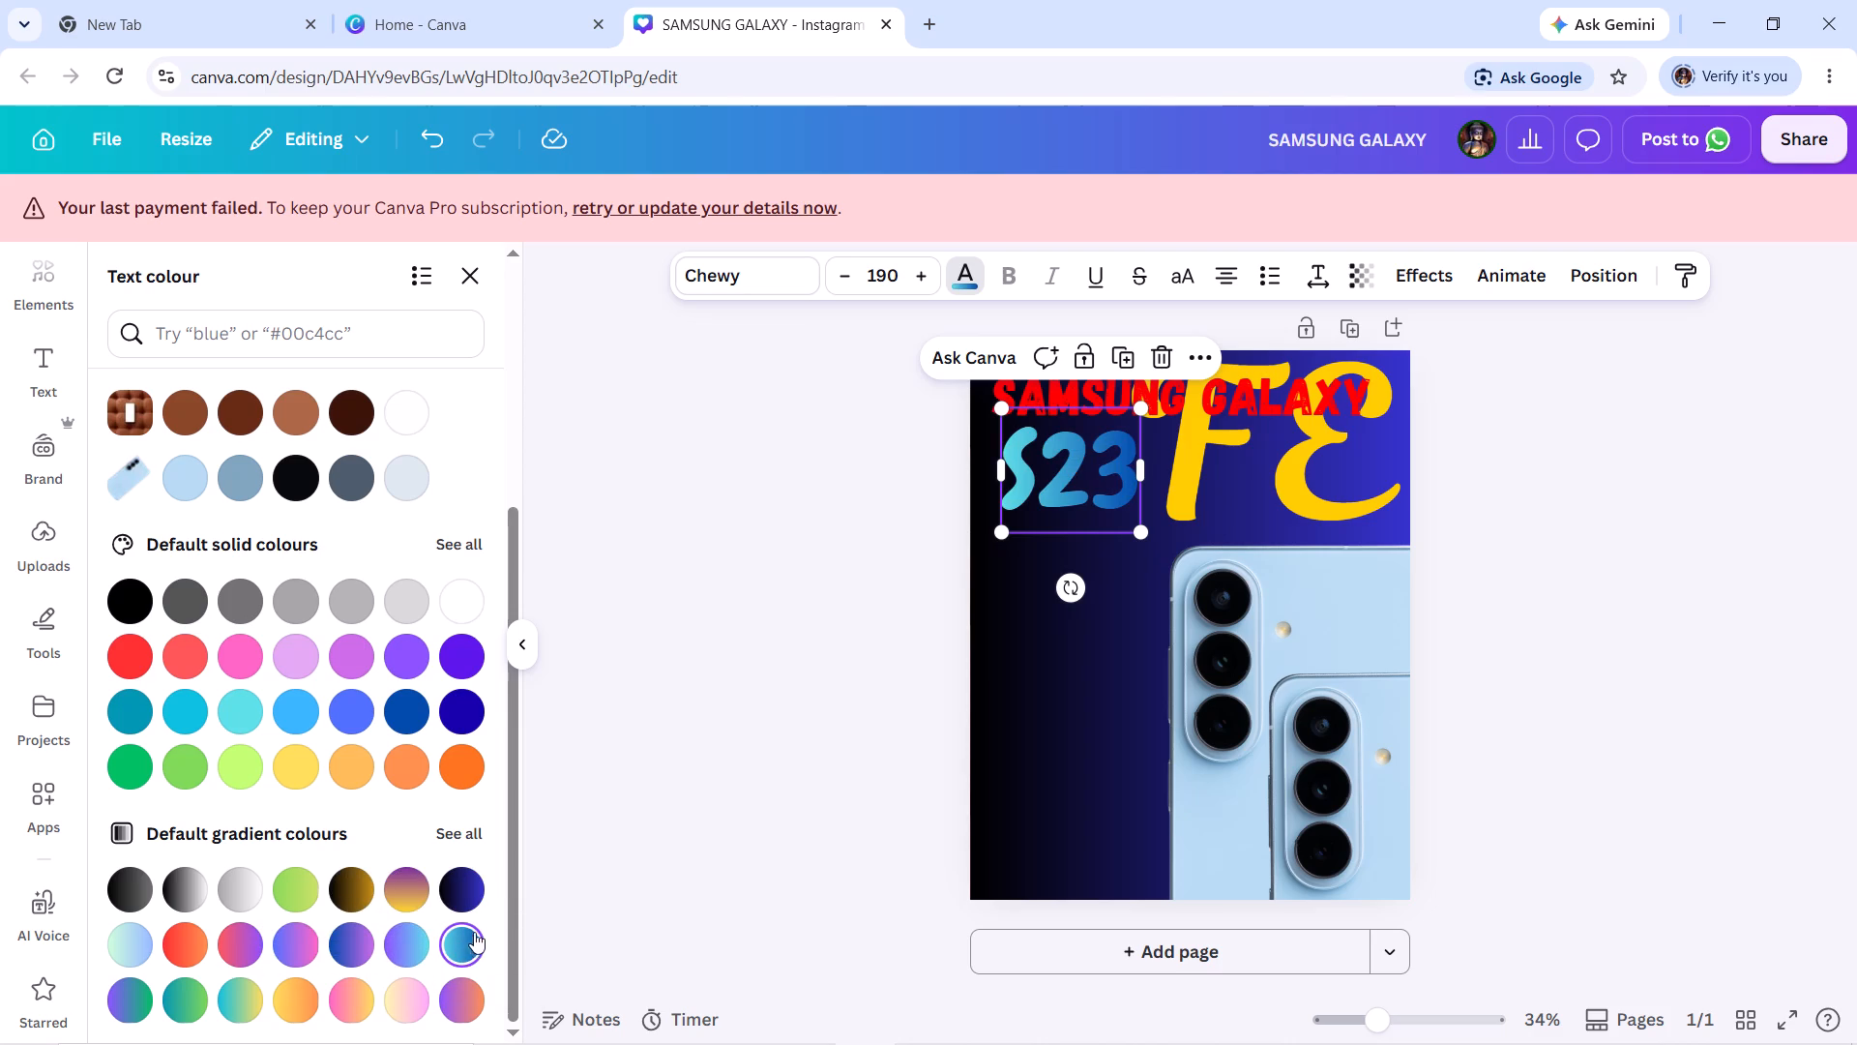
{"action": "left_click", "coordinate": [583, 708]}
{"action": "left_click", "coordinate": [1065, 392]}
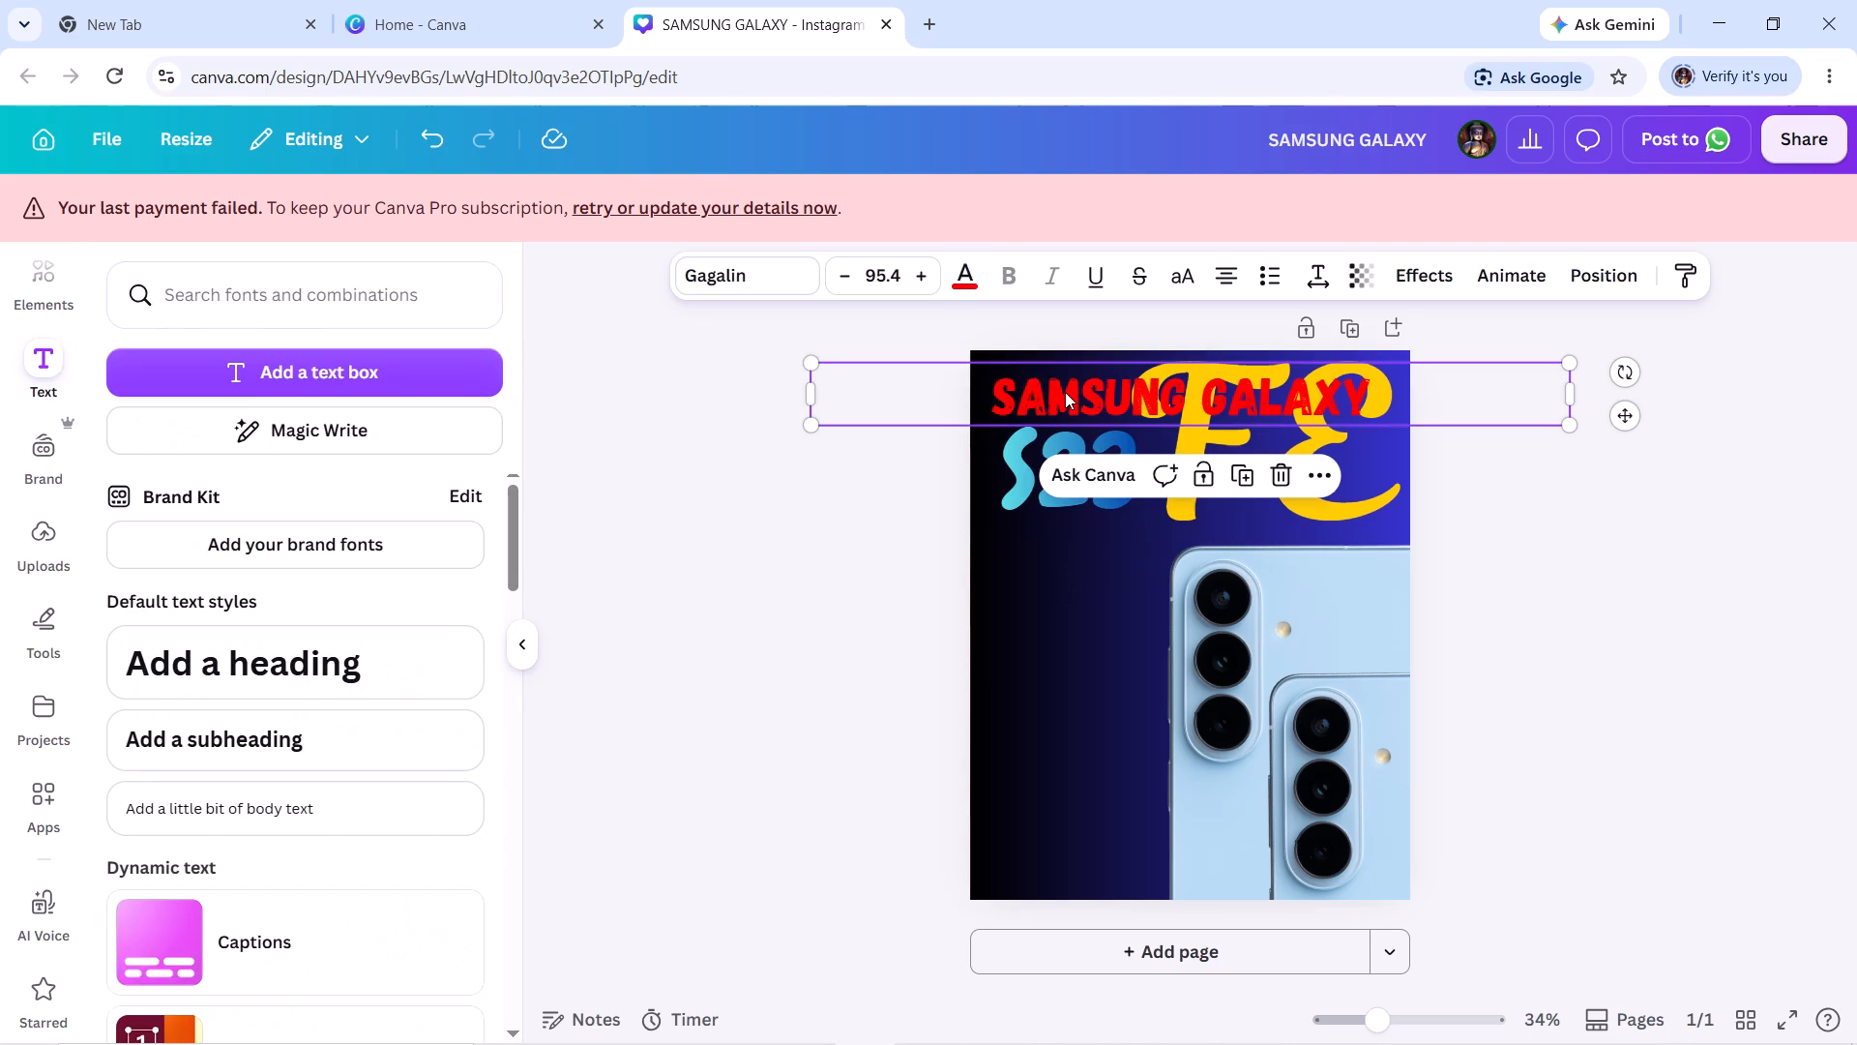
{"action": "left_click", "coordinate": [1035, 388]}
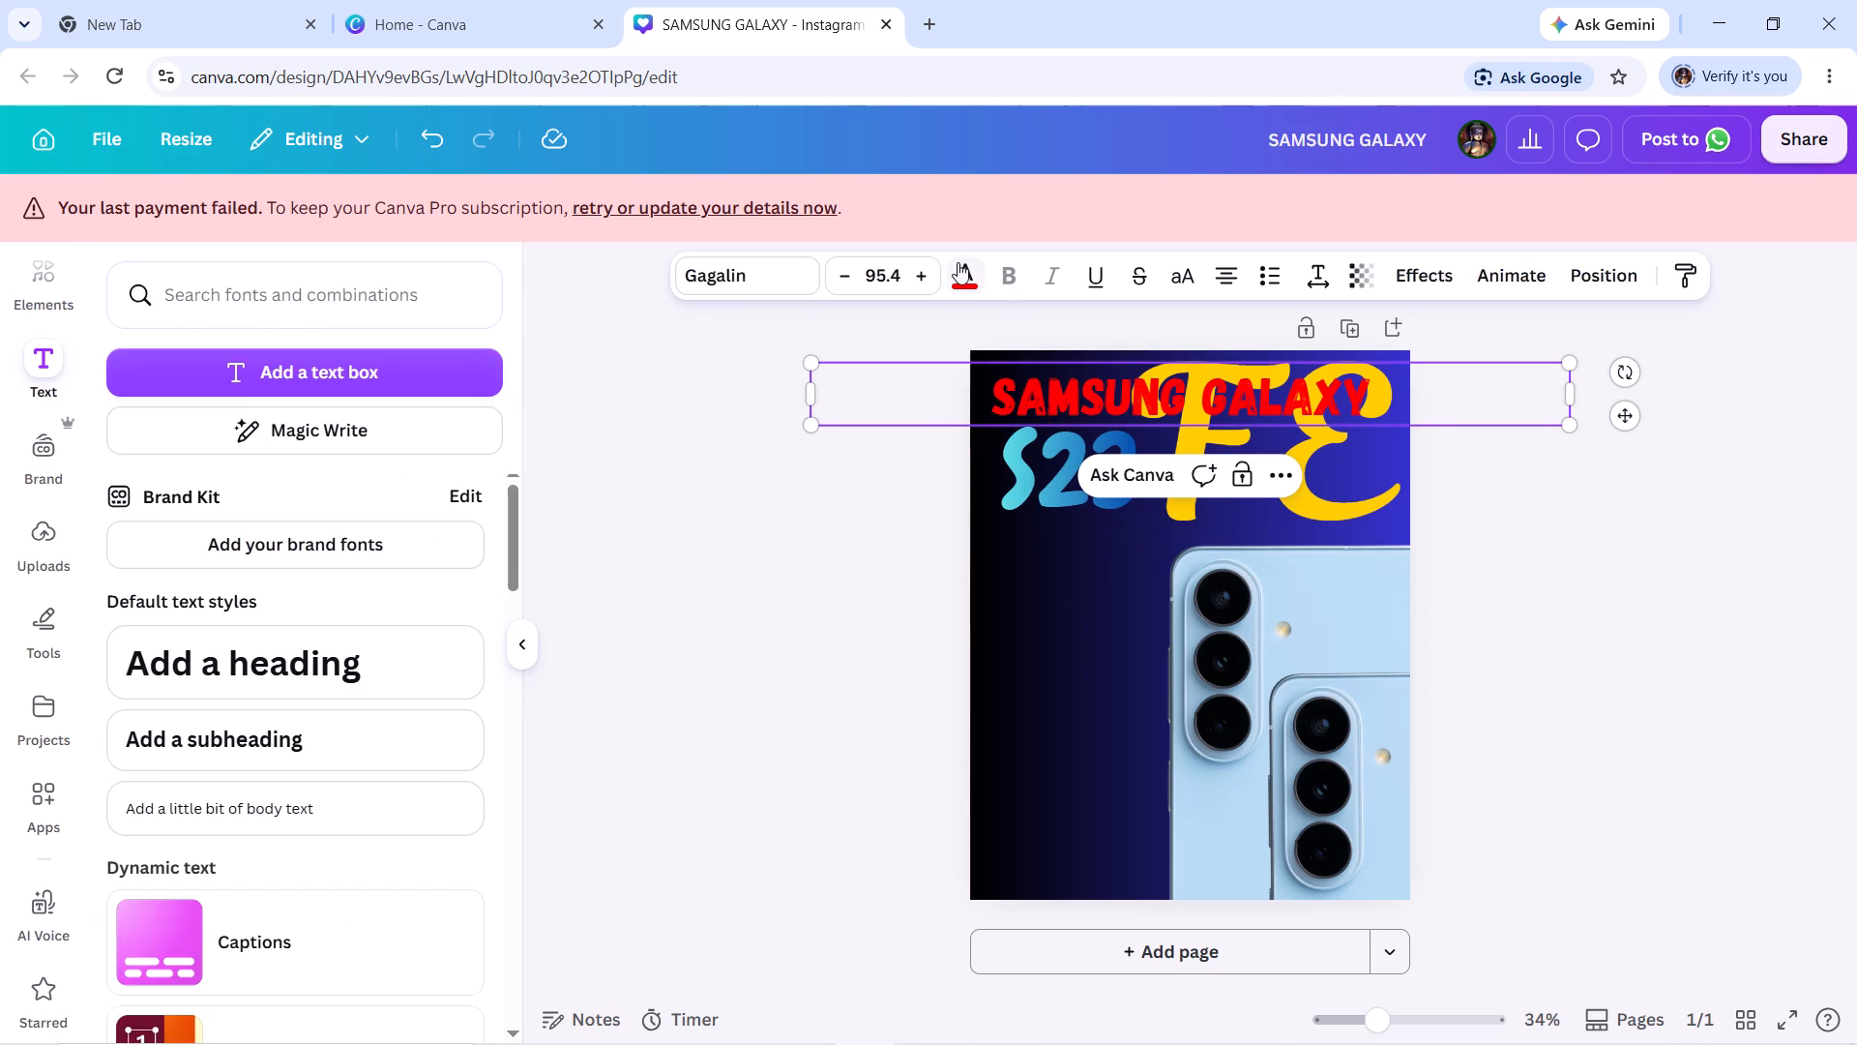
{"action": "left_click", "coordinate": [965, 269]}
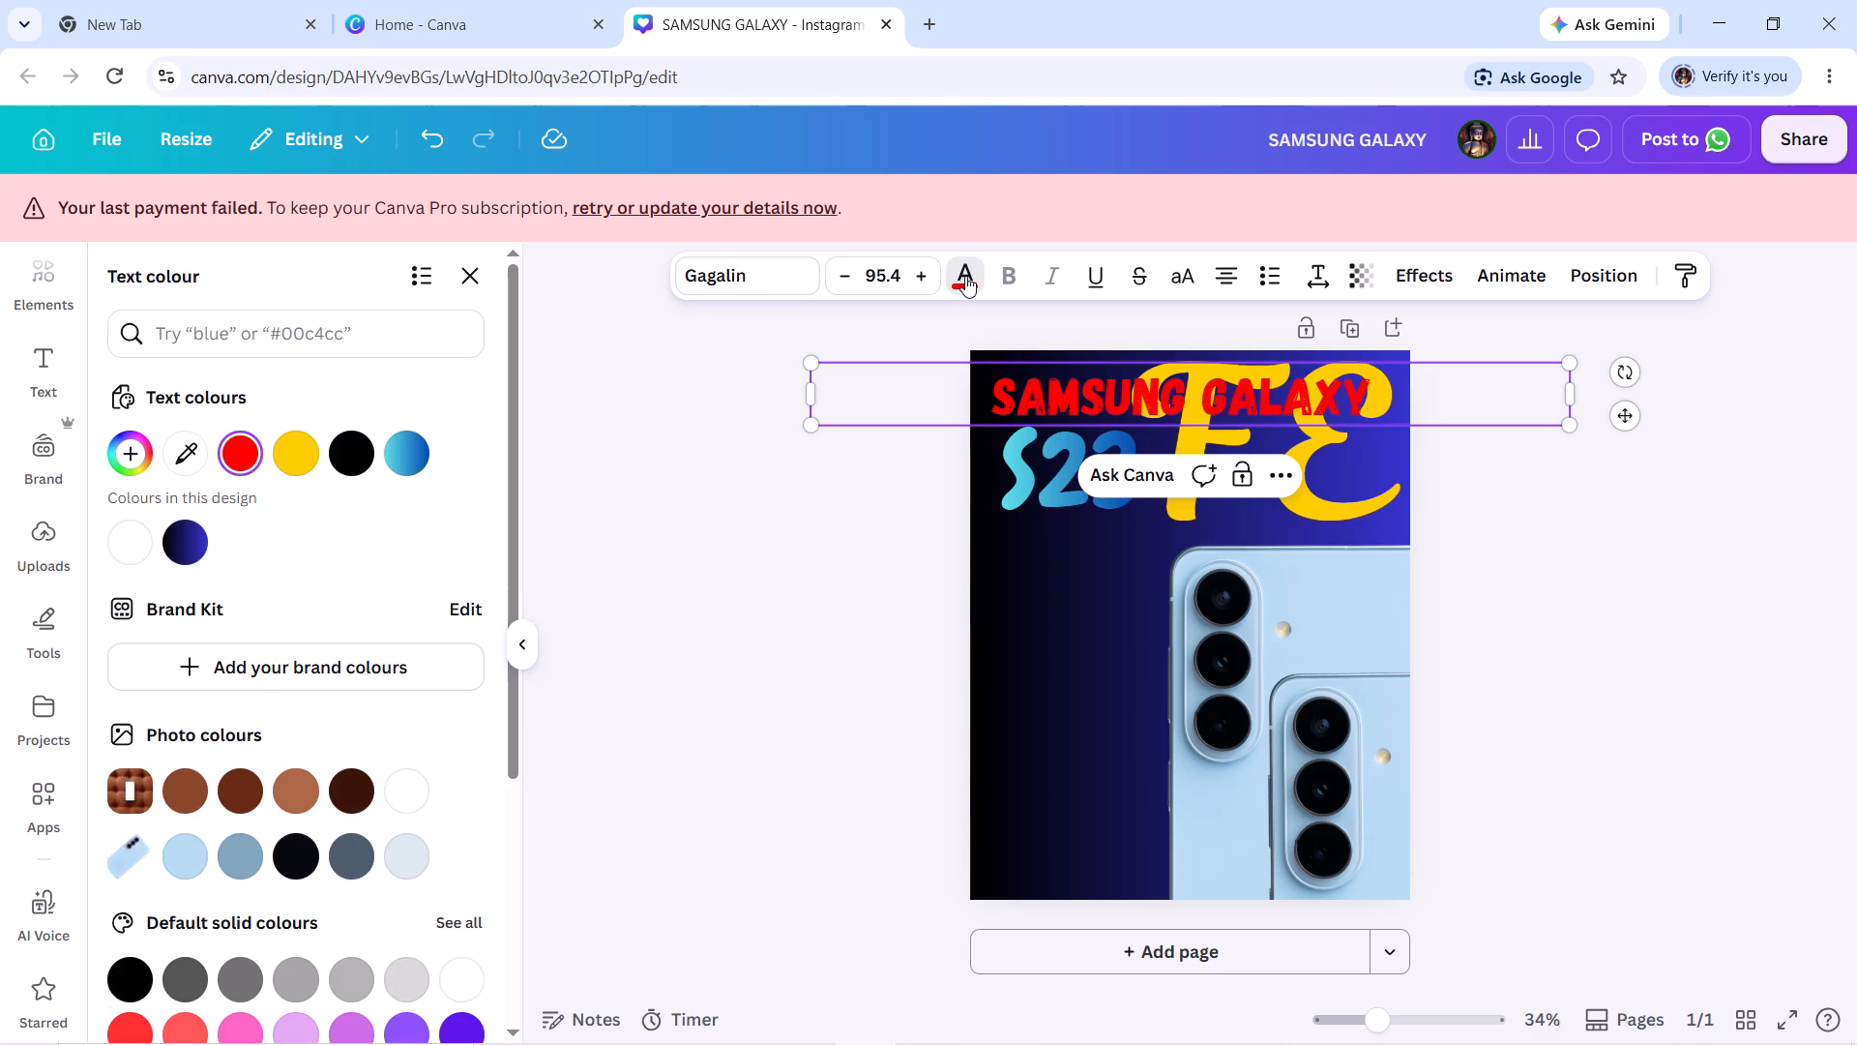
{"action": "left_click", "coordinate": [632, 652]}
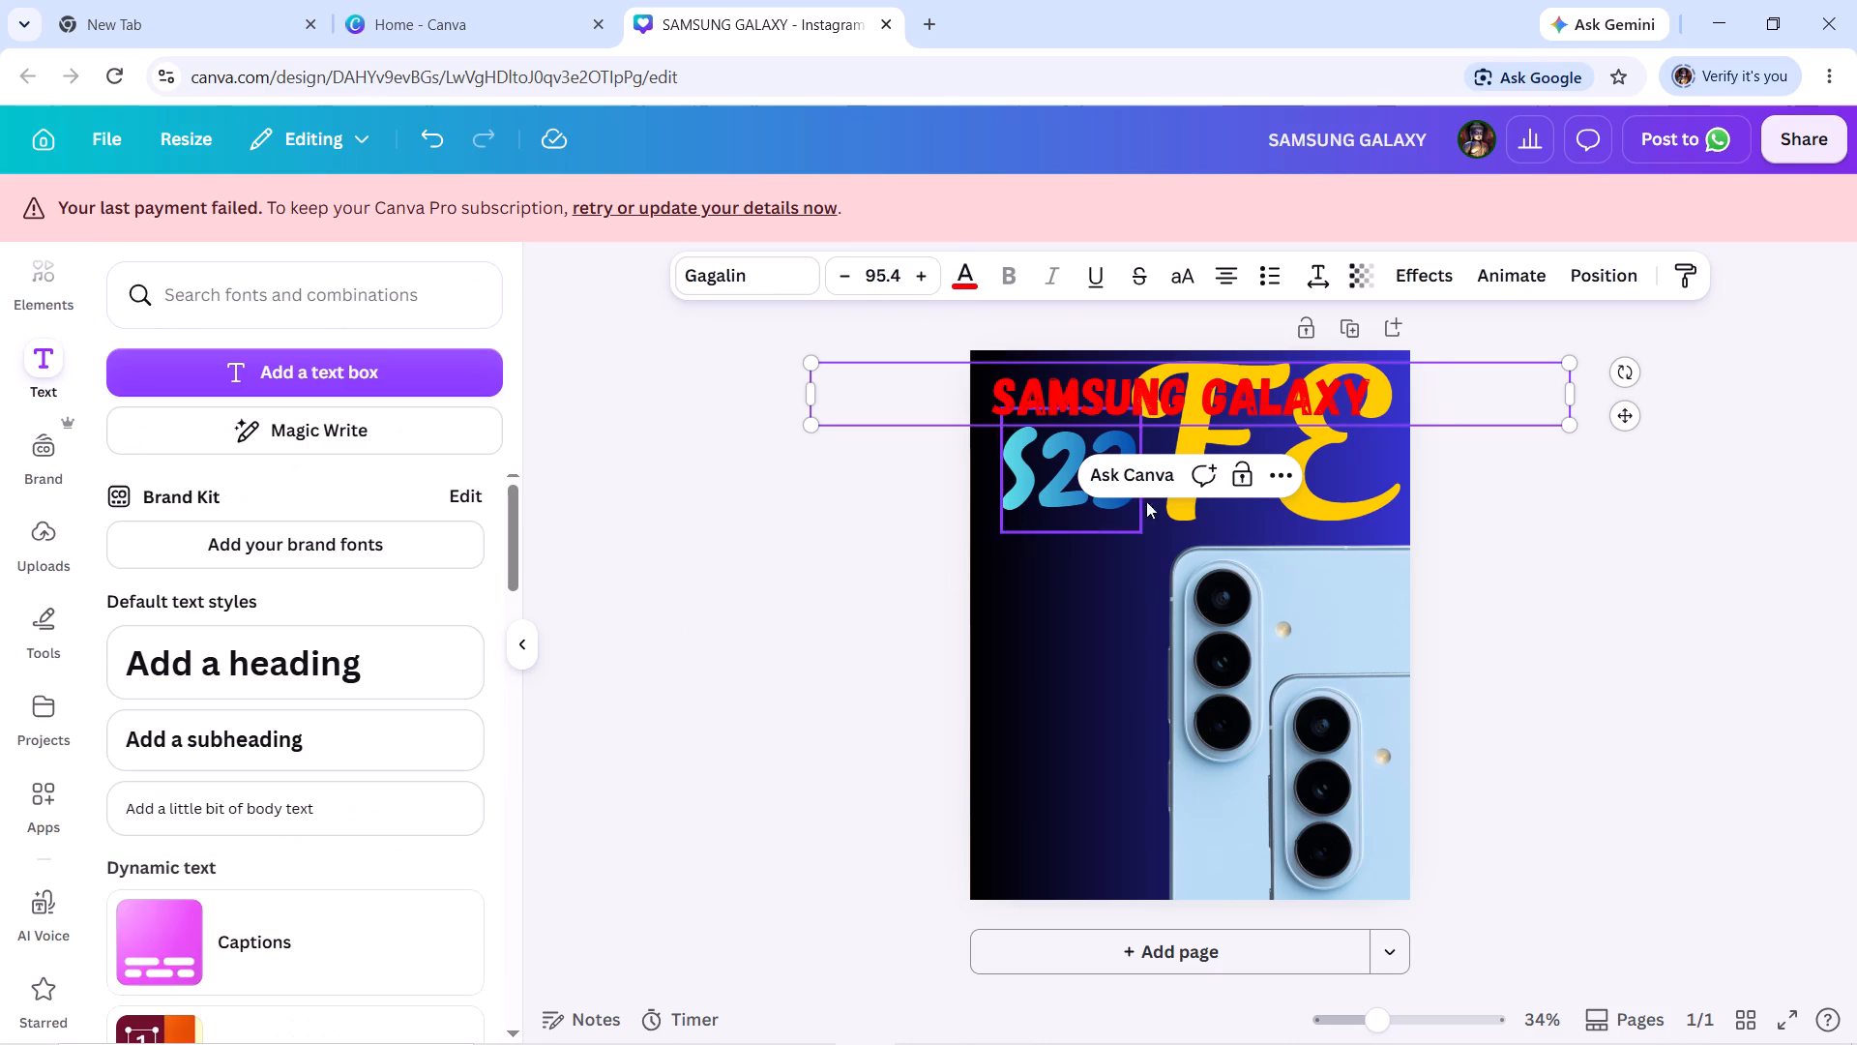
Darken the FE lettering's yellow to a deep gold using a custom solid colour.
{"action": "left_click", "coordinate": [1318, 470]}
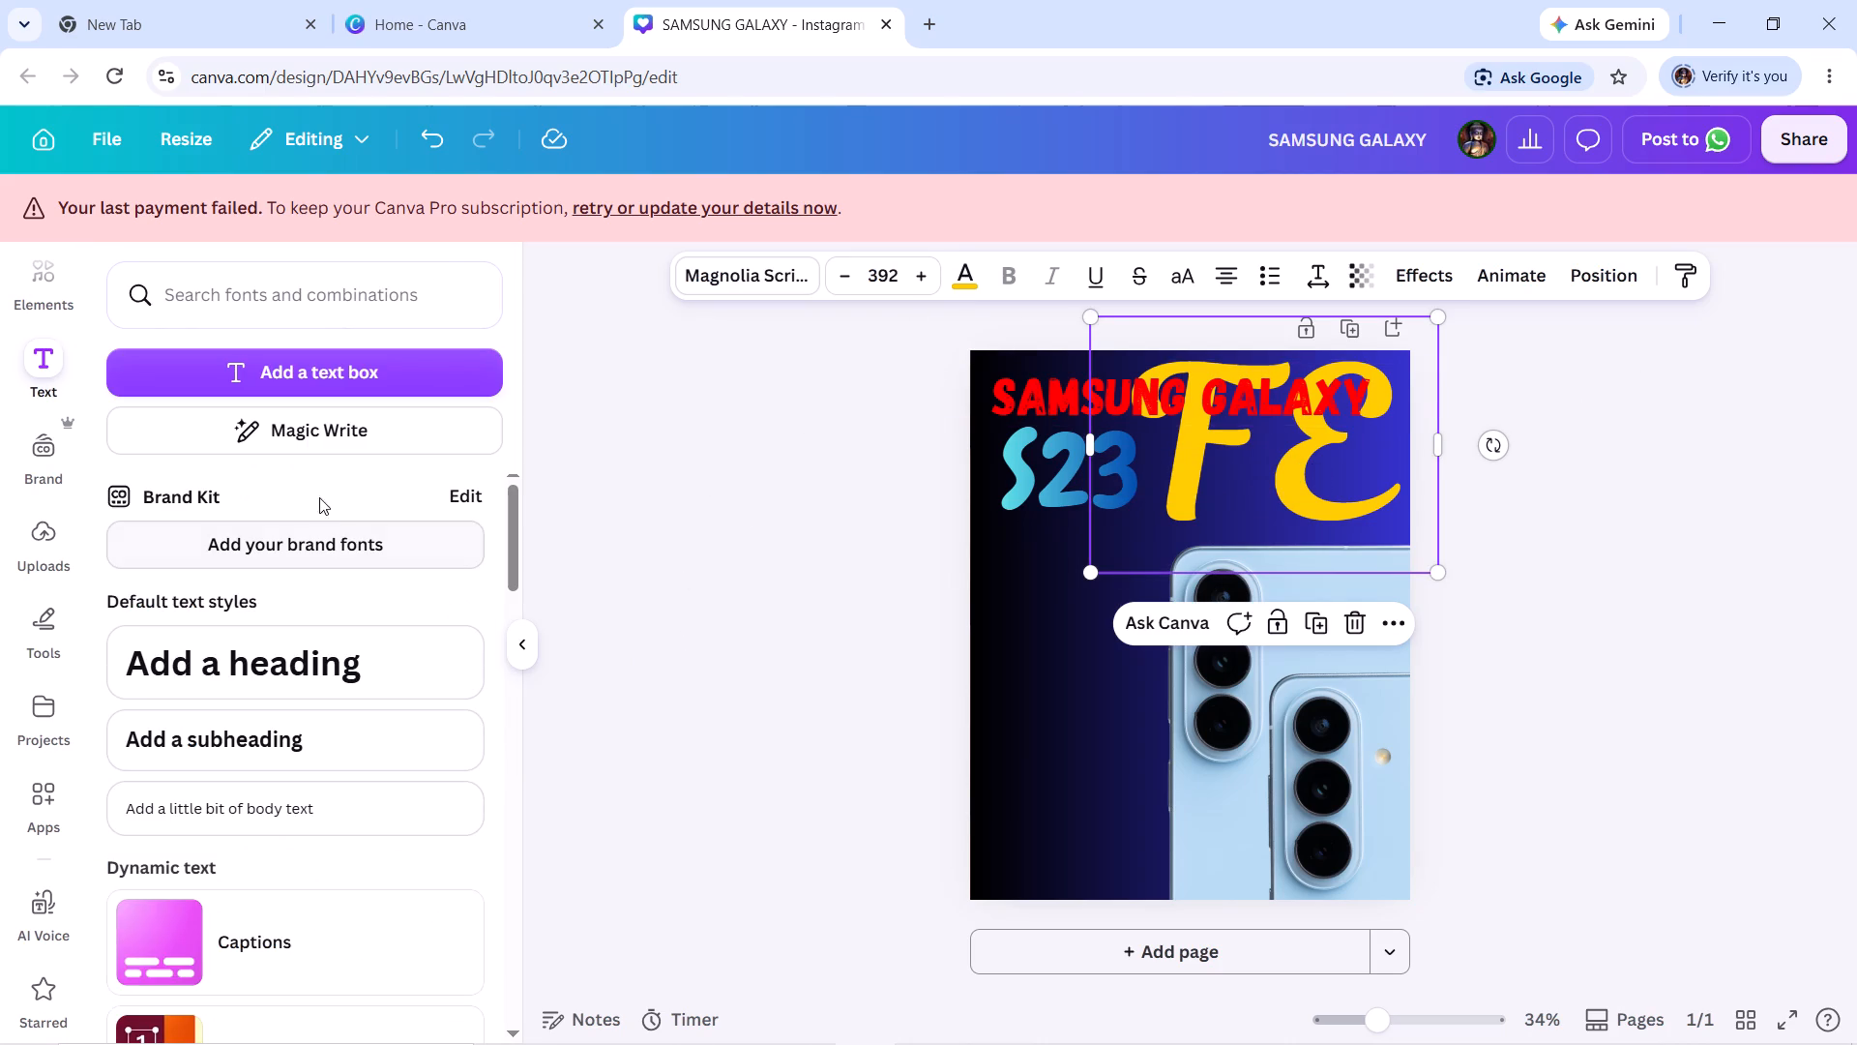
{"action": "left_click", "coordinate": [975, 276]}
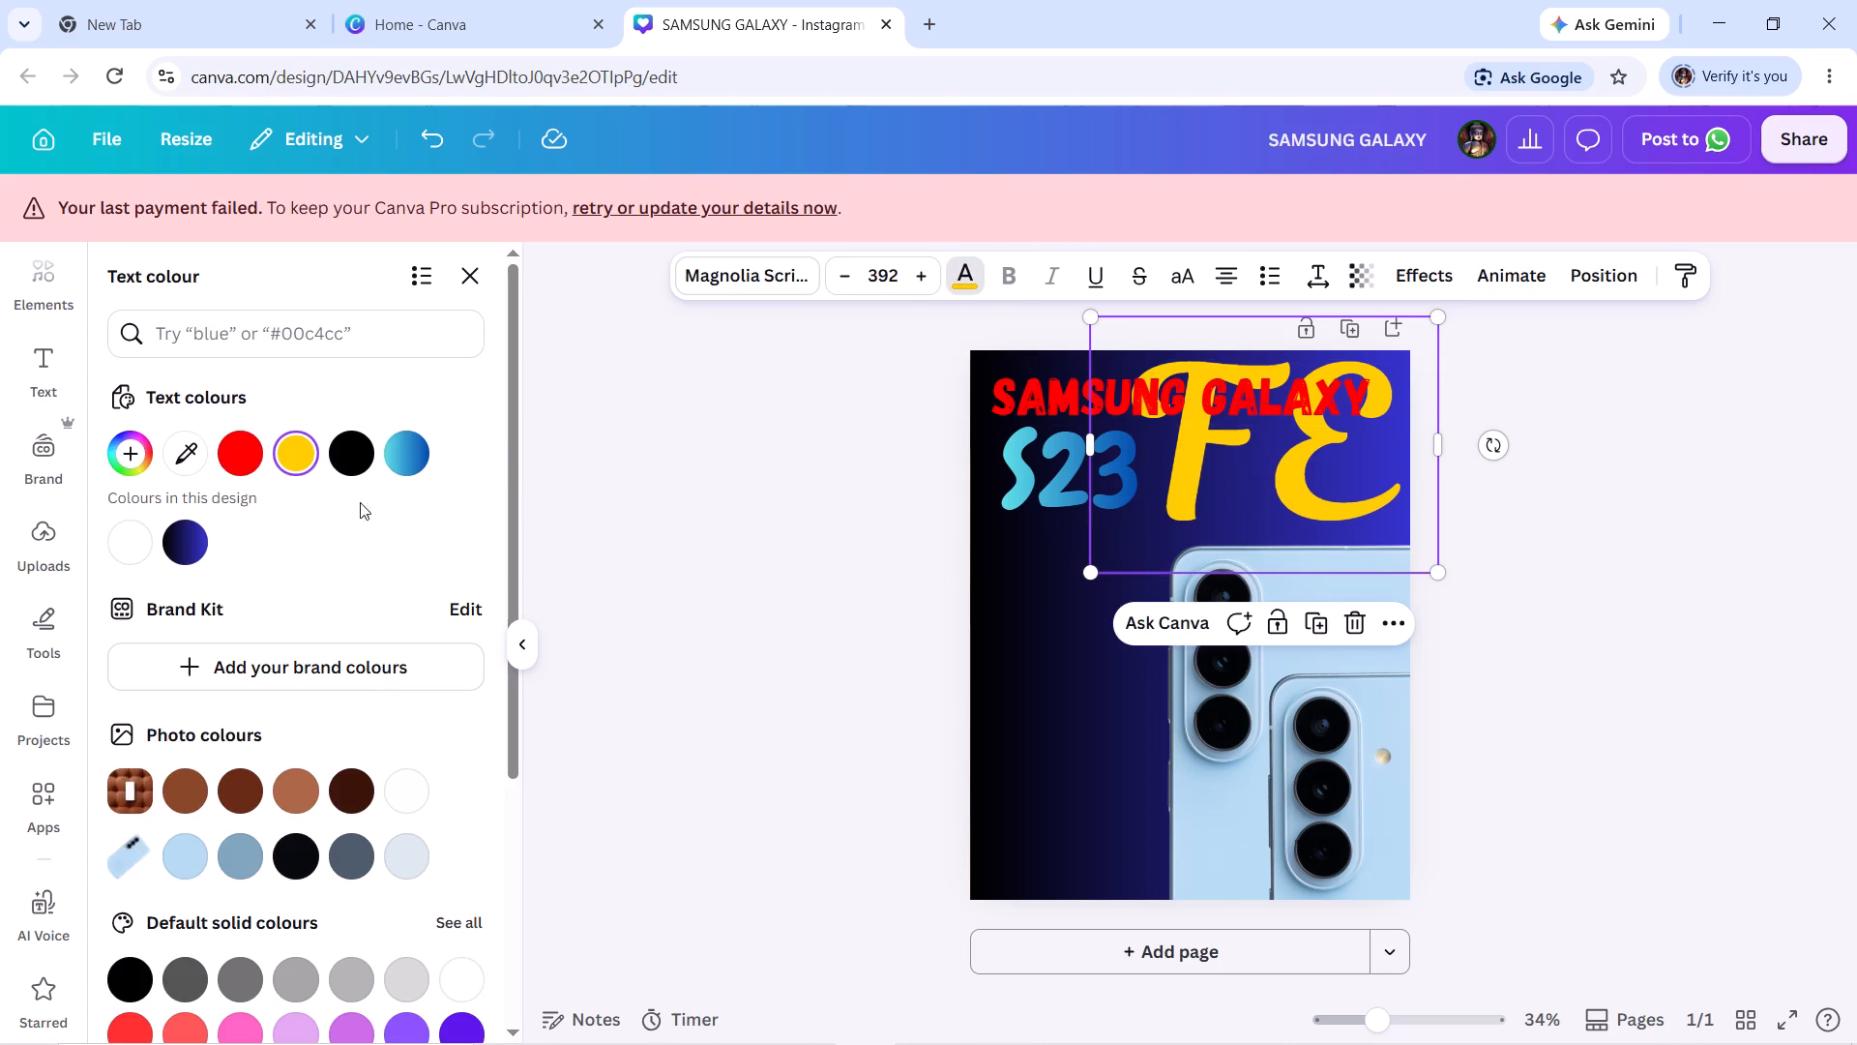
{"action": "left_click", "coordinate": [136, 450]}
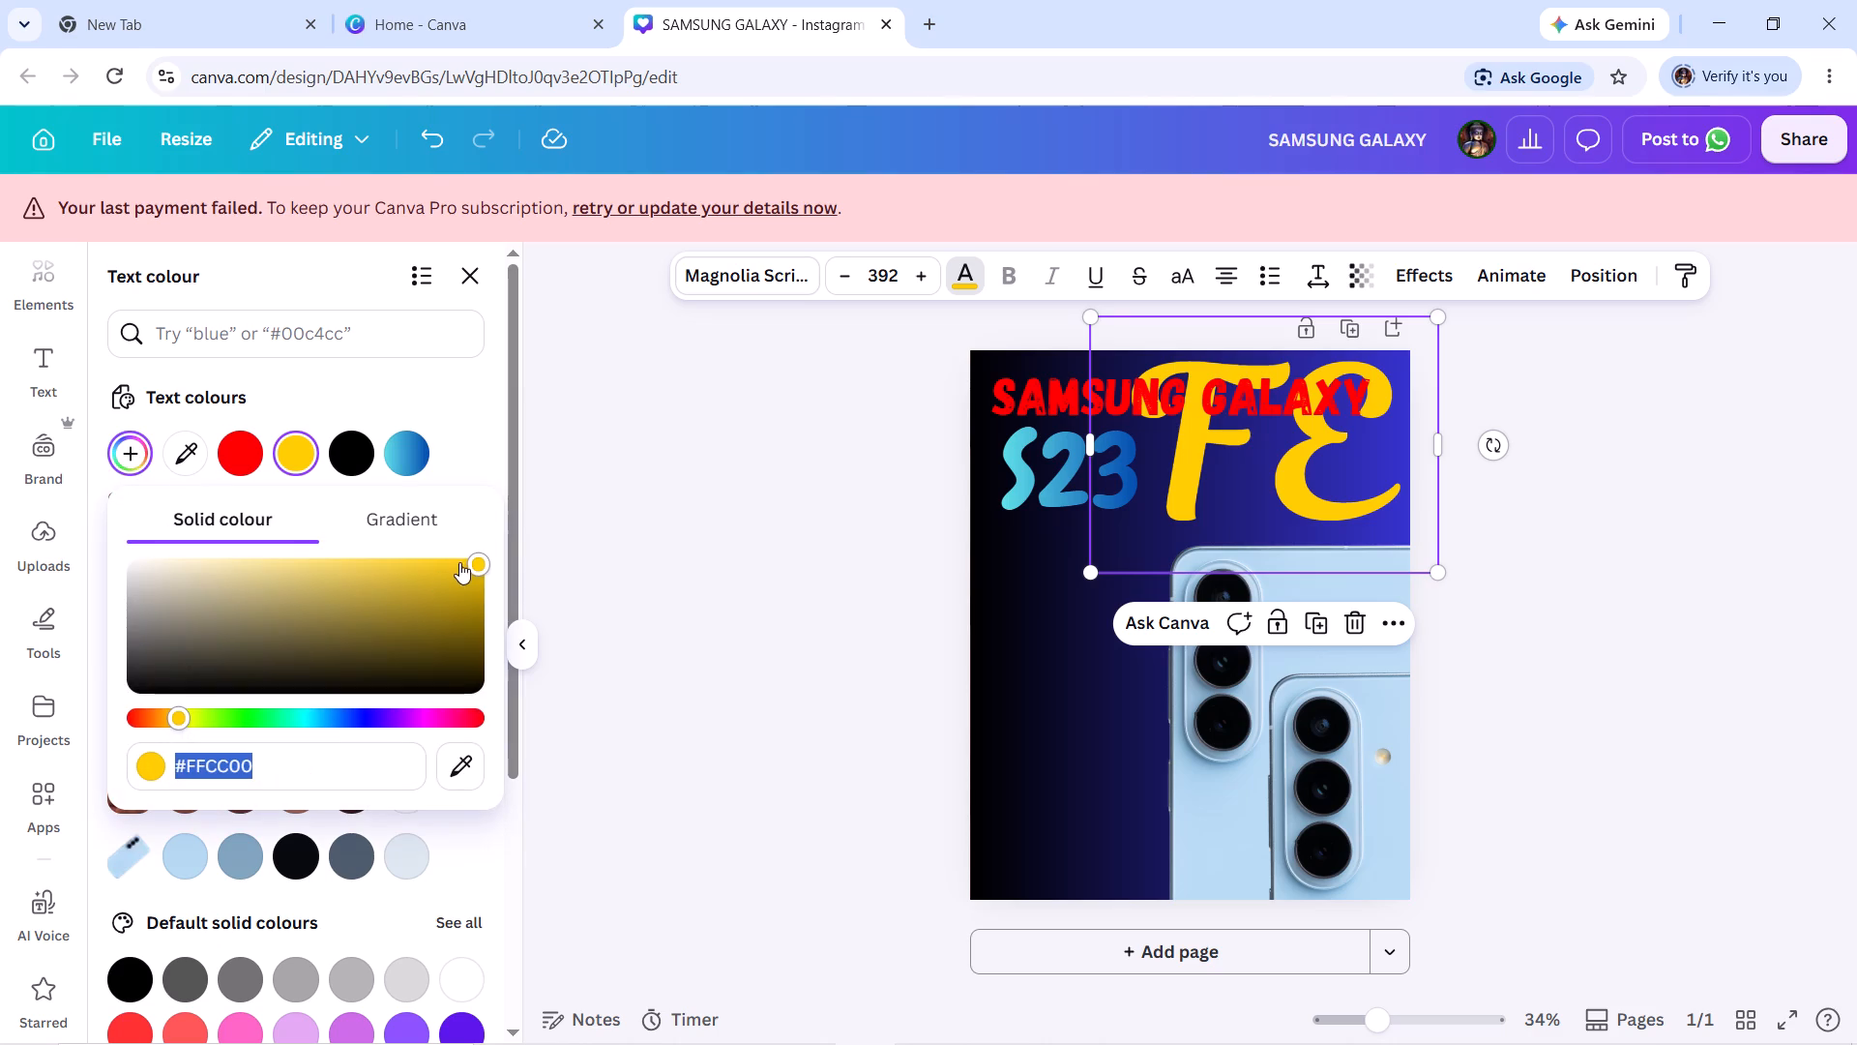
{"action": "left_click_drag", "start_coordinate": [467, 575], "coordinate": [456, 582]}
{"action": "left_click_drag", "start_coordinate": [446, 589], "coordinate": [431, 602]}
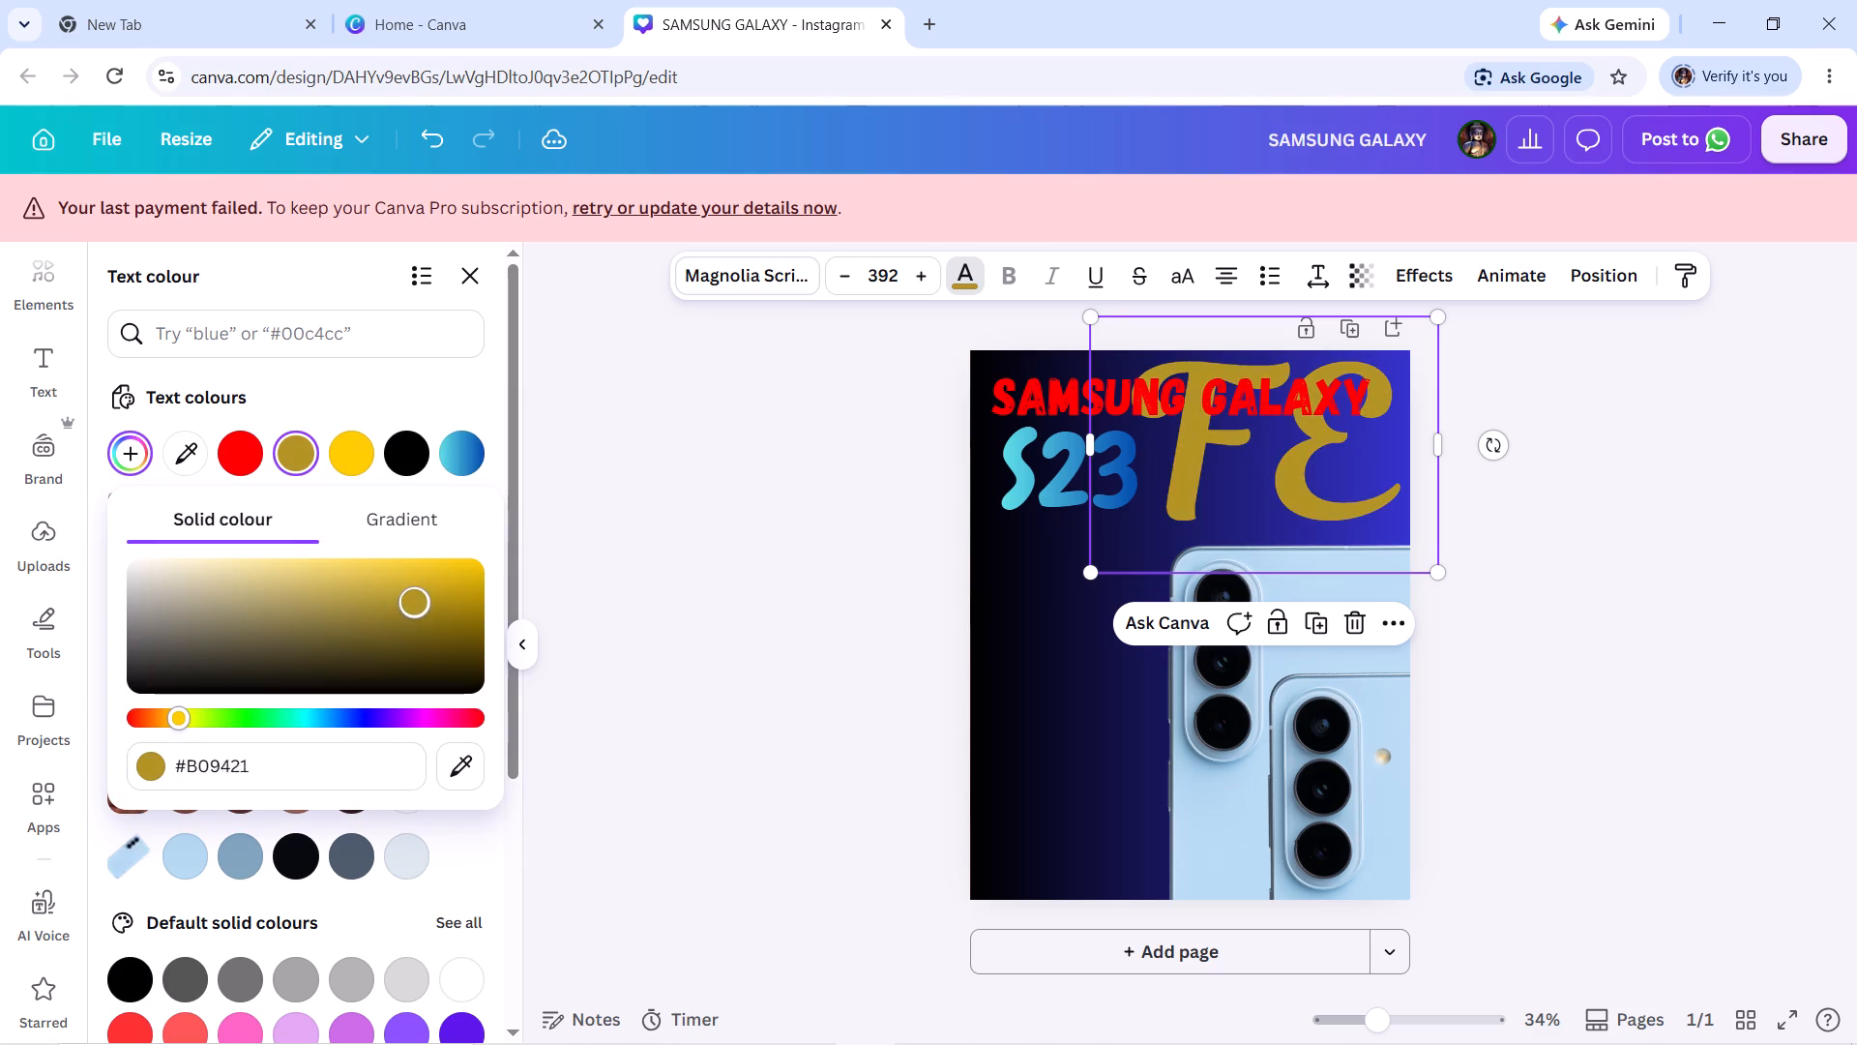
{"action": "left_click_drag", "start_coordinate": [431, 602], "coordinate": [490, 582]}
Add a third colour to the S23 text's turquoise-to-blue gradient and set it to white #FFFFFF.
{"action": "left_click", "coordinate": [1022, 401]}
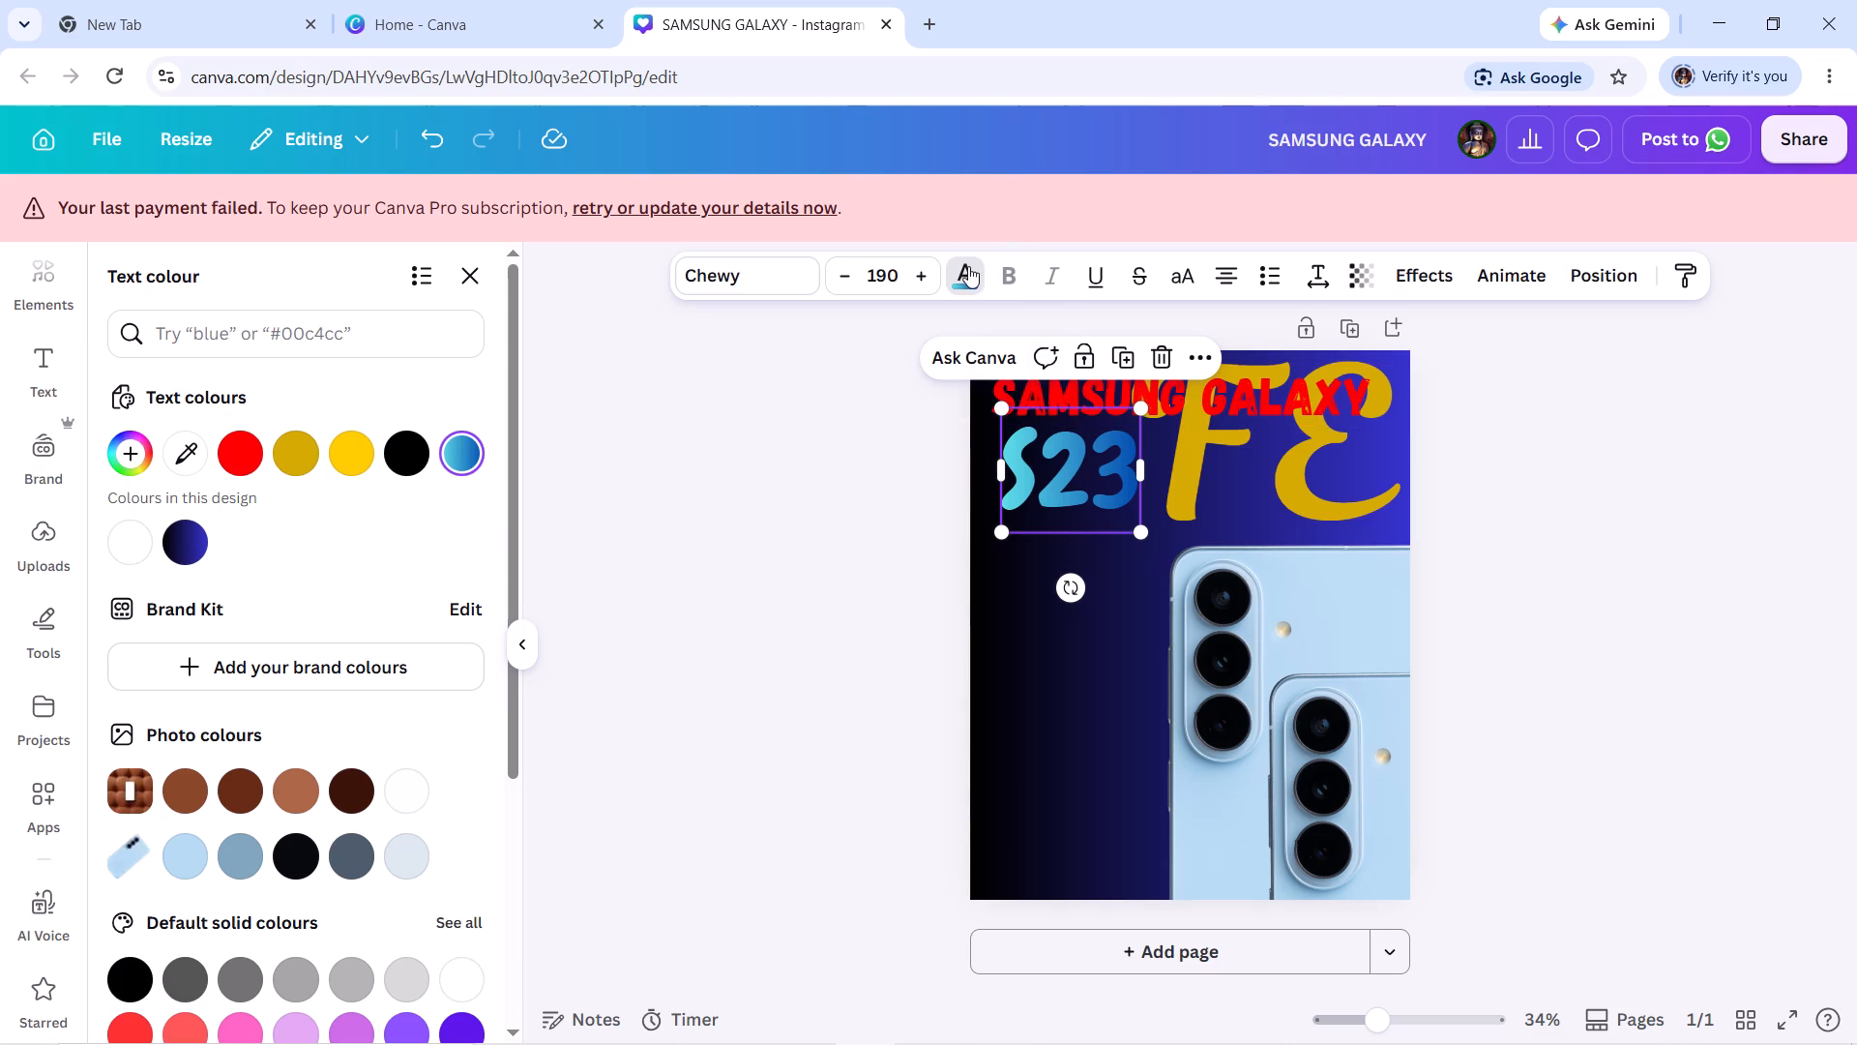
{"action": "left_click", "coordinate": [142, 447]}
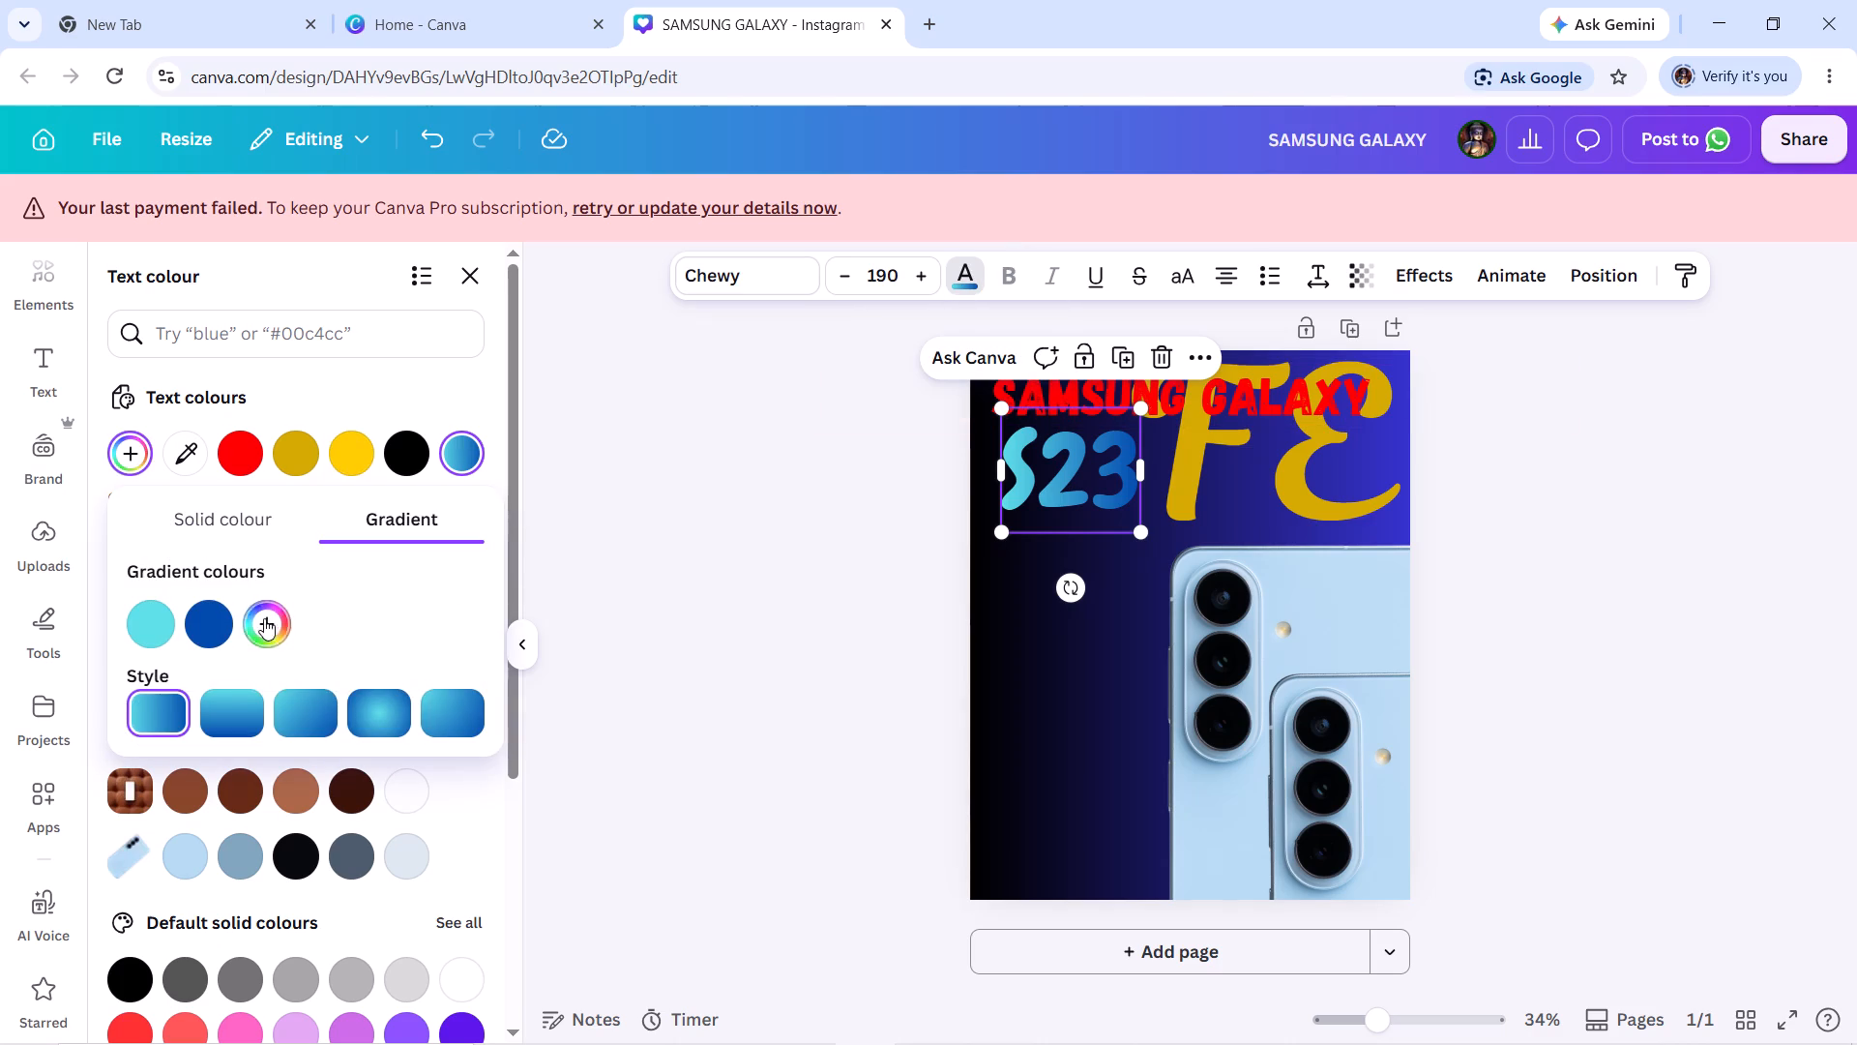
{"action": "left_click", "coordinate": [265, 613]}
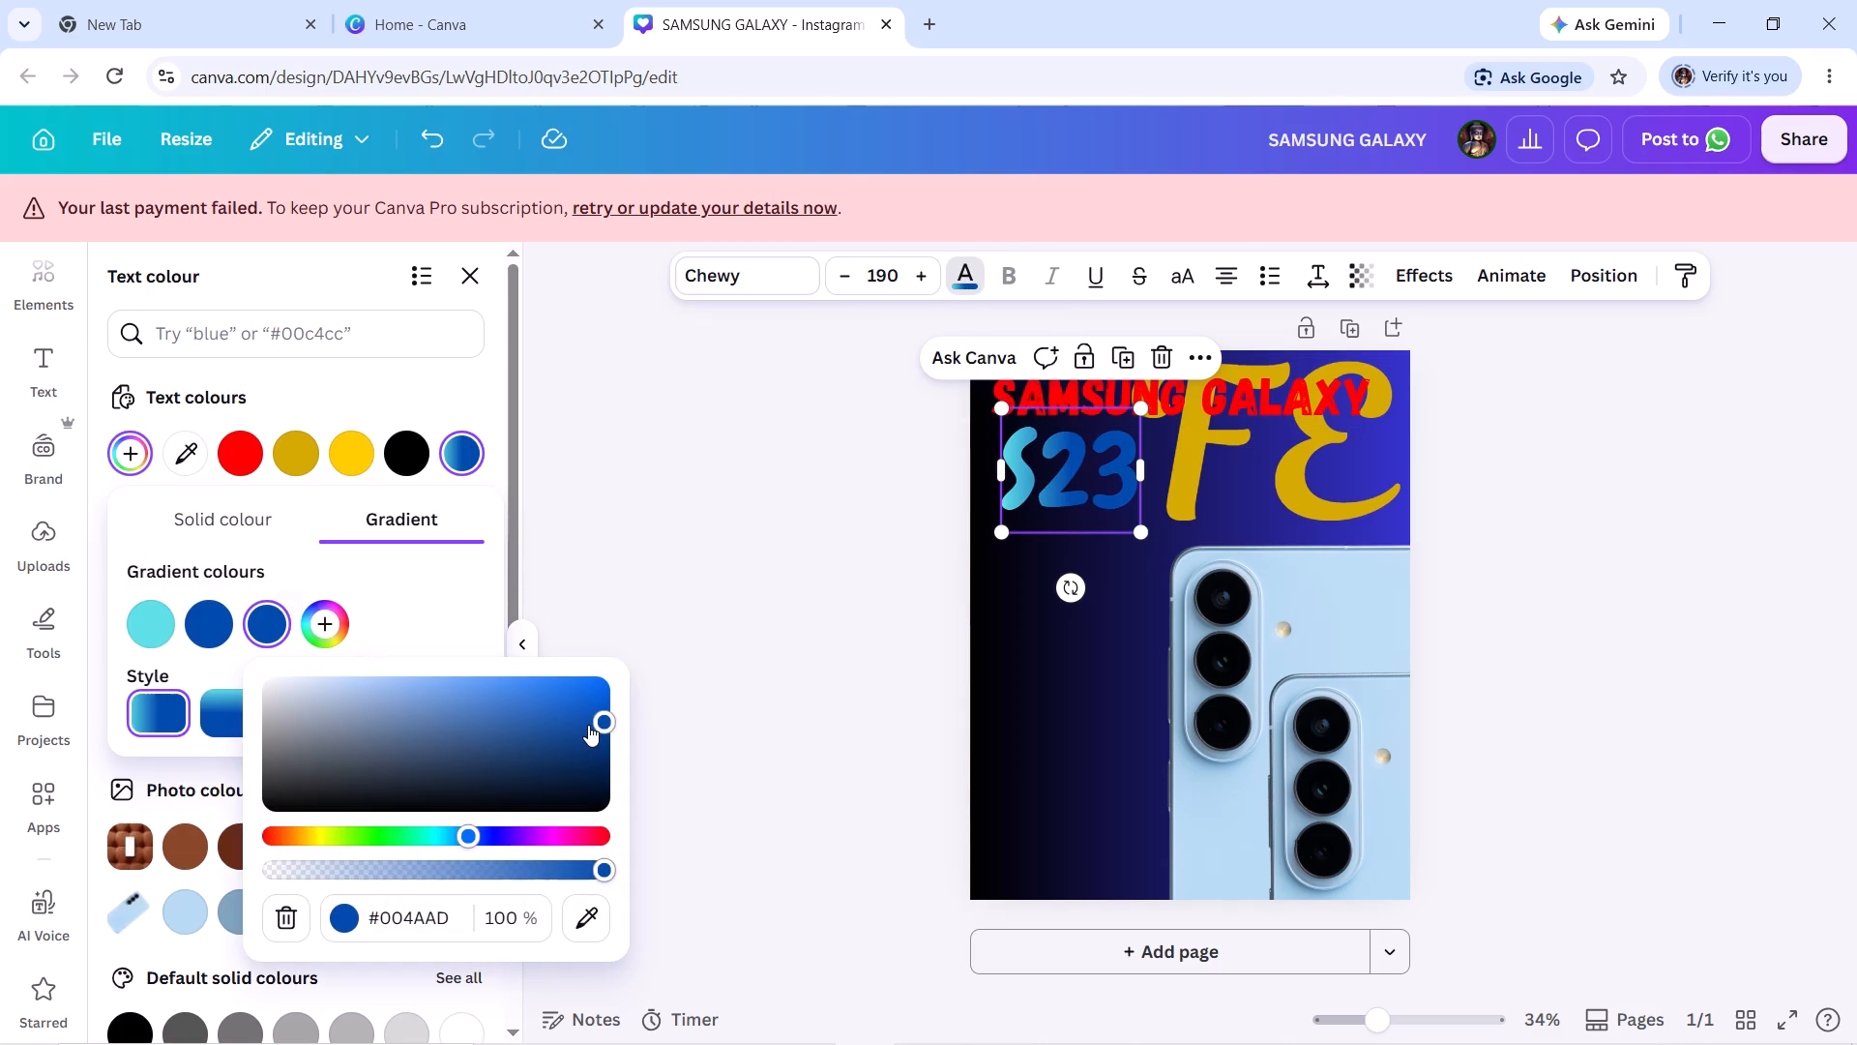
{"action": "left_click_drag", "start_coordinate": [599, 724], "coordinate": [343, 761]}
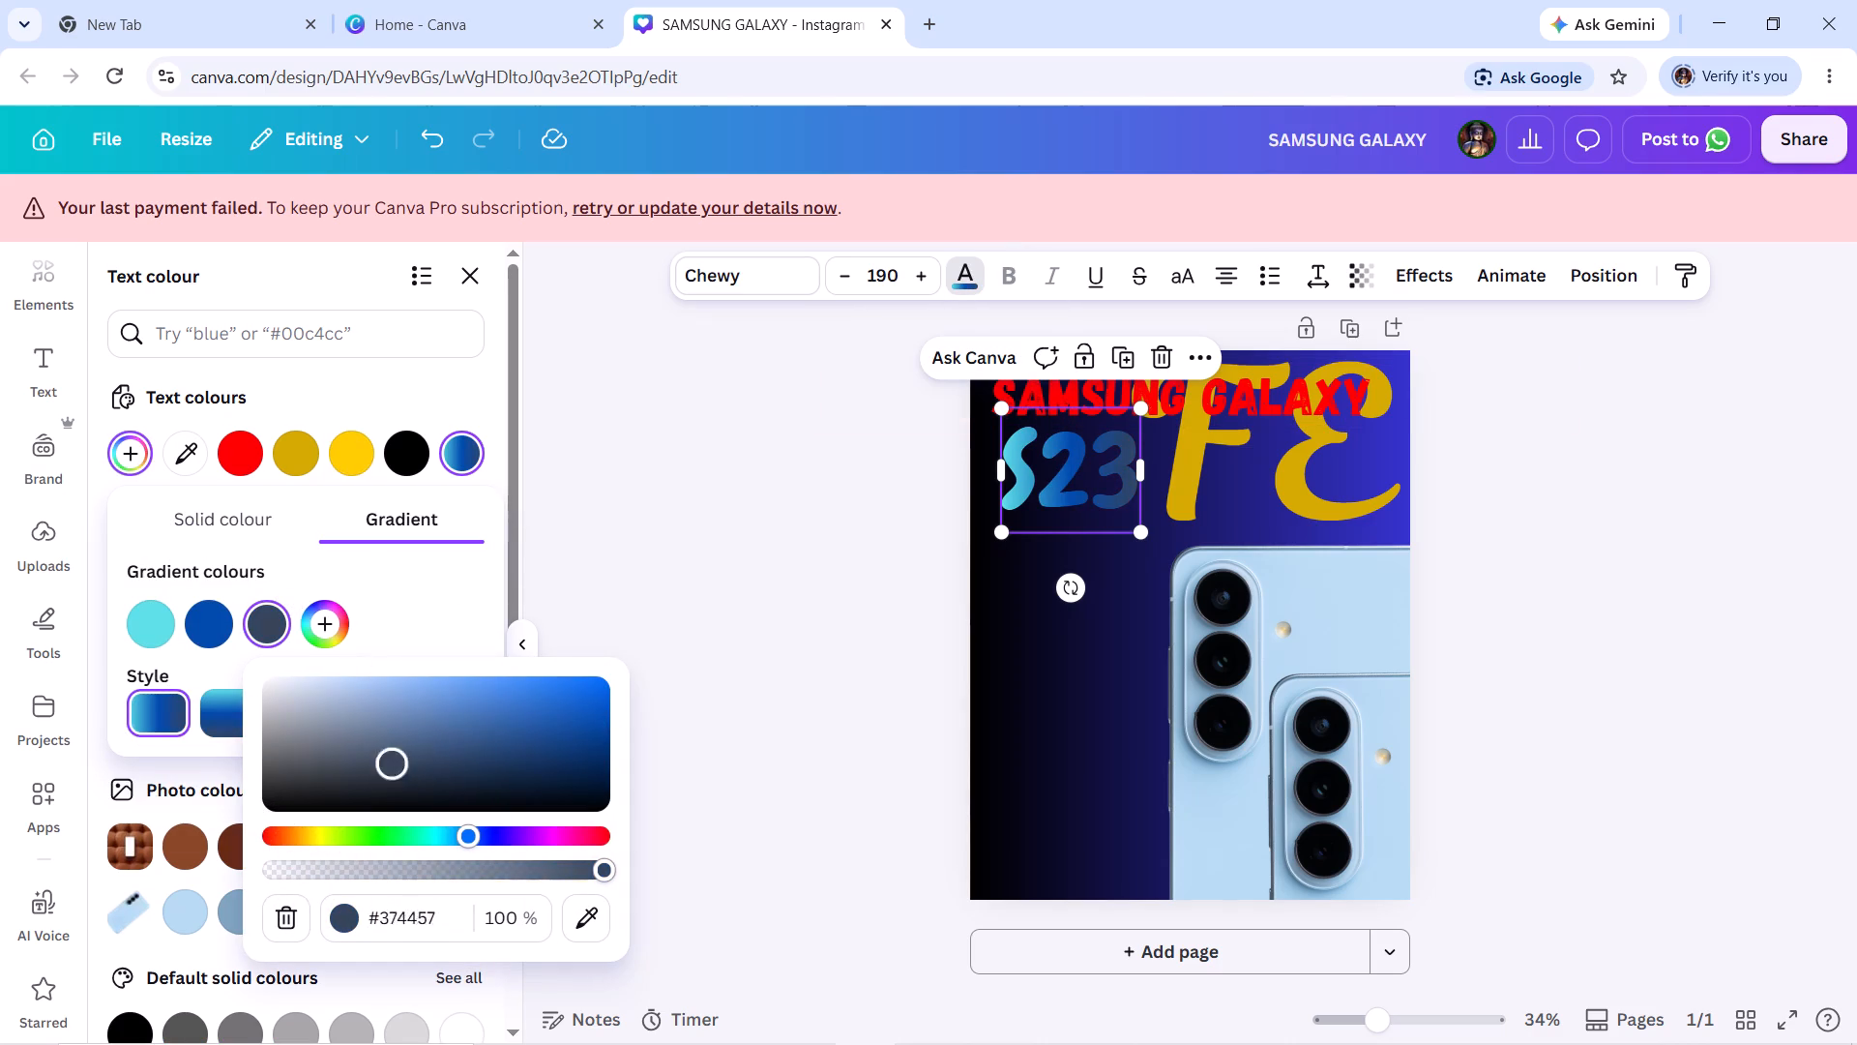
{"action": "left_click_drag", "start_coordinate": [343, 761], "coordinate": [275, 627]}
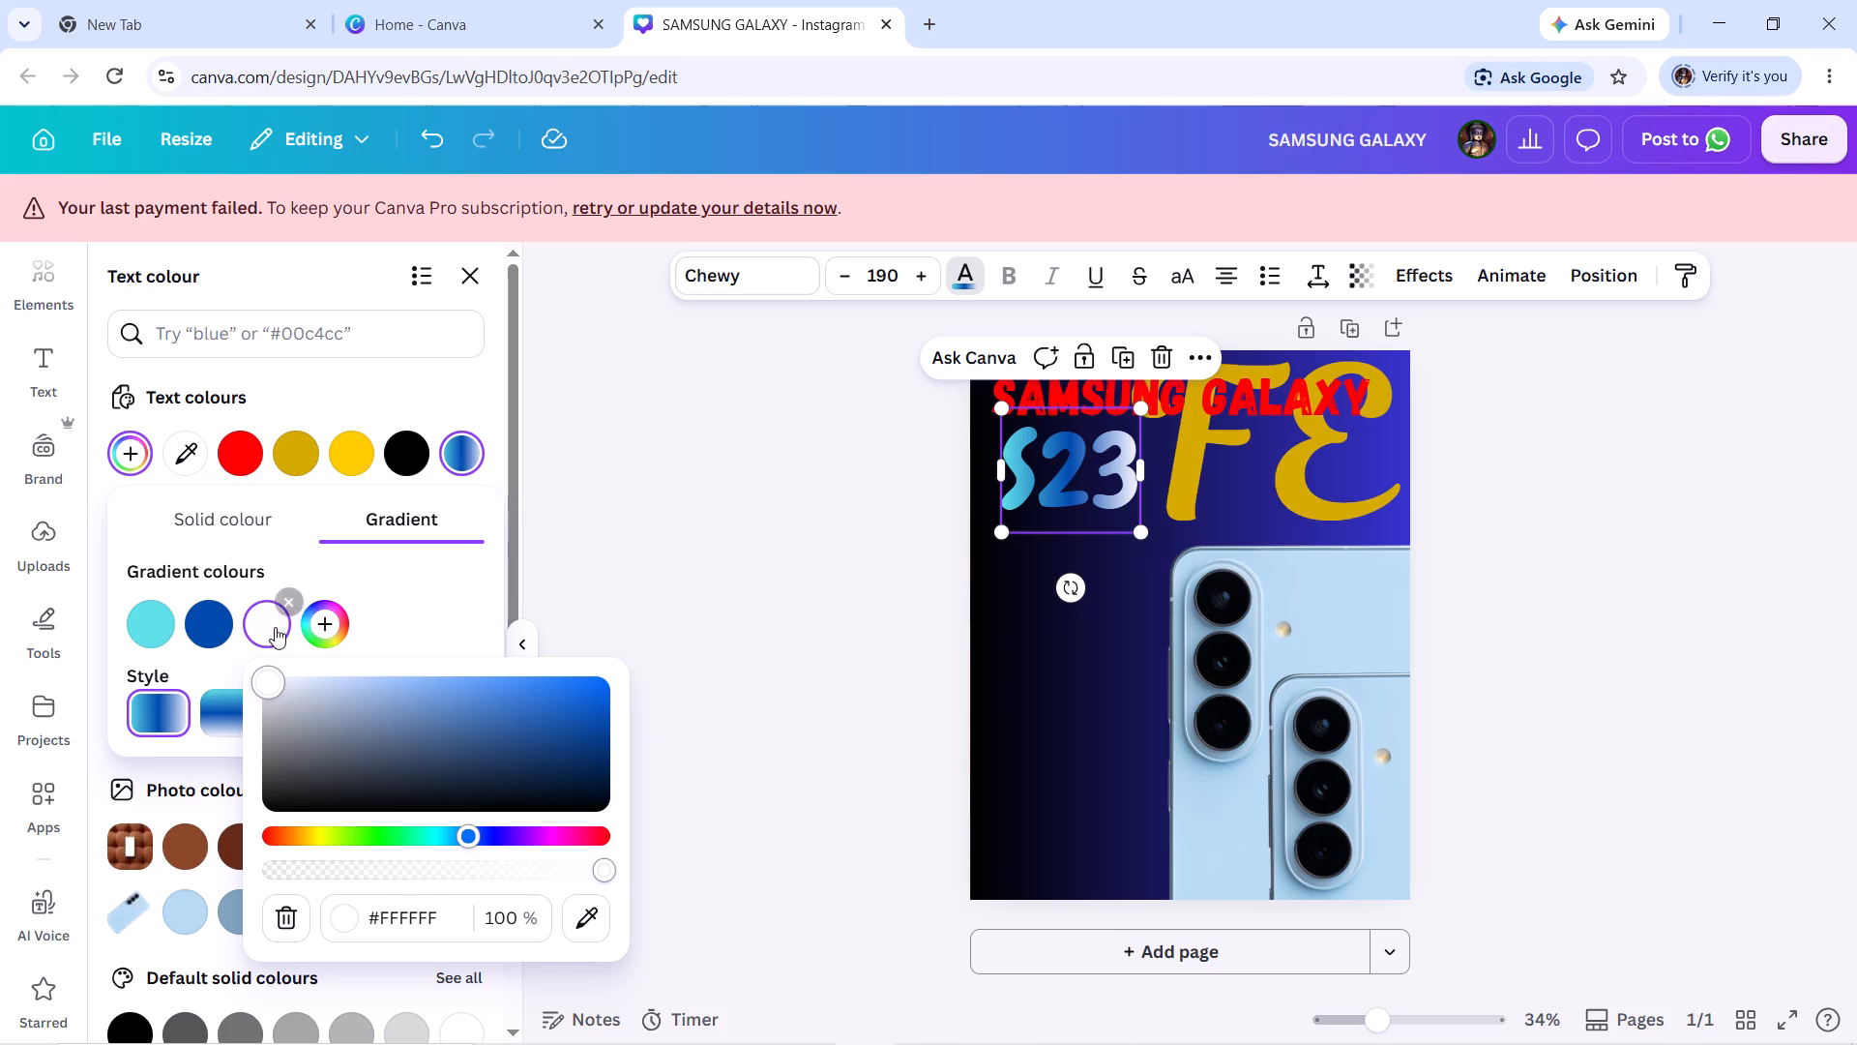
{"action": "left_click_drag", "start_coordinate": [275, 627], "coordinate": [139, 574]}
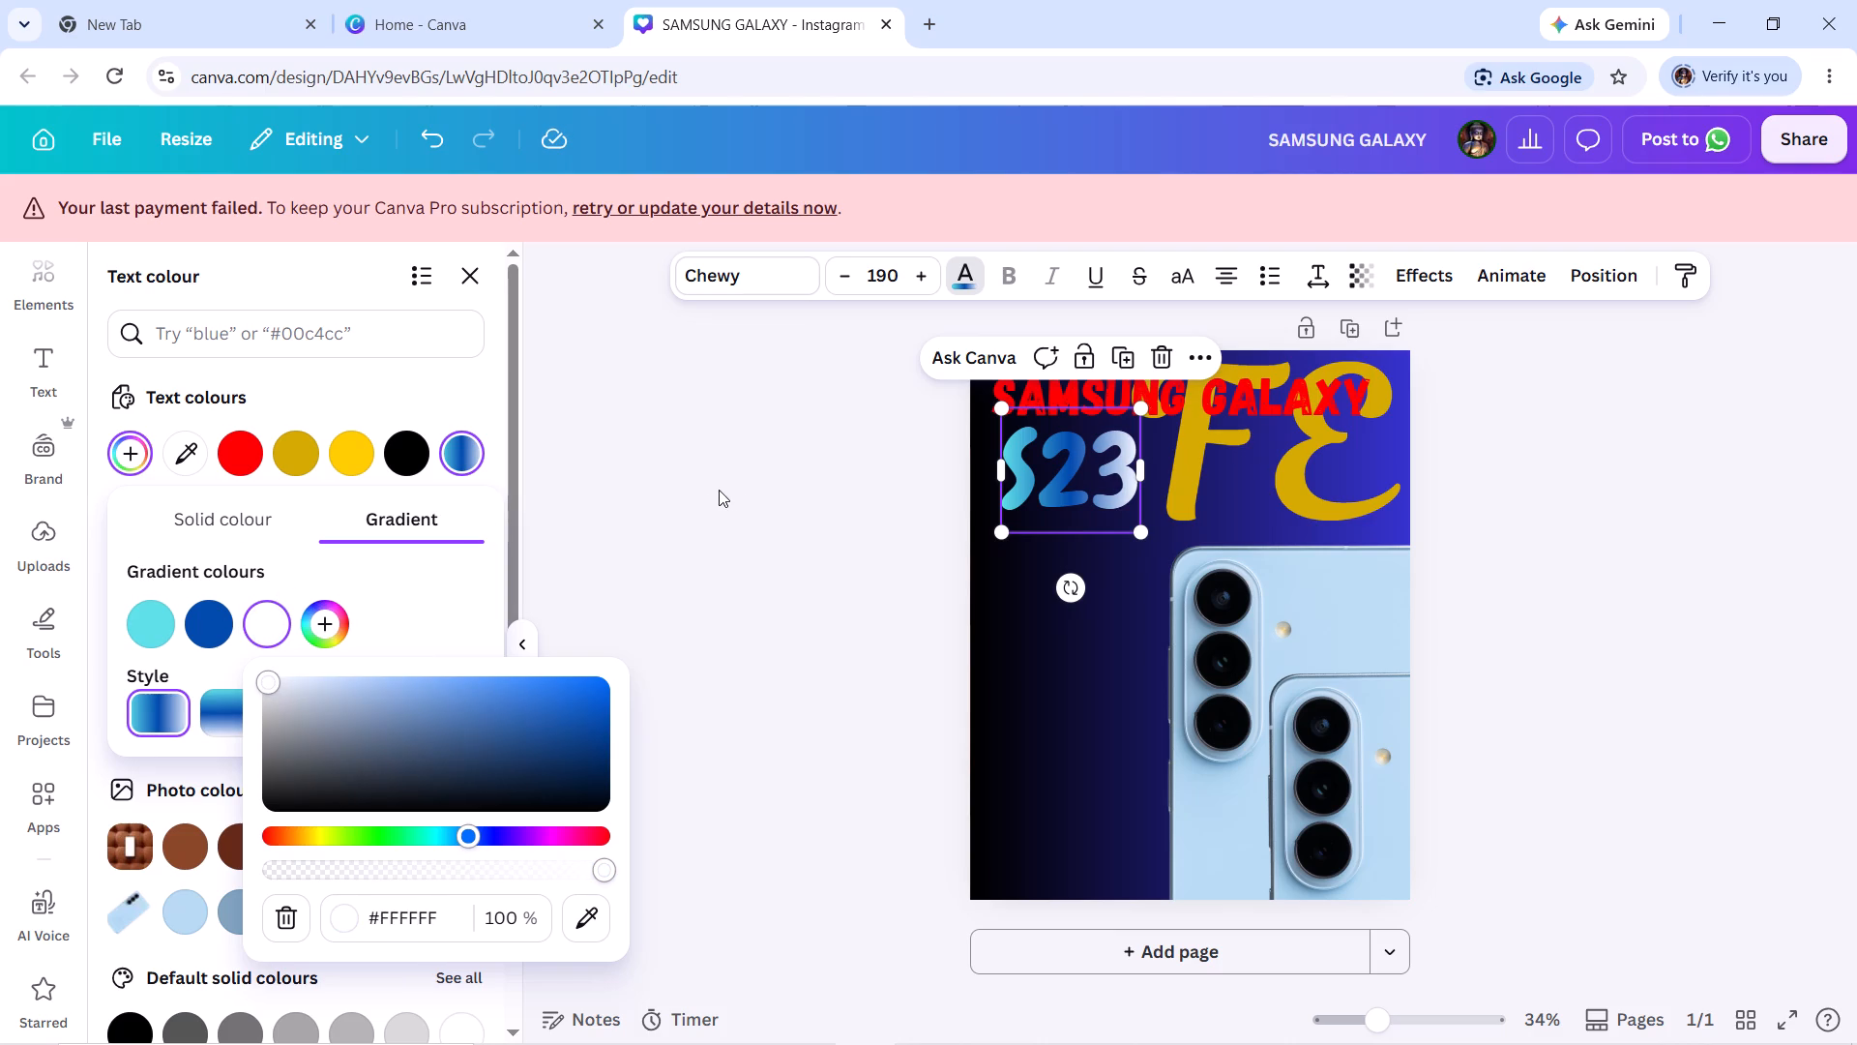
{"action": "left_click", "coordinate": [732, 486]}
Recolour the SAMSUNG GALAXY heading with the S23 text's turquoise-blue-white gradient, trying several gradient styles before applying the diagonal linear one.
{"action": "left_click", "coordinate": [1039, 395]}
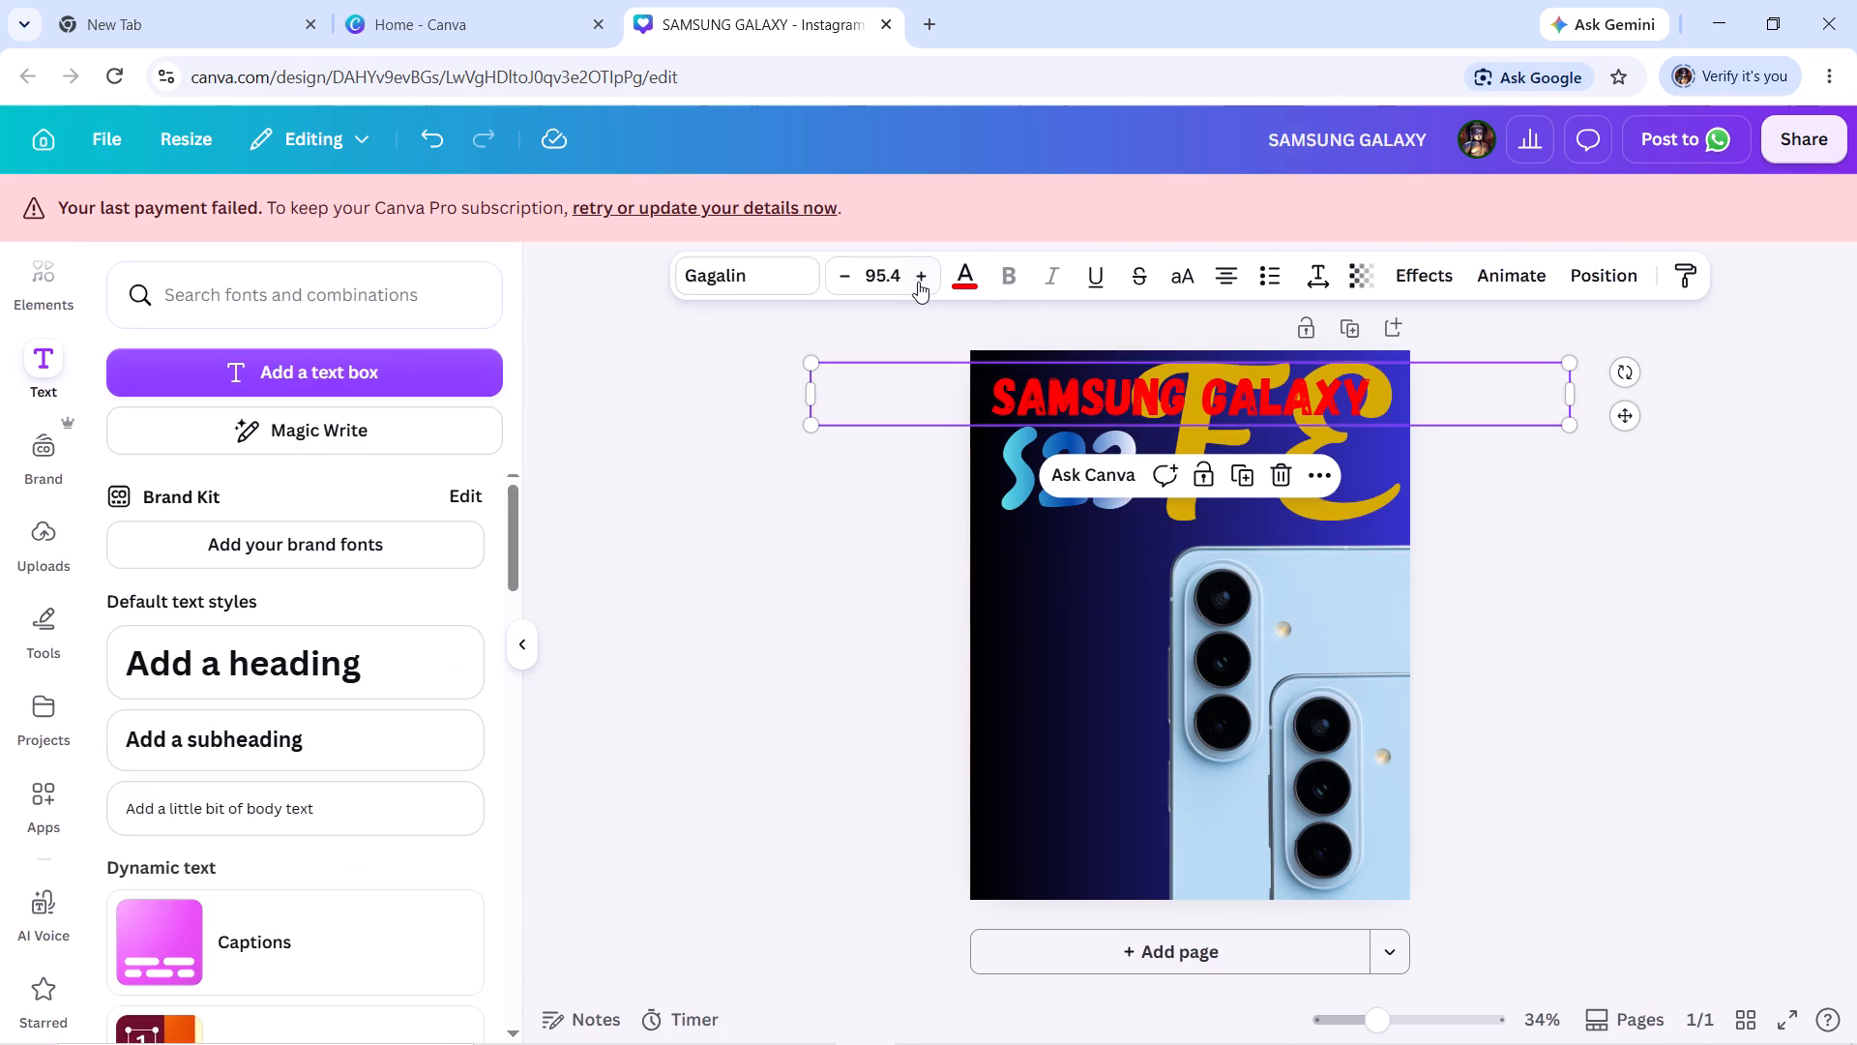
{"action": "left_click", "coordinate": [957, 282]}
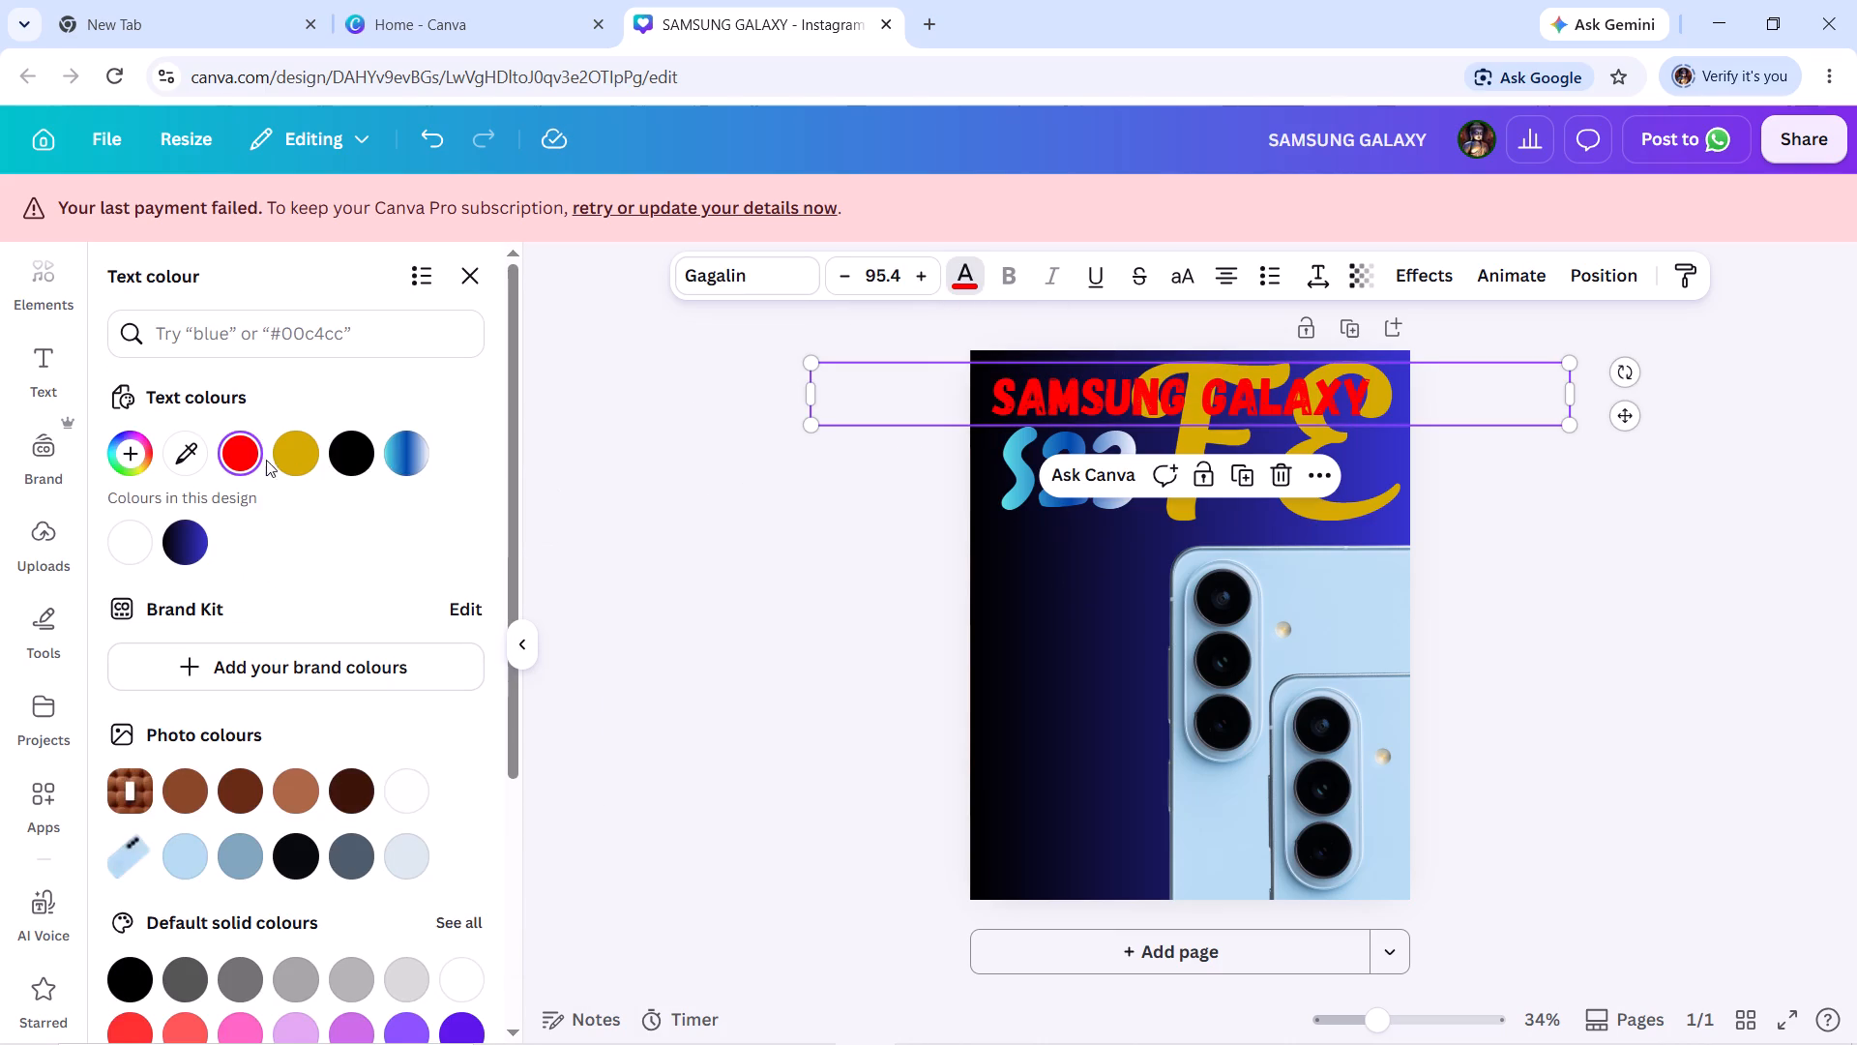
{"action": "left_click", "coordinate": [411, 456]}
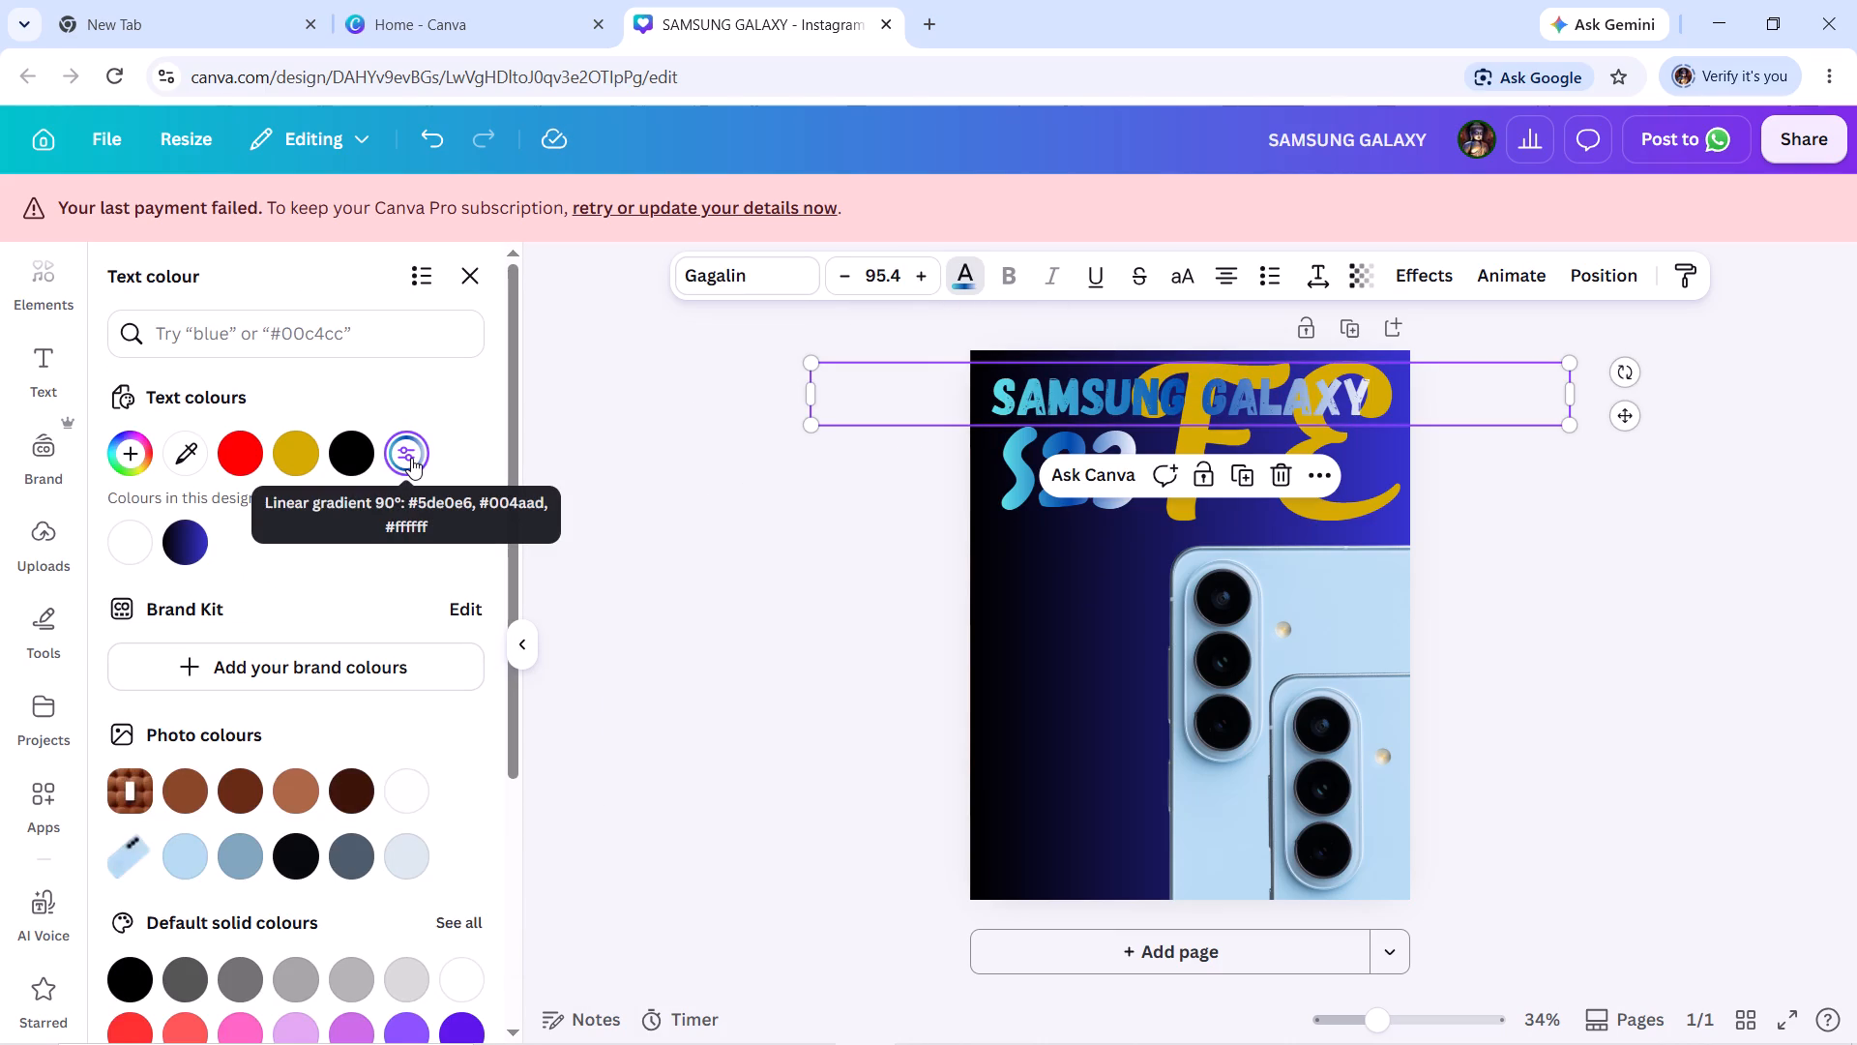
{"action": "left_click", "coordinate": [107, 454]}
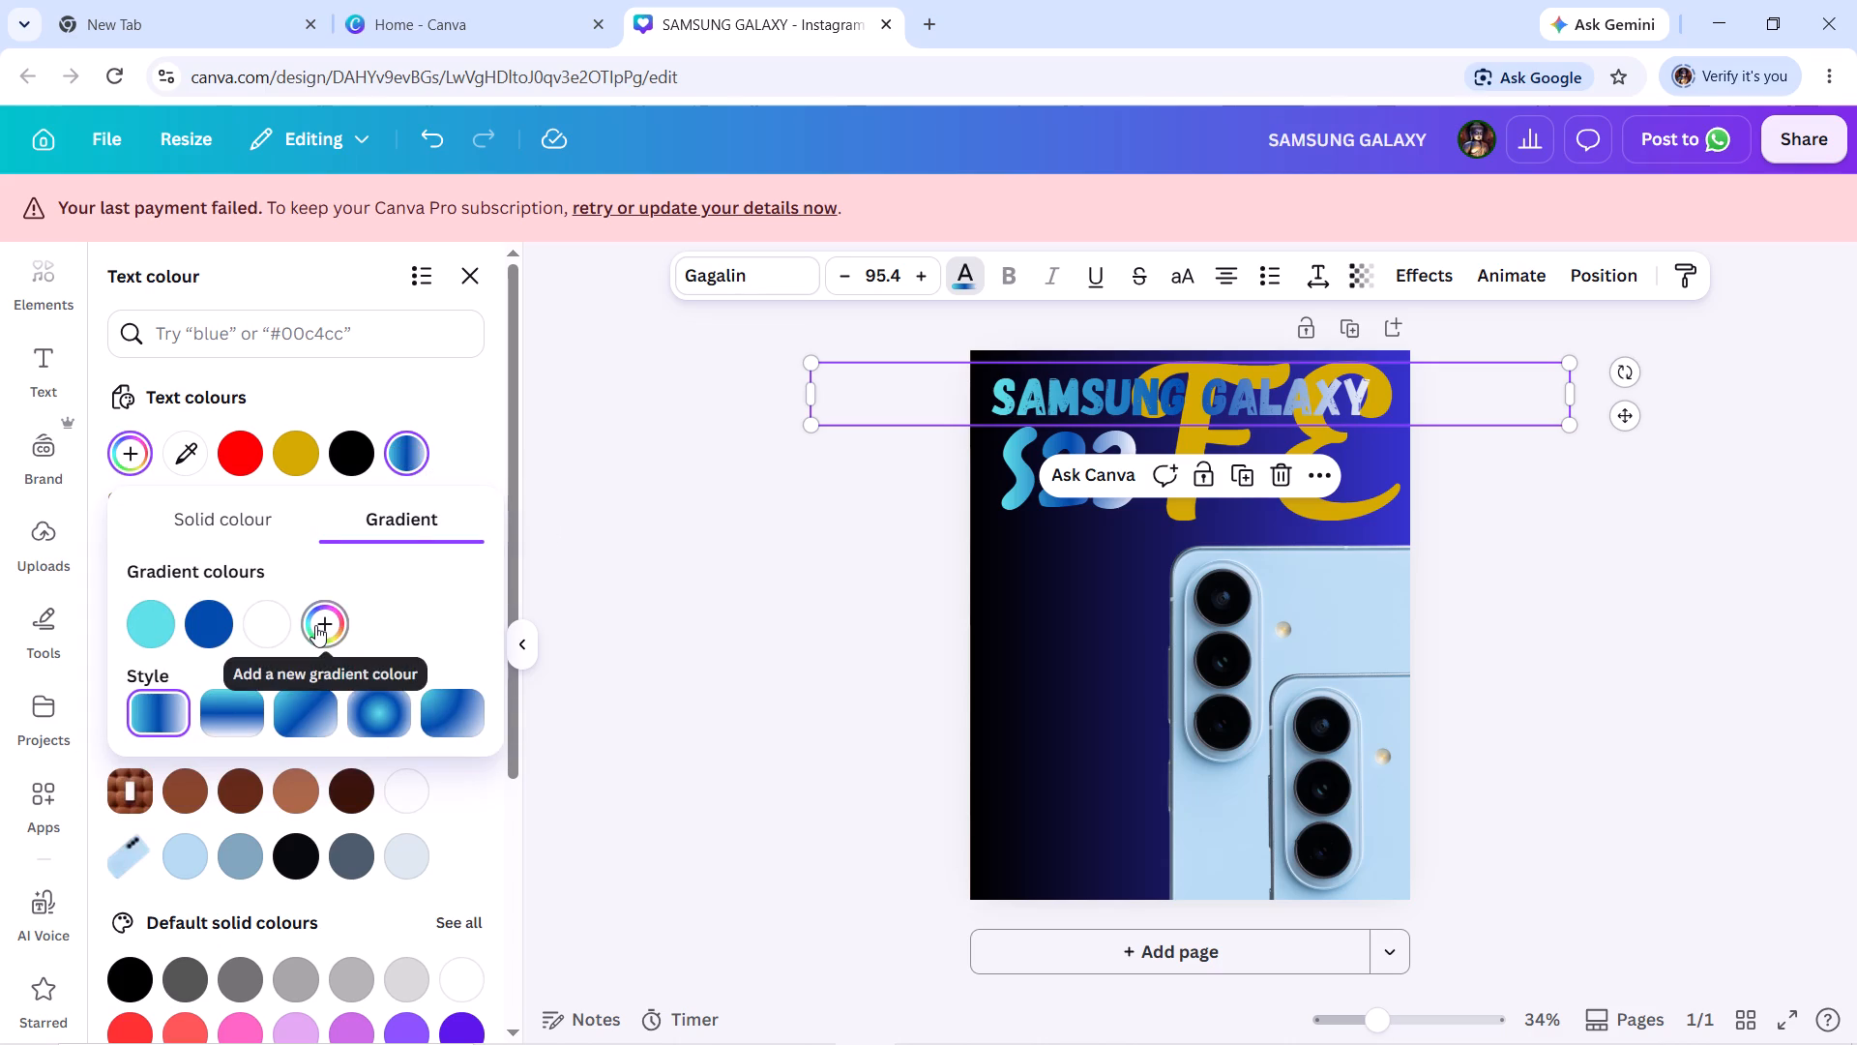
{"action": "left_click", "coordinate": [380, 716]}
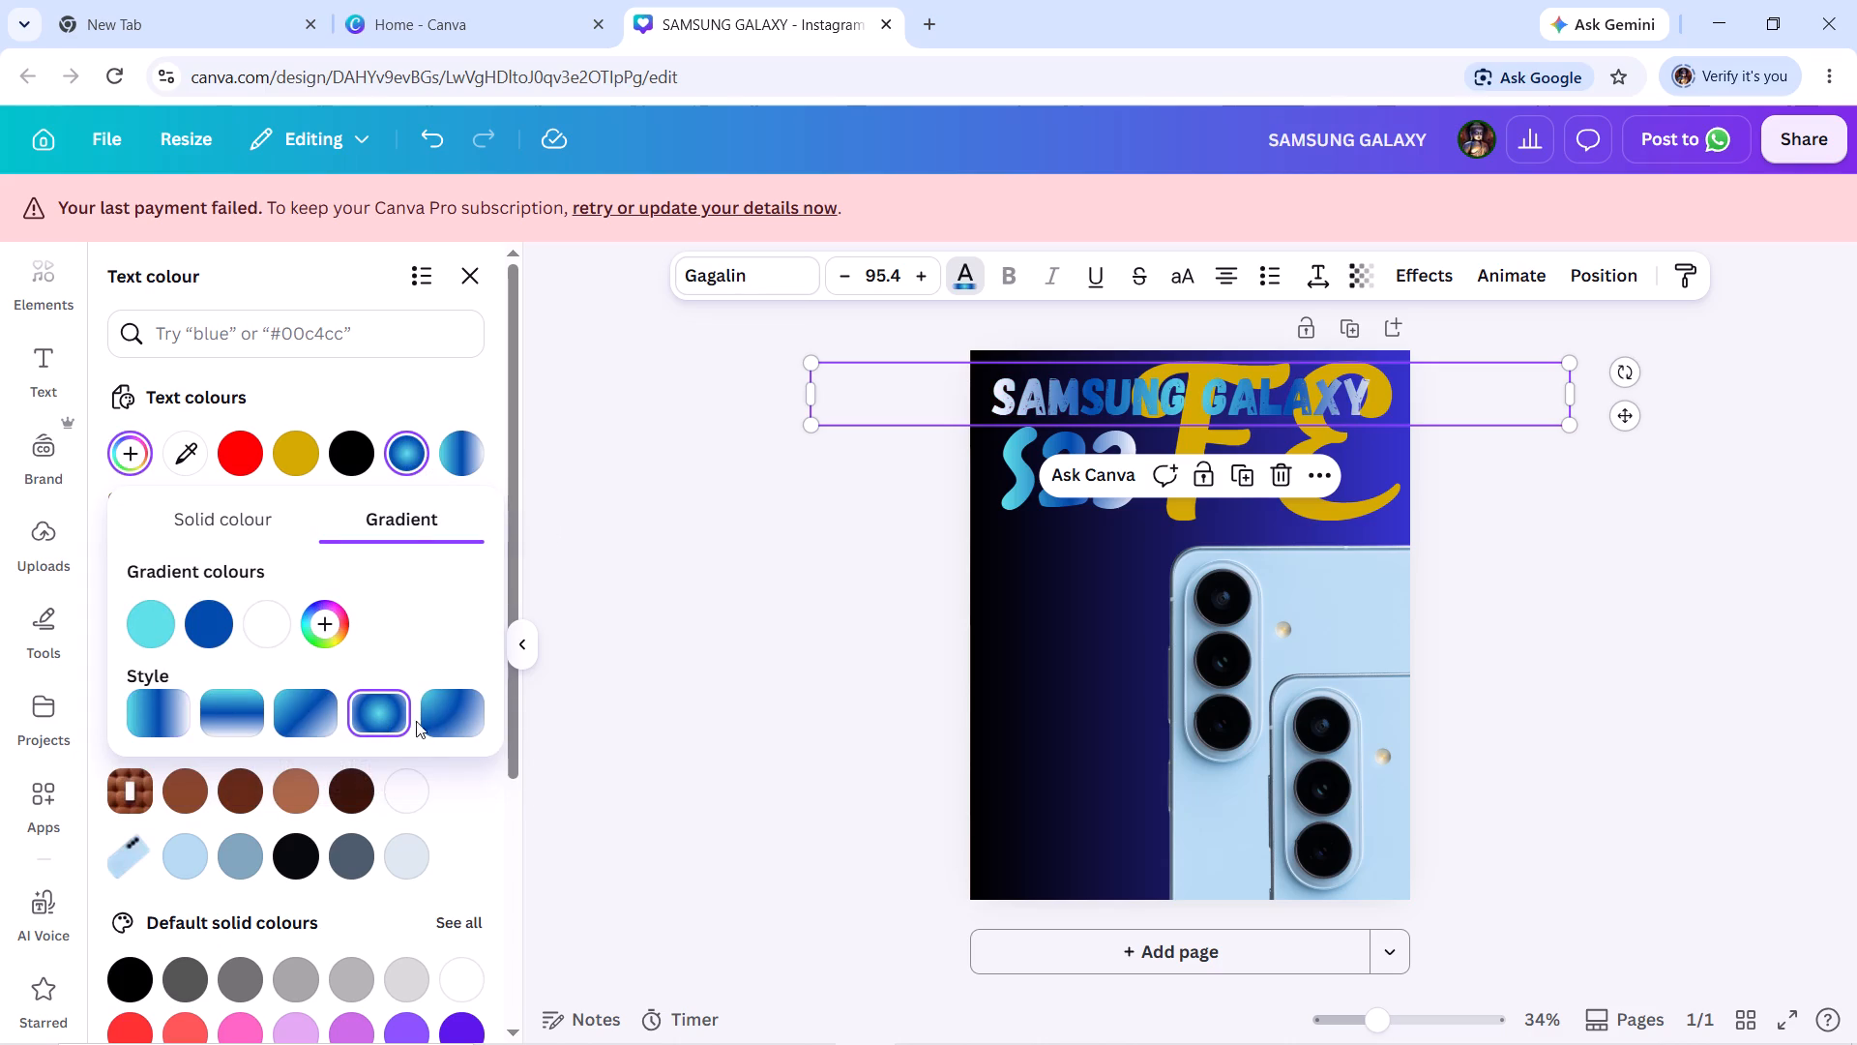
{"action": "left_click", "coordinate": [441, 715]}
{"action": "left_click", "coordinate": [153, 705]}
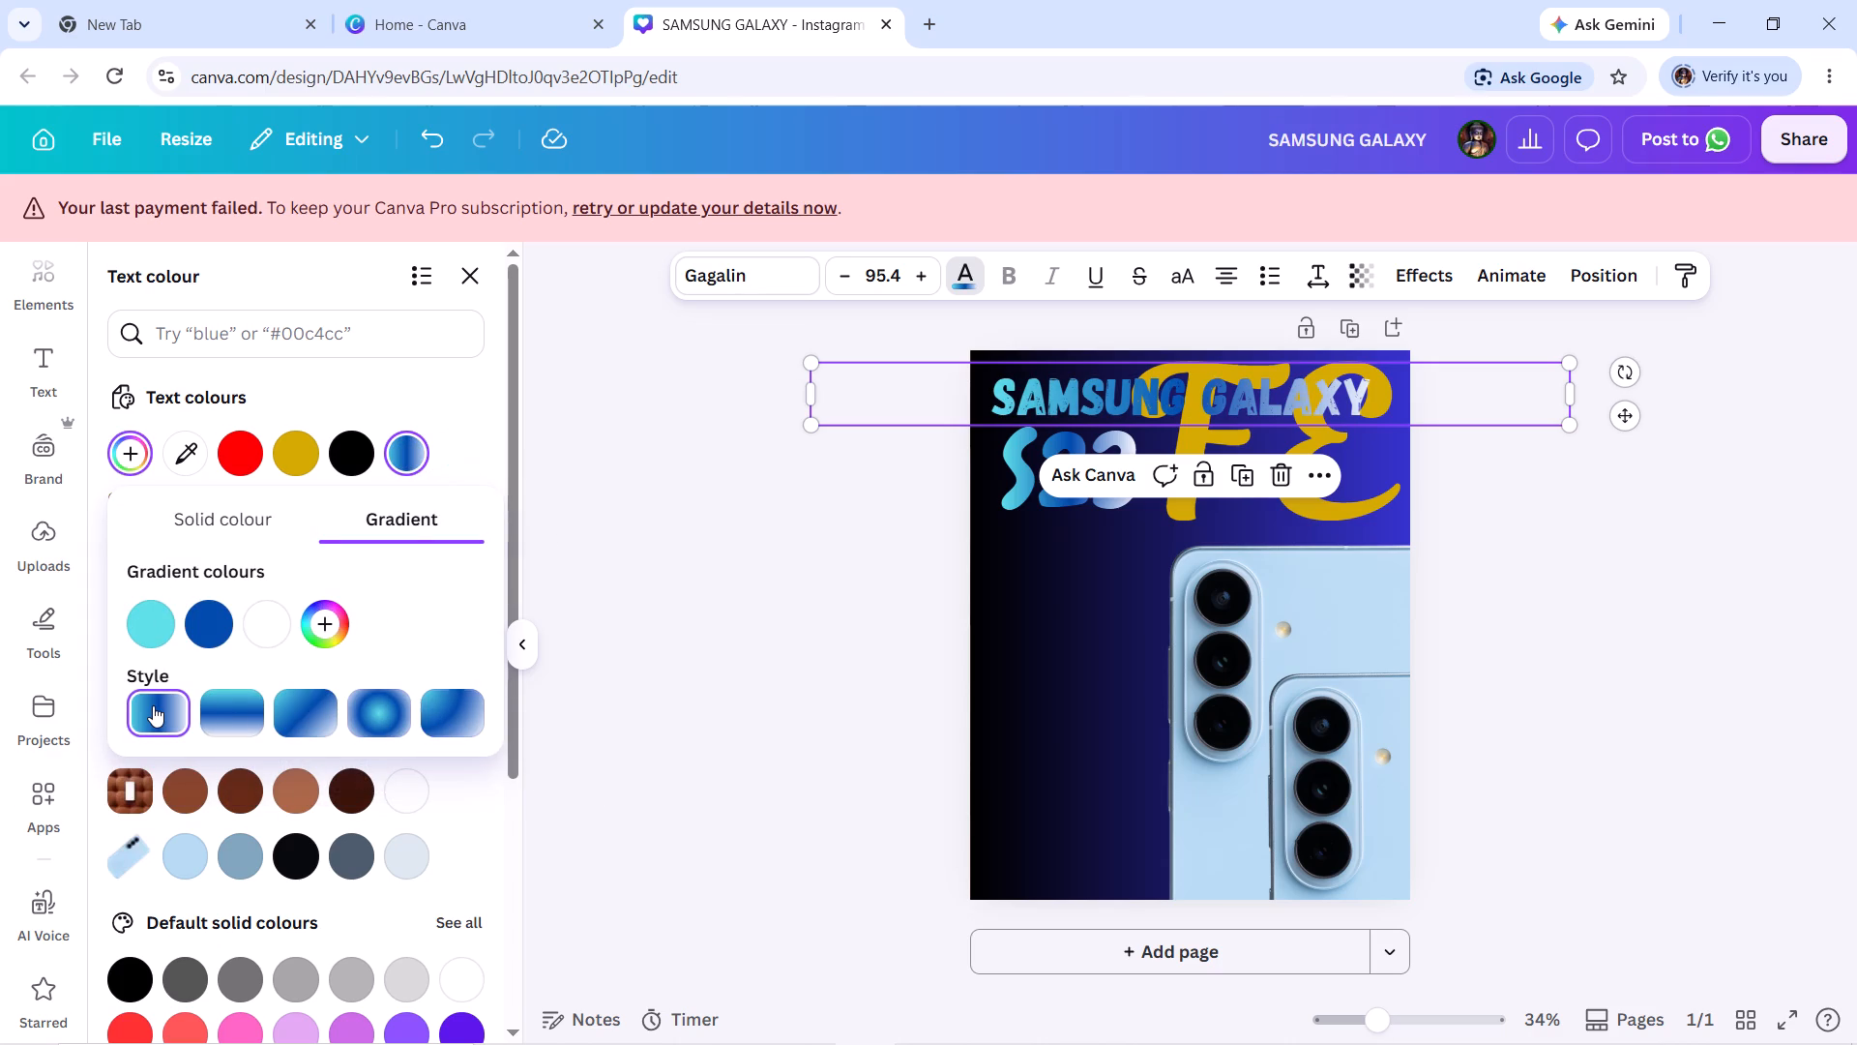
{"action": "left_click", "coordinate": [153, 705]}
{"action": "left_click", "coordinate": [316, 703]}
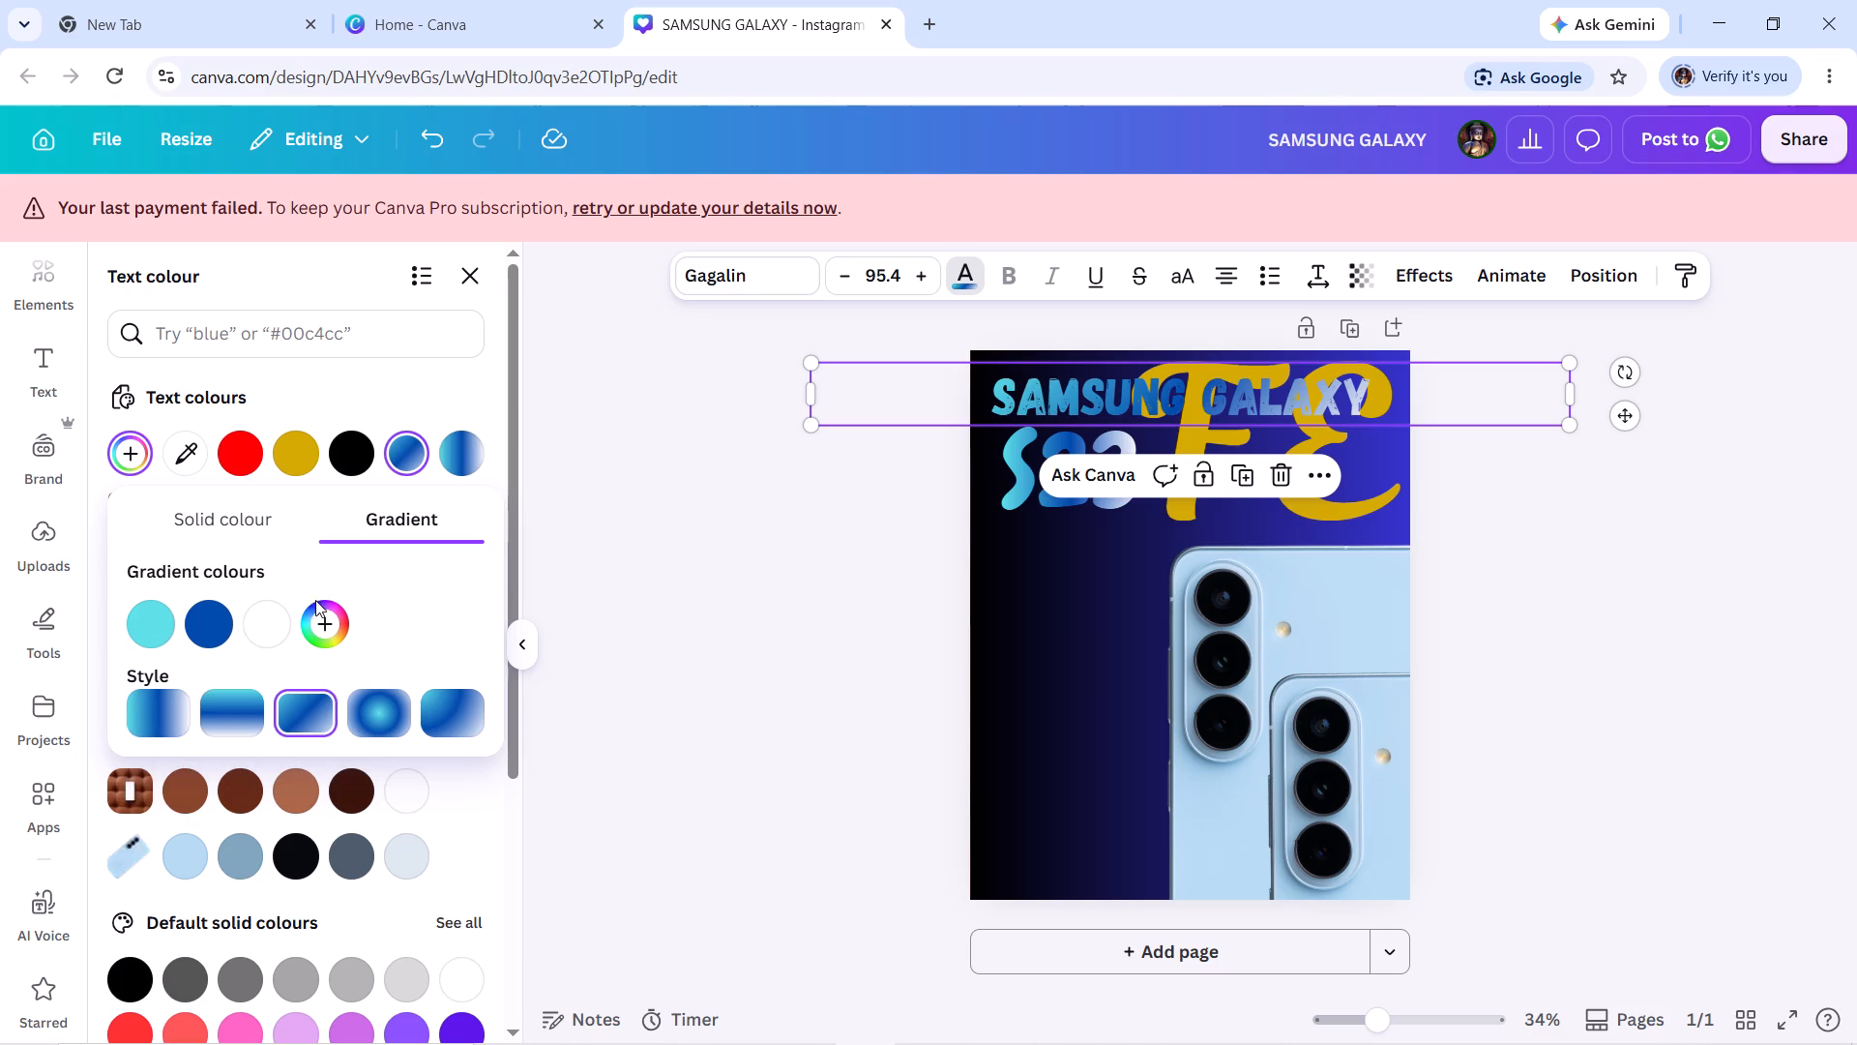
Add a fourth gradient colour to the SAMSUNG GALAXY heading, trying reds and near-black before setting it to white #FFFFFF.
{"action": "left_click", "coordinate": [316, 625]}
{"action": "left_click_drag", "start_coordinate": [328, 684], "coordinate": [351, 691]}
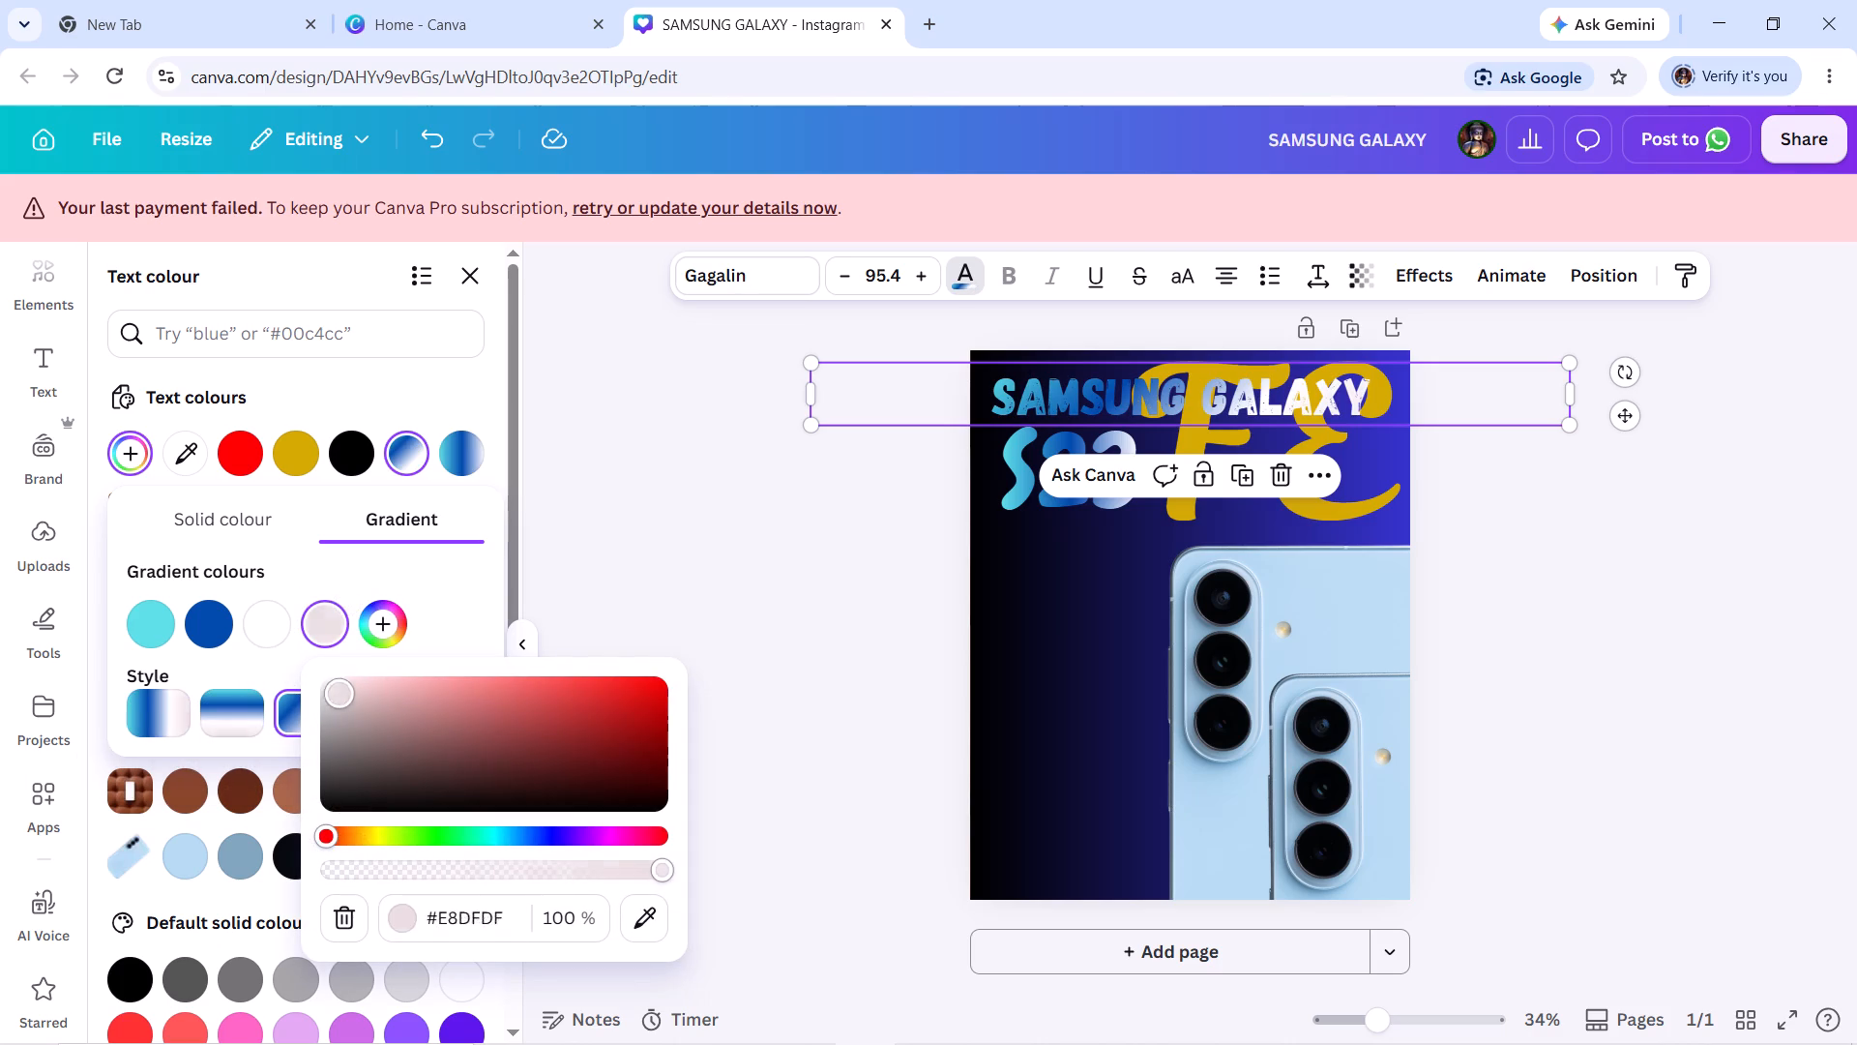
{"action": "left_click_drag", "start_coordinate": [351, 691], "coordinate": [706, 660]}
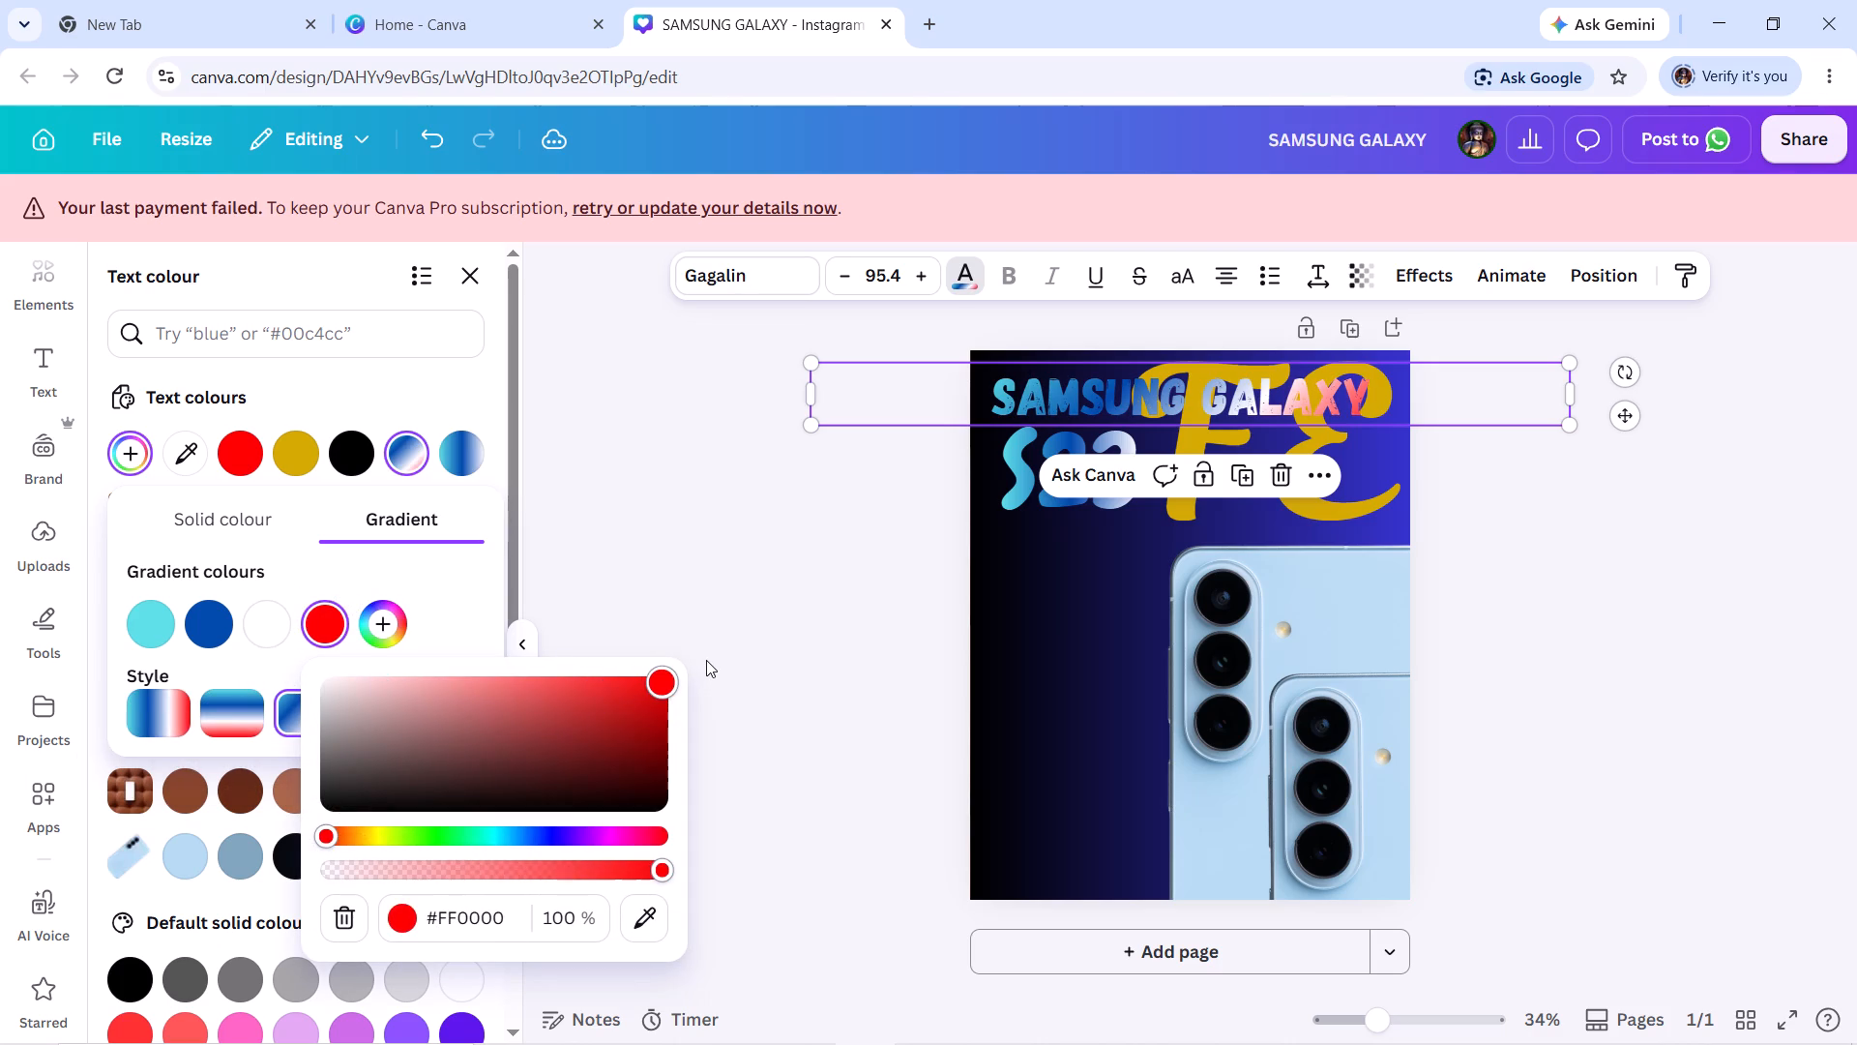
{"action": "left_click_drag", "start_coordinate": [706, 660], "coordinate": [444, 733]}
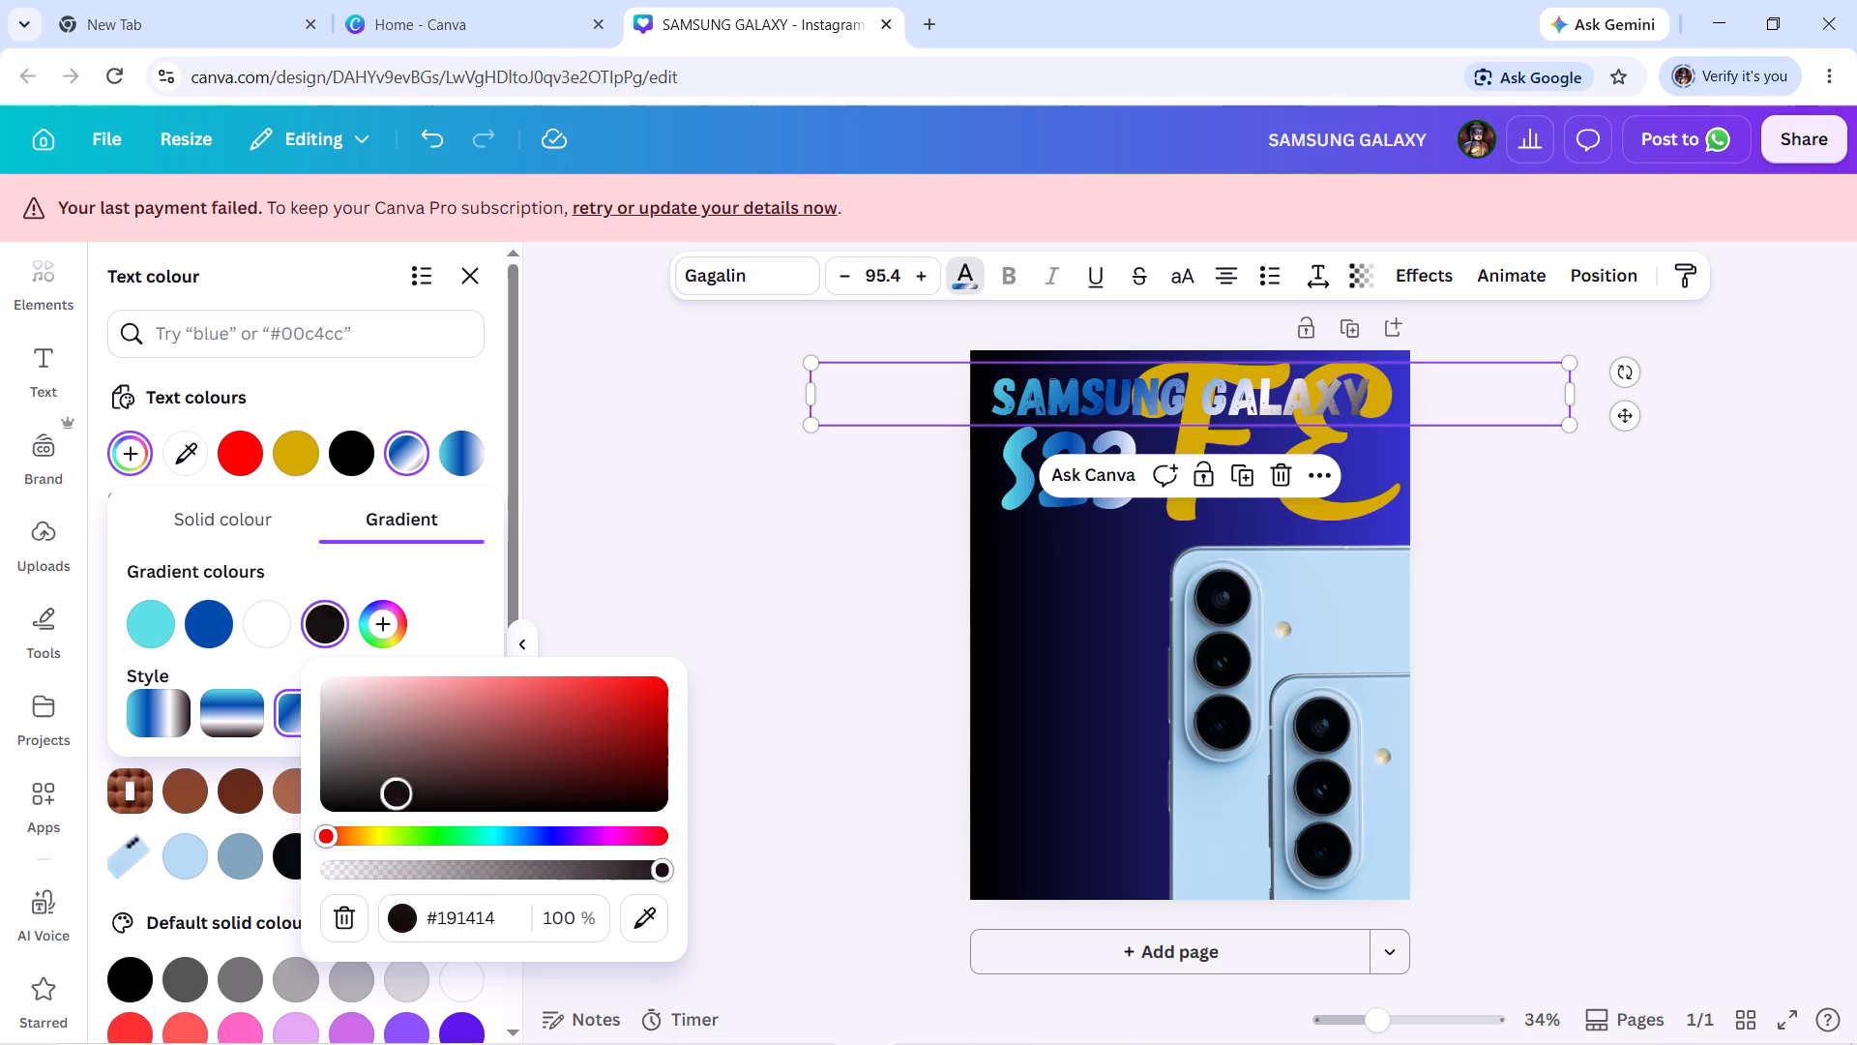
{"action": "left_click_drag", "start_coordinate": [444, 733], "coordinate": [756, 654]}
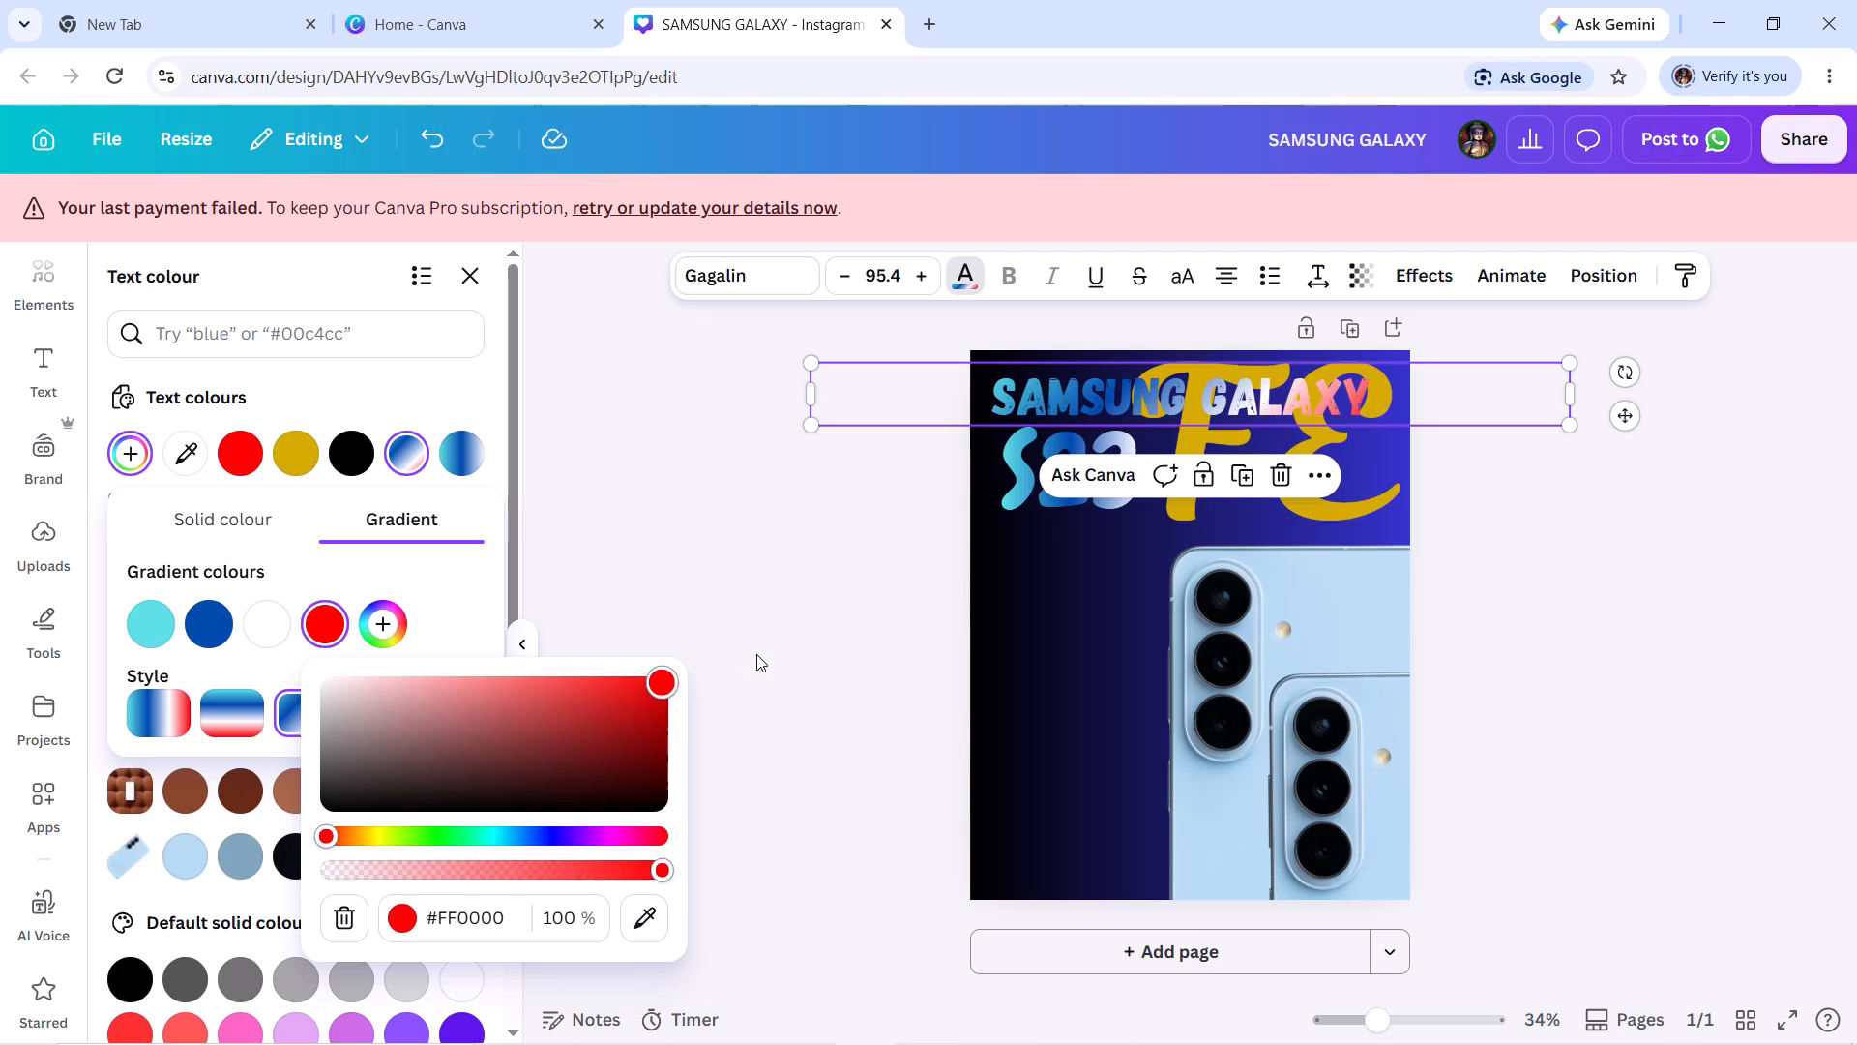
{"action": "left_click_drag", "start_coordinate": [756, 654], "coordinate": [571, 618]}
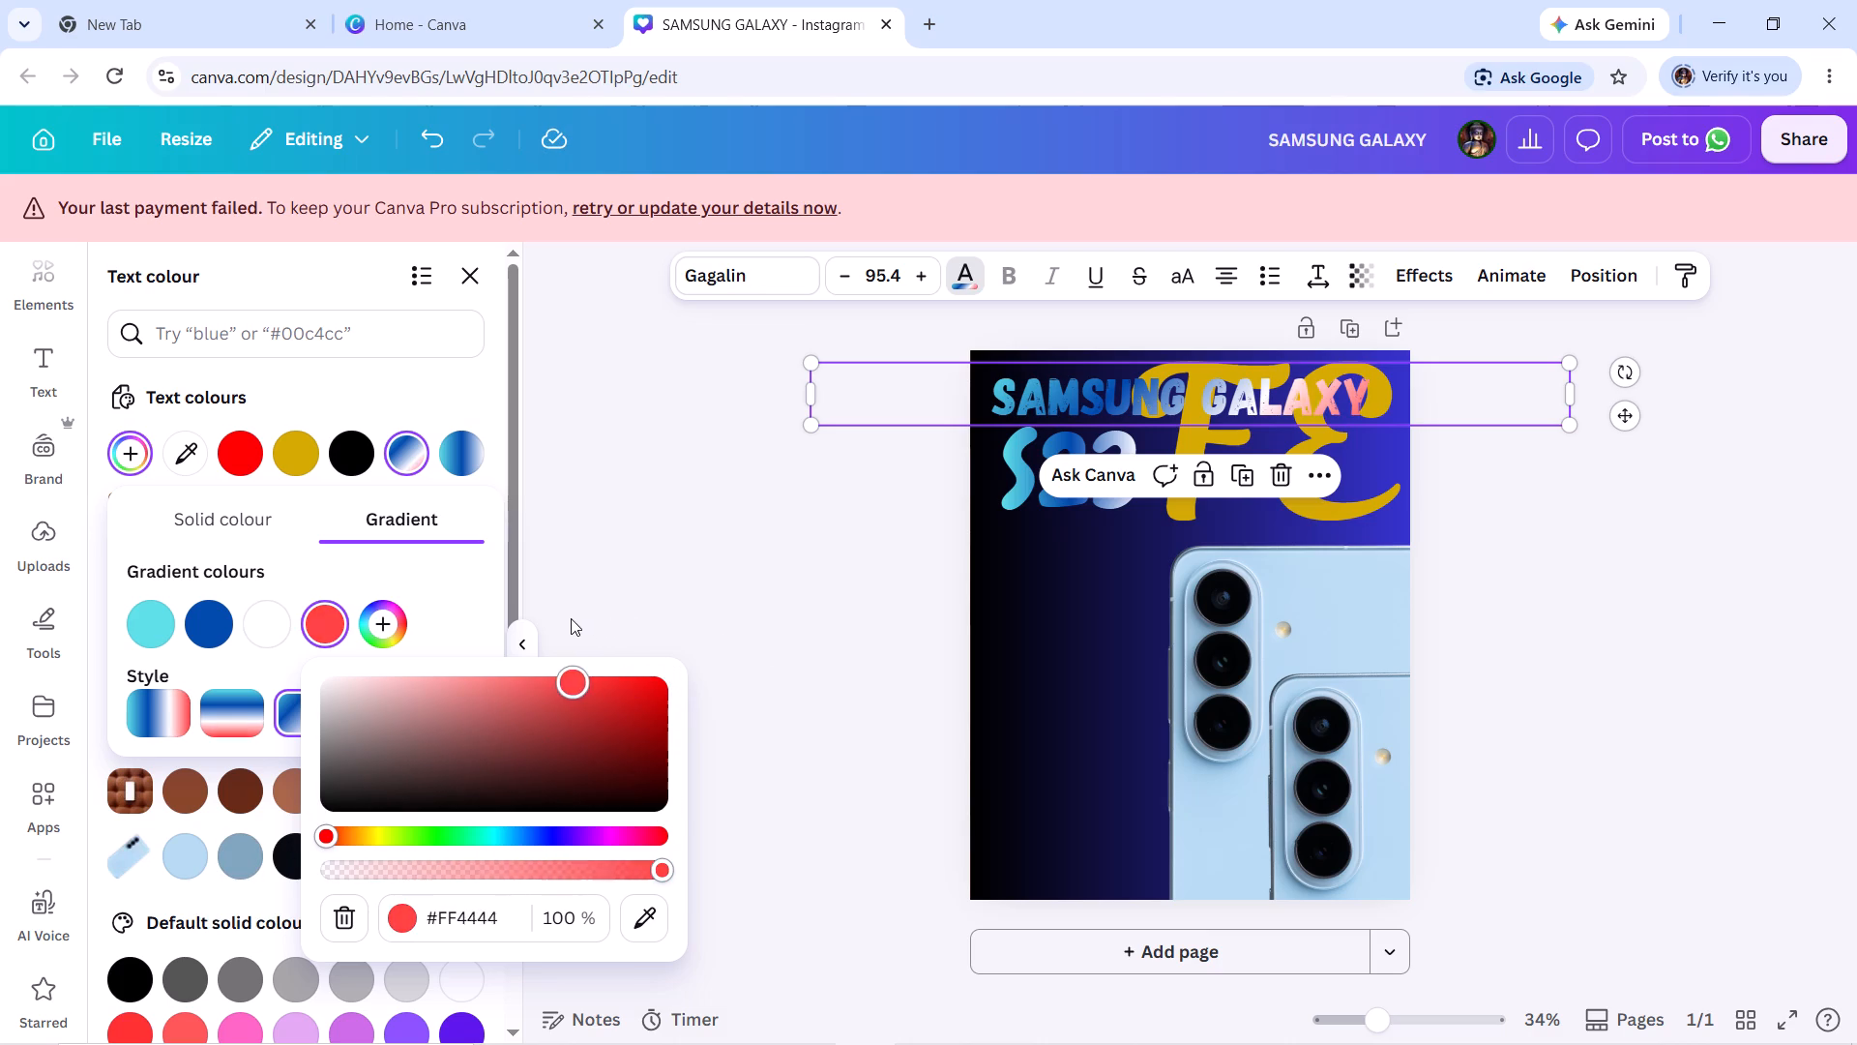
{"action": "left_click_drag", "start_coordinate": [571, 618], "coordinate": [448, 612]}
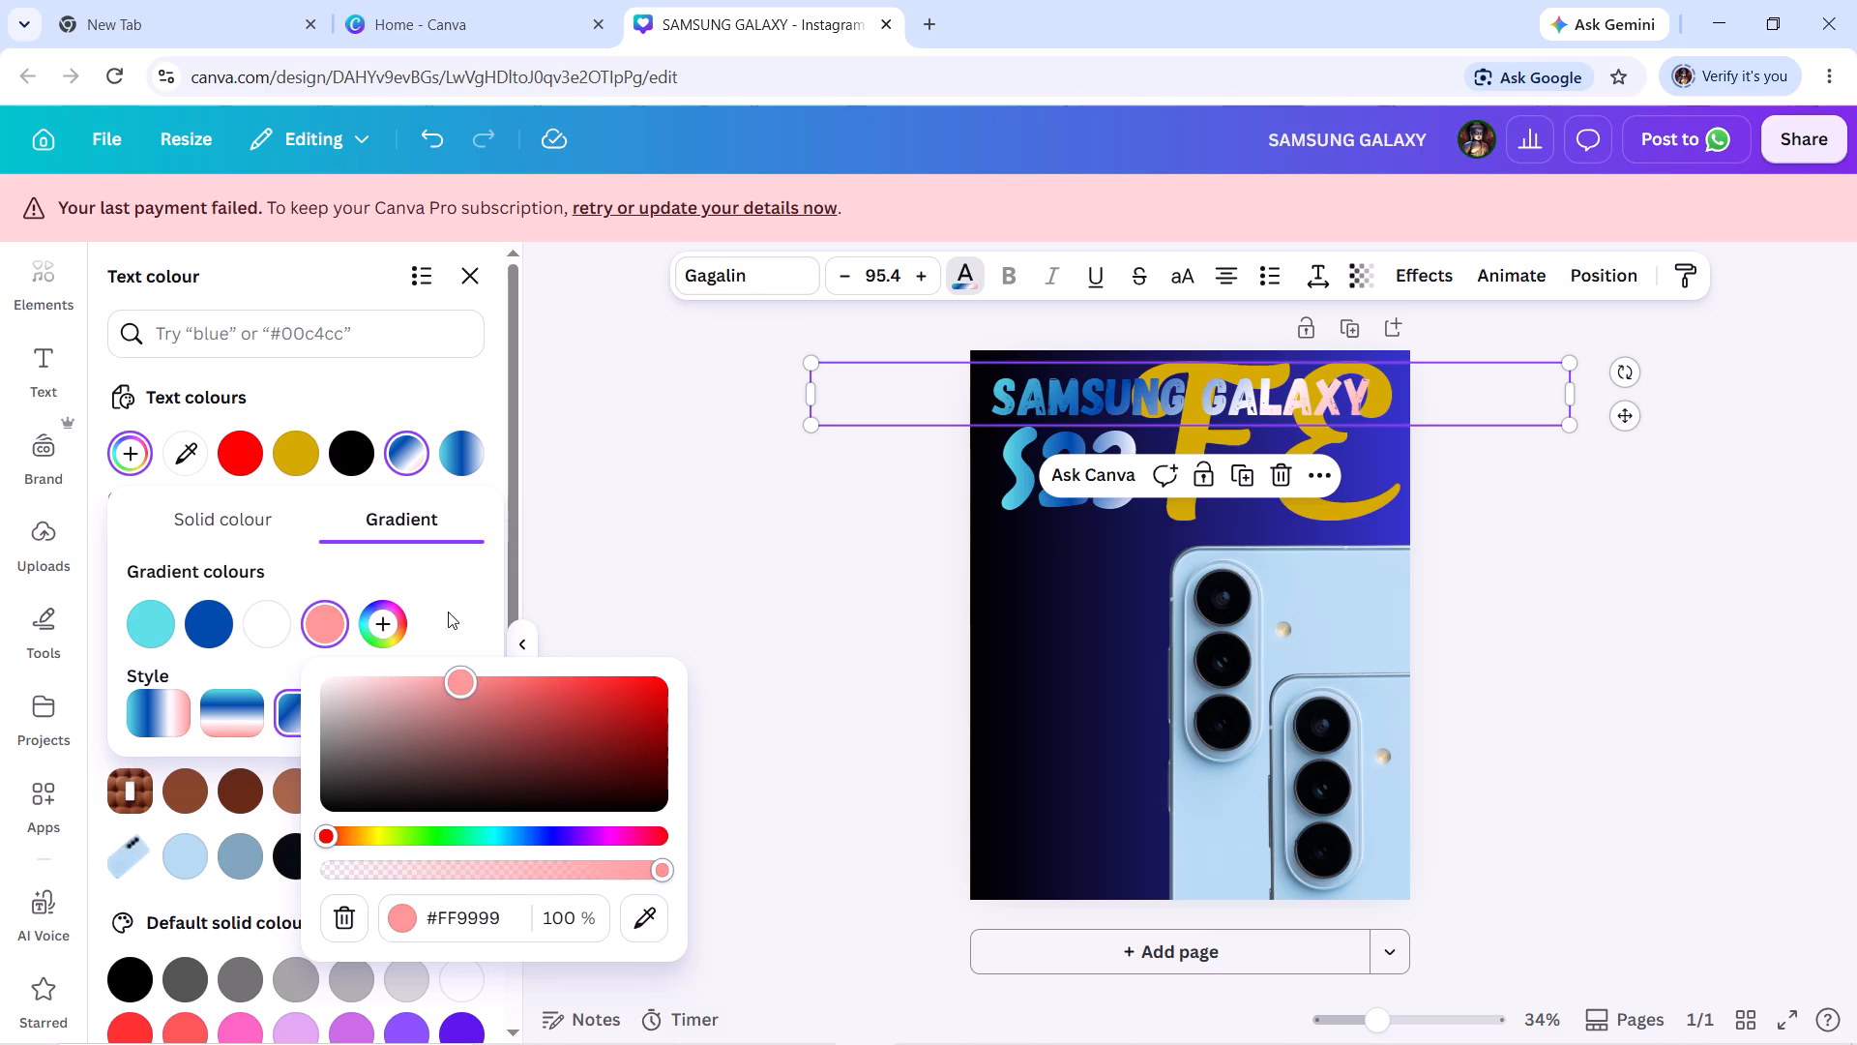
{"action": "left_click_drag", "start_coordinate": [448, 612], "coordinate": [177, 582]}
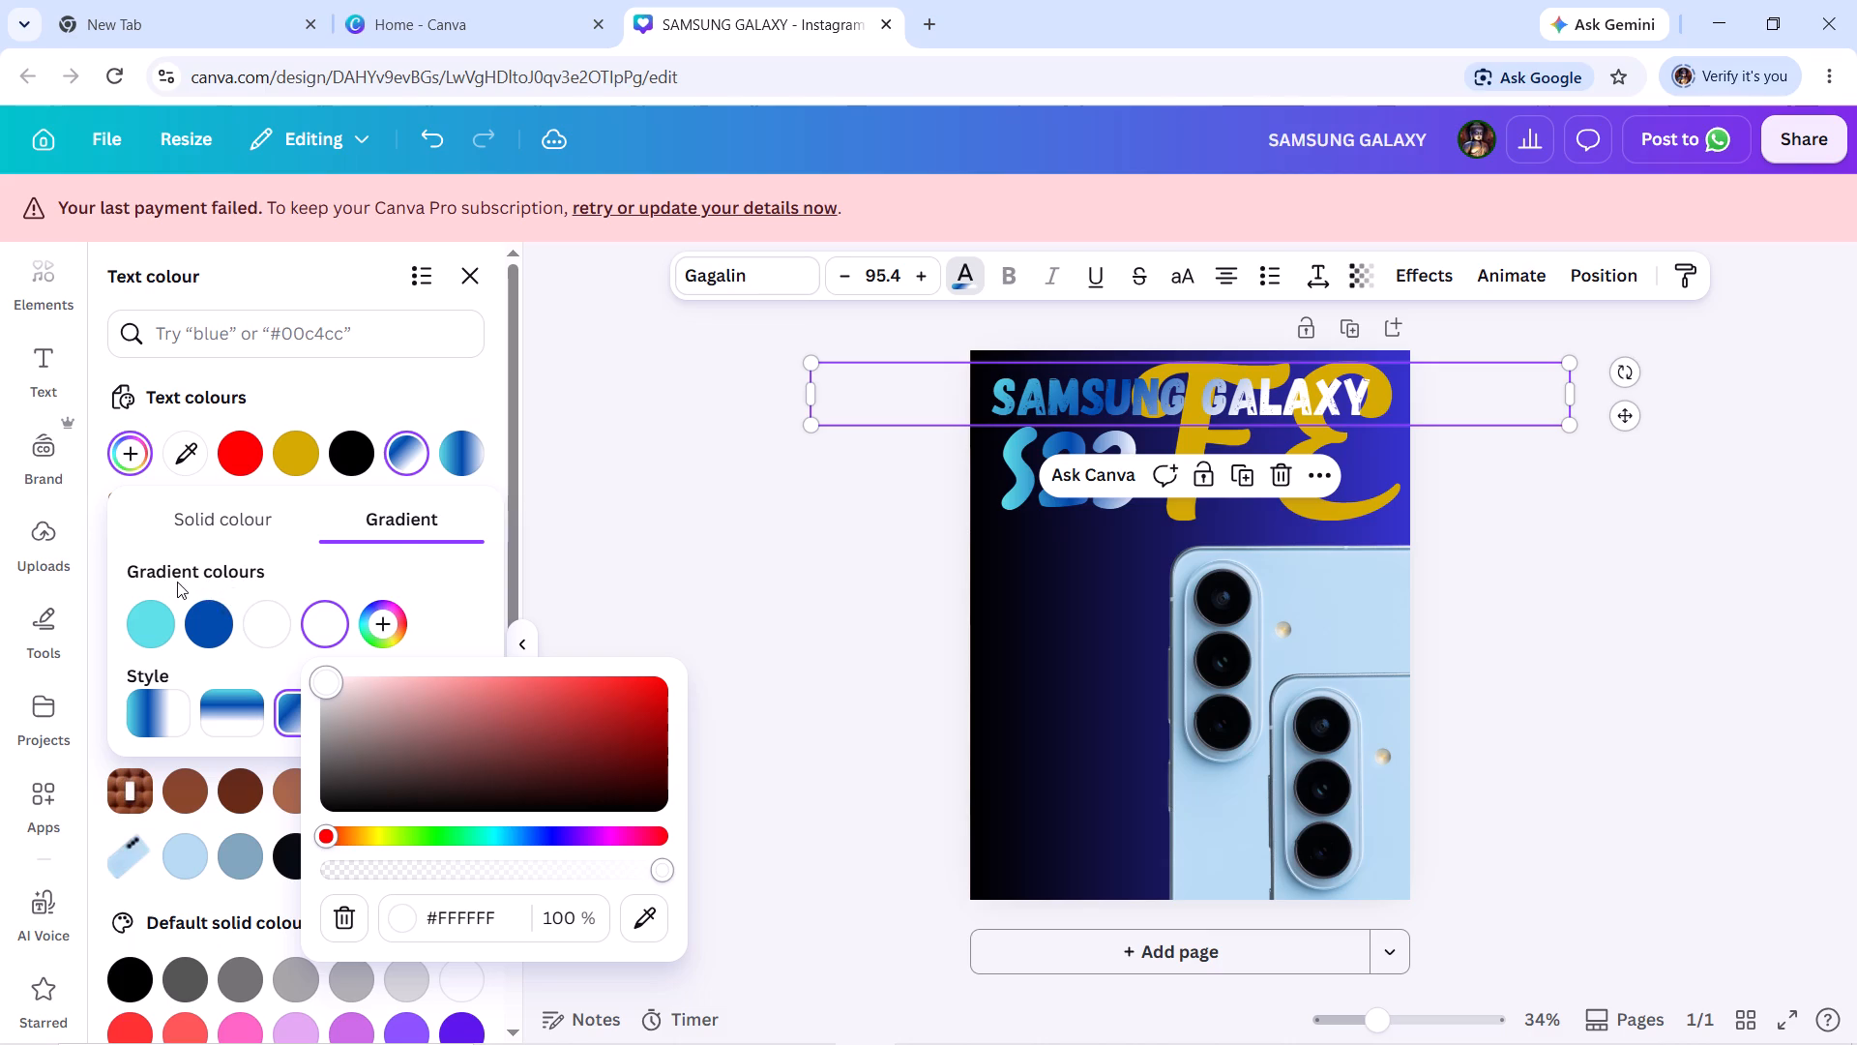
{"action": "left_click_drag", "start_coordinate": [177, 582], "coordinate": [169, 582]}
{"action": "left_click", "coordinate": [659, 450]}
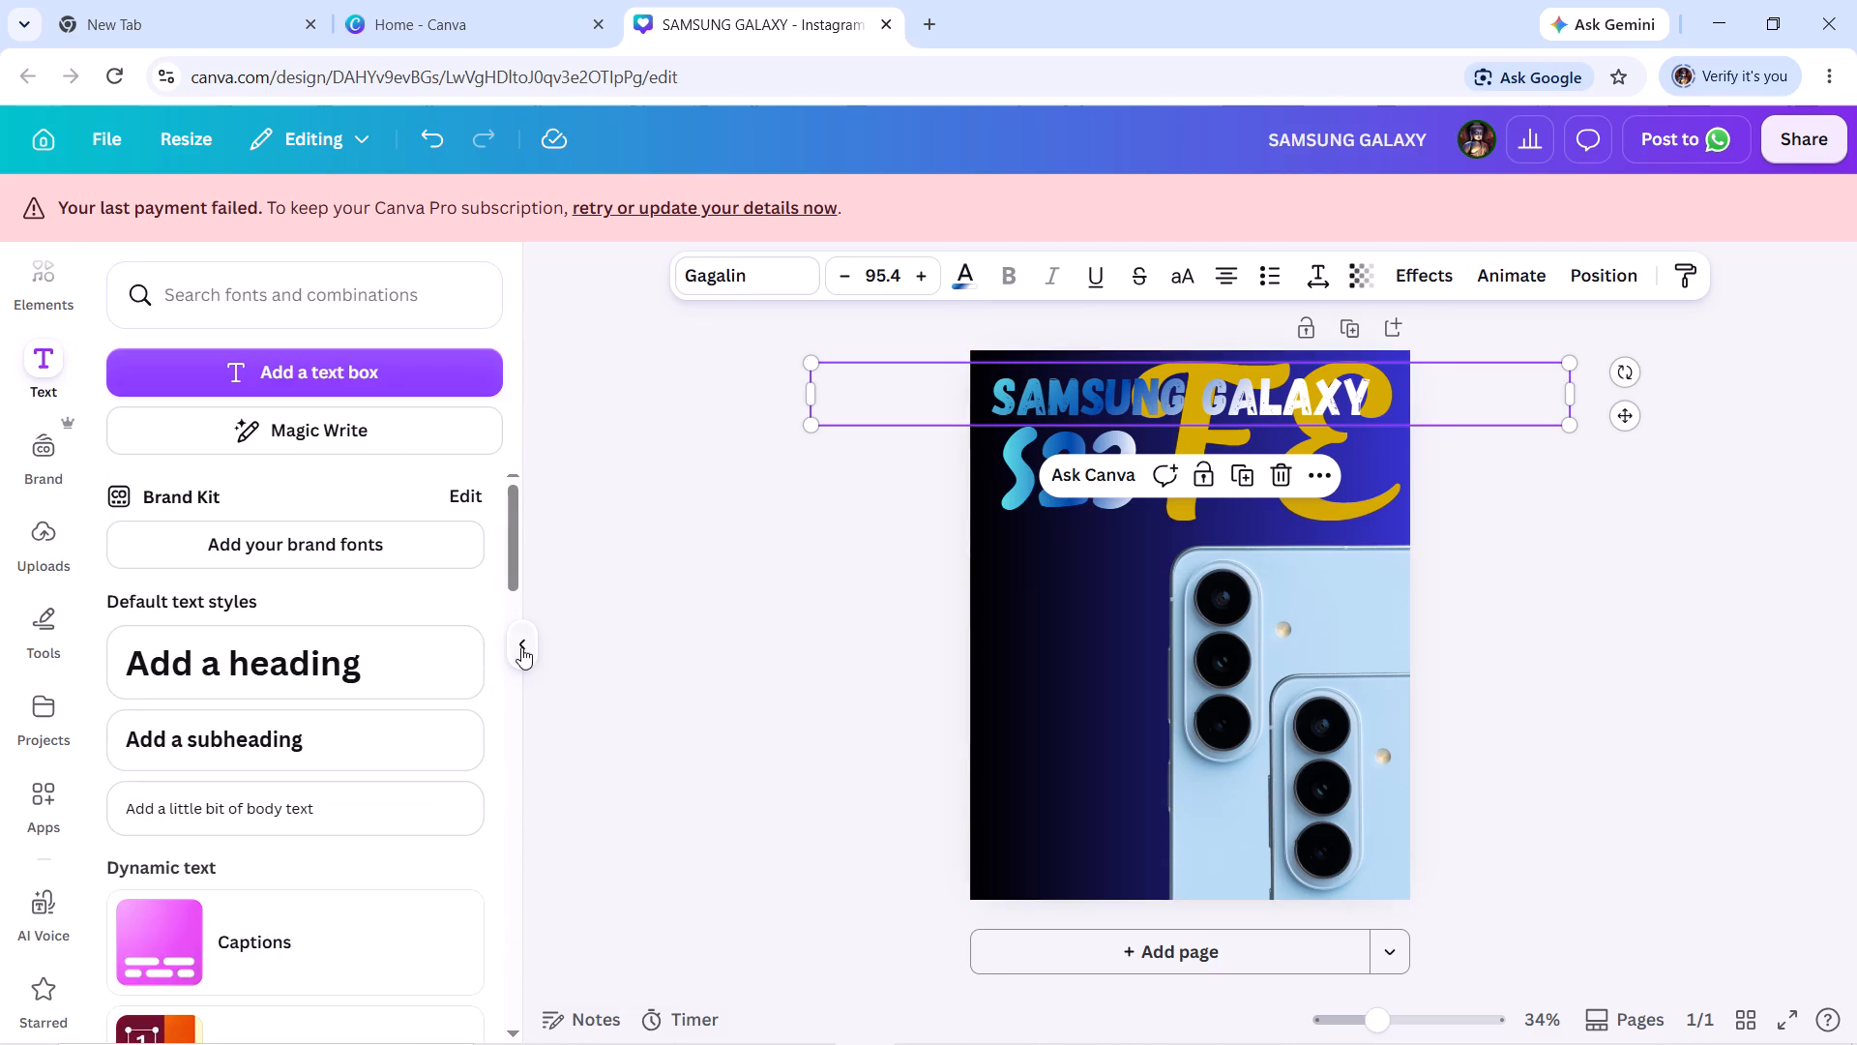
{"action": "left_click", "coordinate": [521, 647]}
{"action": "left_click", "coordinate": [1468, 521]}
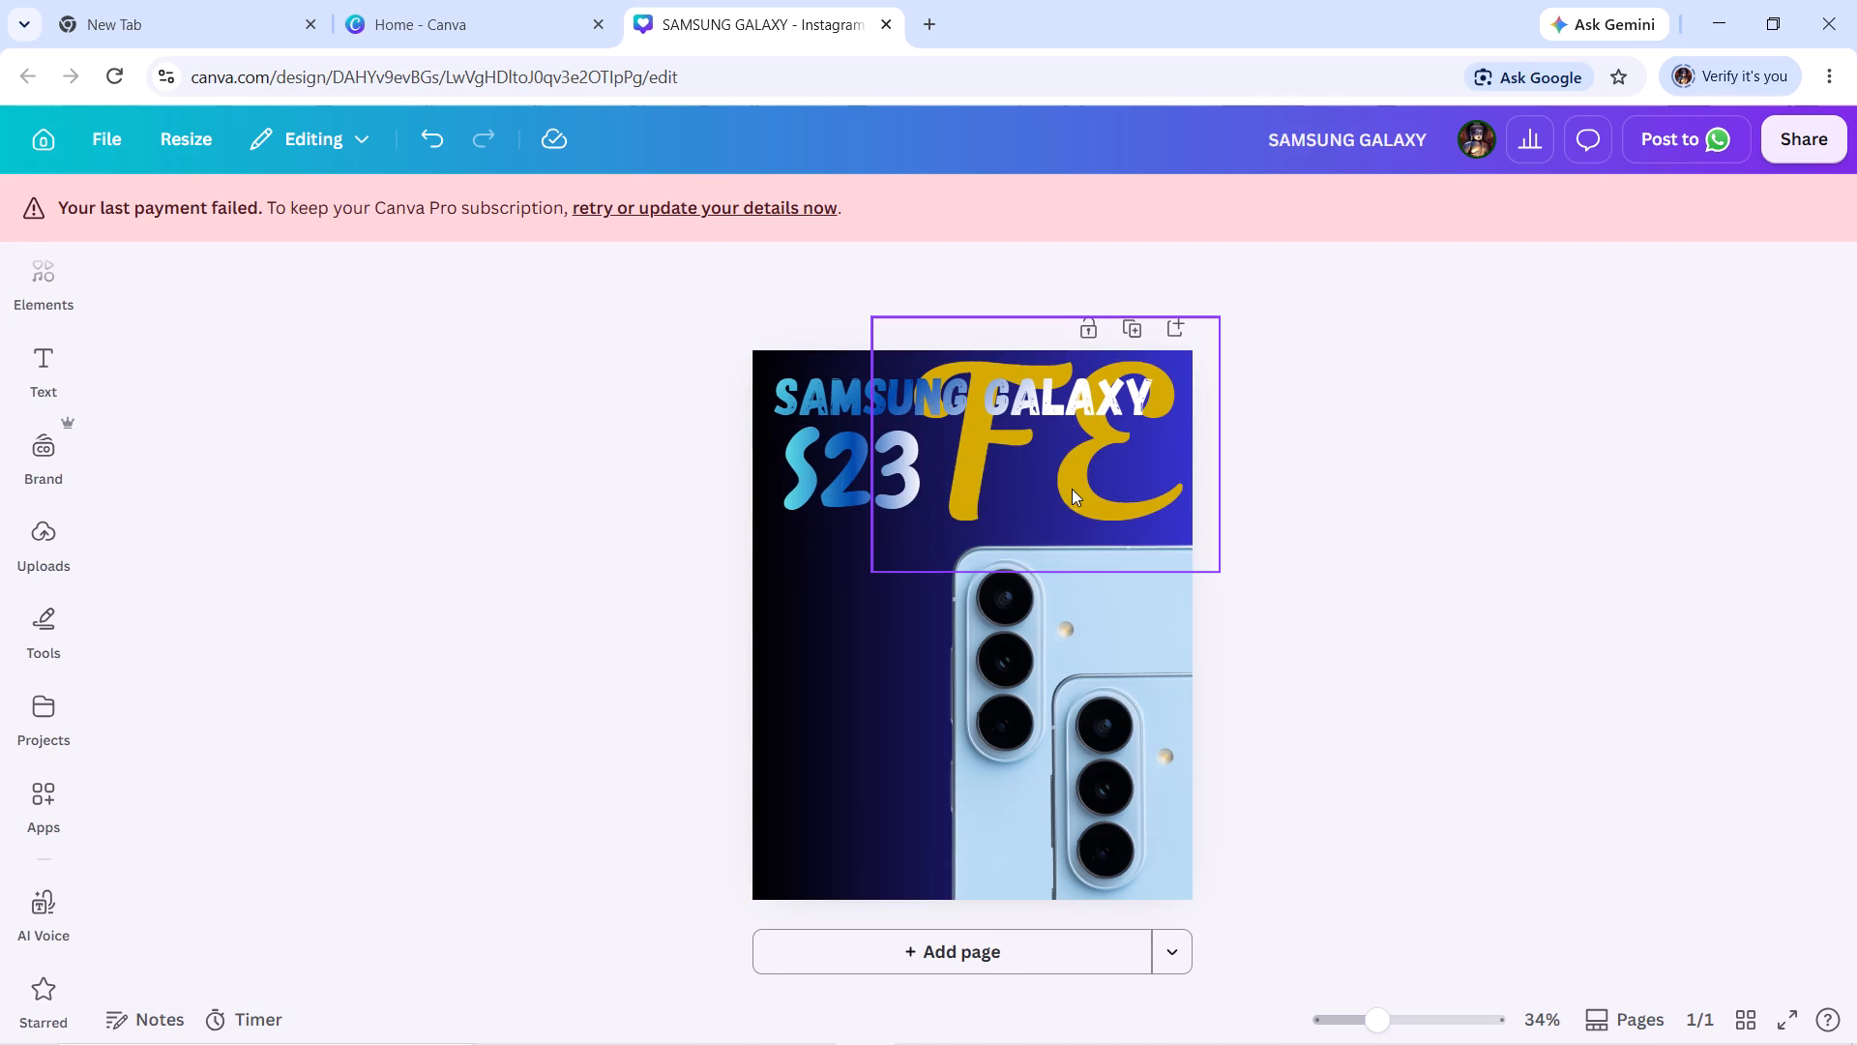
Recolour the FE lettering default green, and brighten it to the custom solid colour #34FF9D.
{"action": "left_click", "coordinate": [1072, 481]}
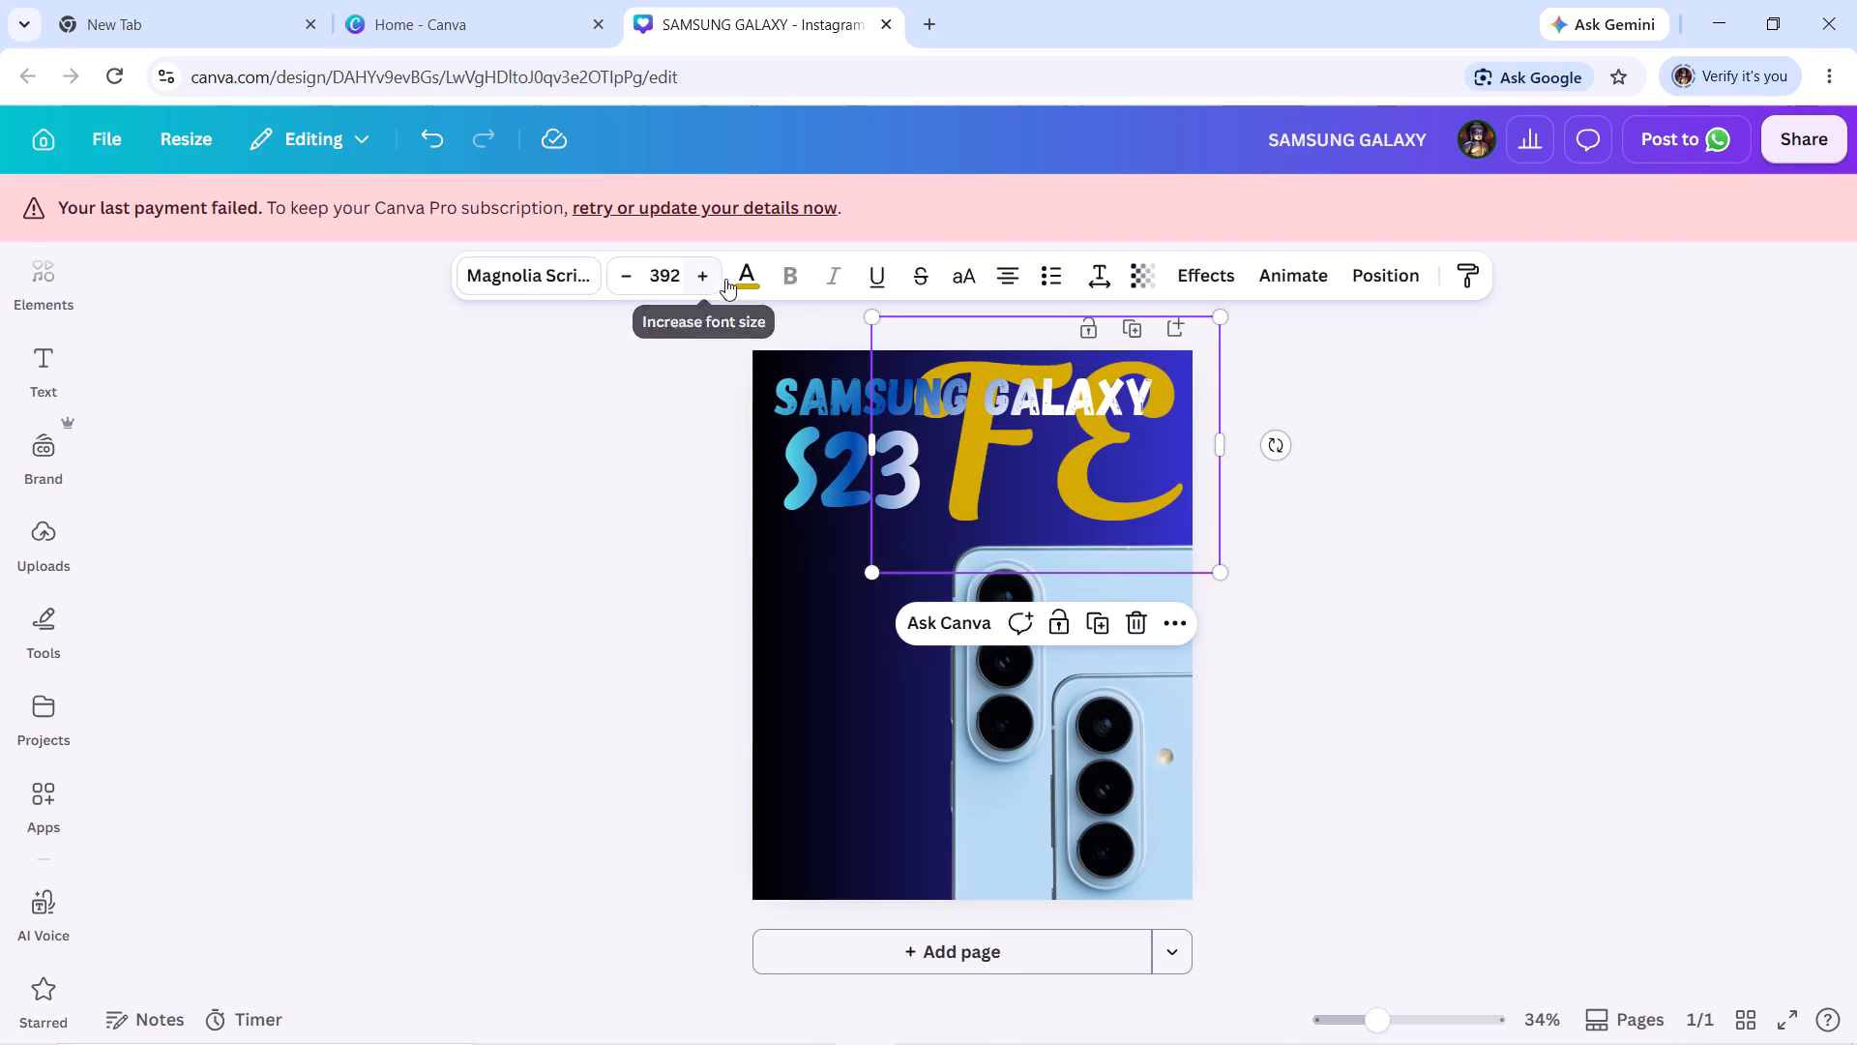
{"action": "left_click", "coordinate": [740, 276]}
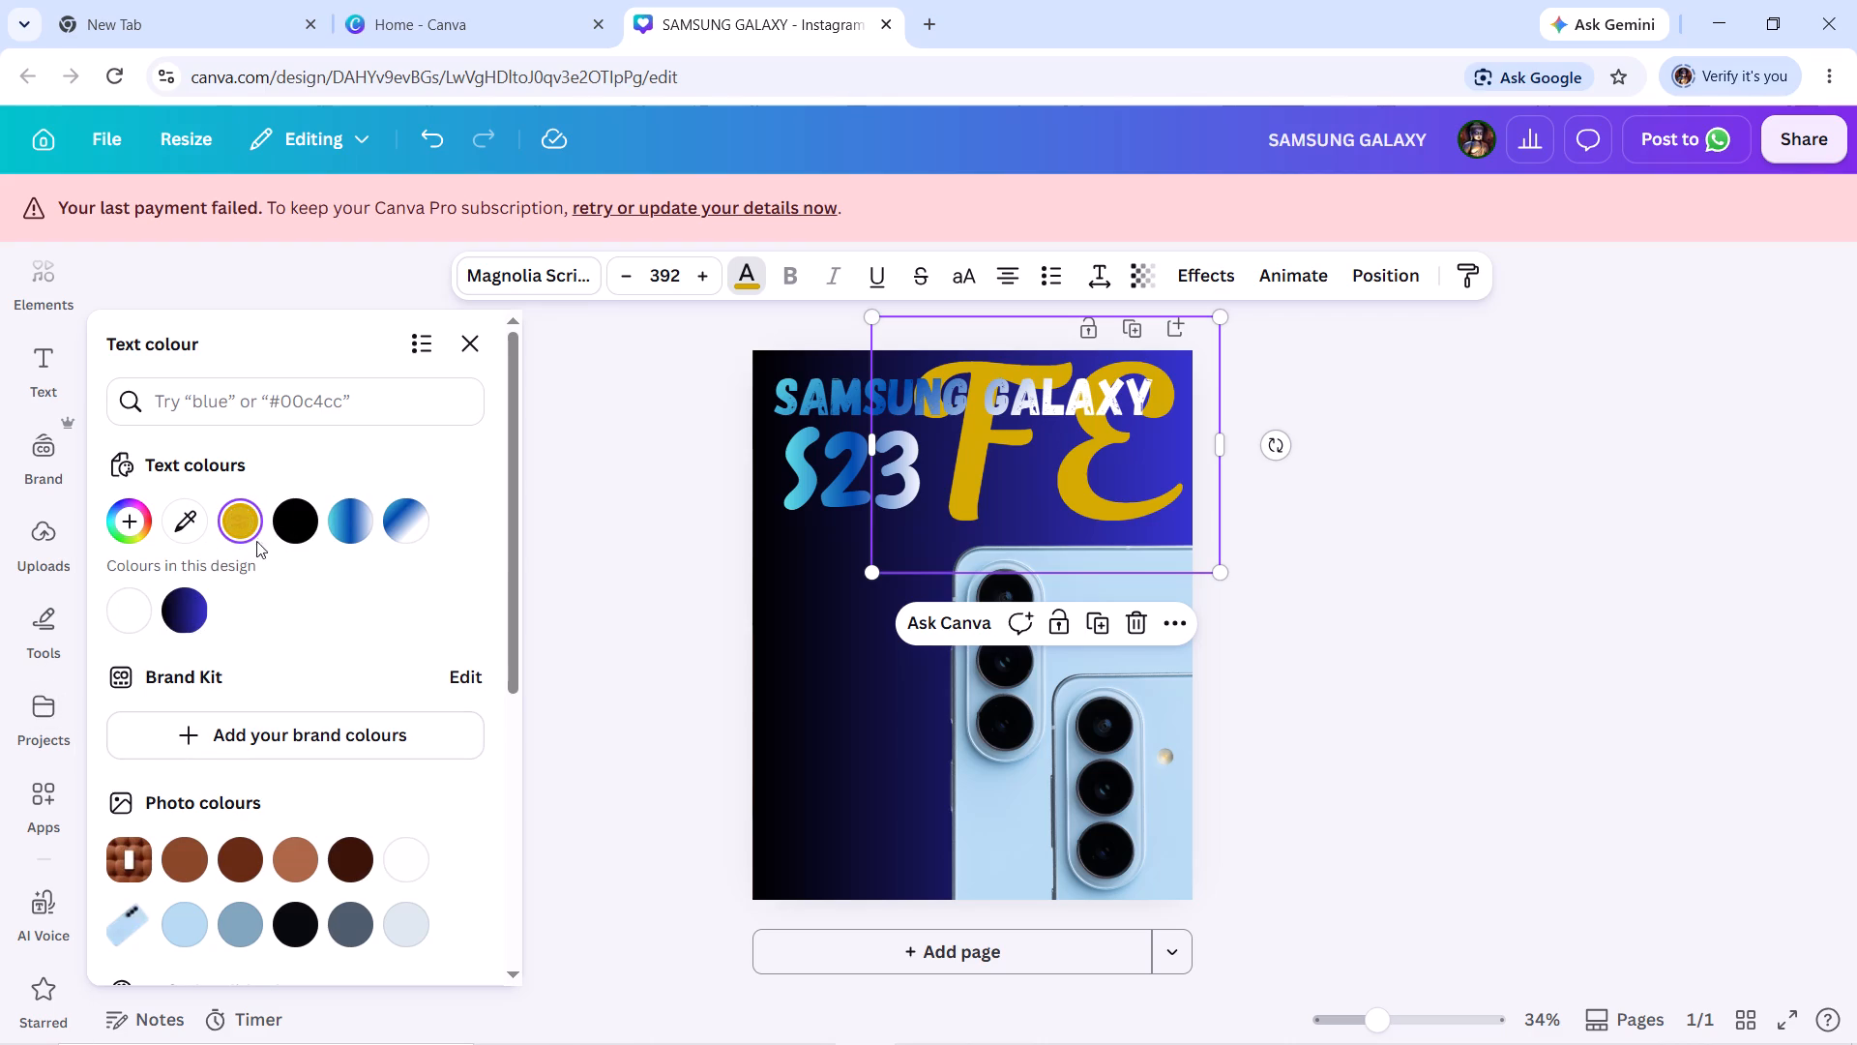
{"action": "scroll", "coordinate": [324, 924], "scroll_direction": "down", "scroll_amount": 6}
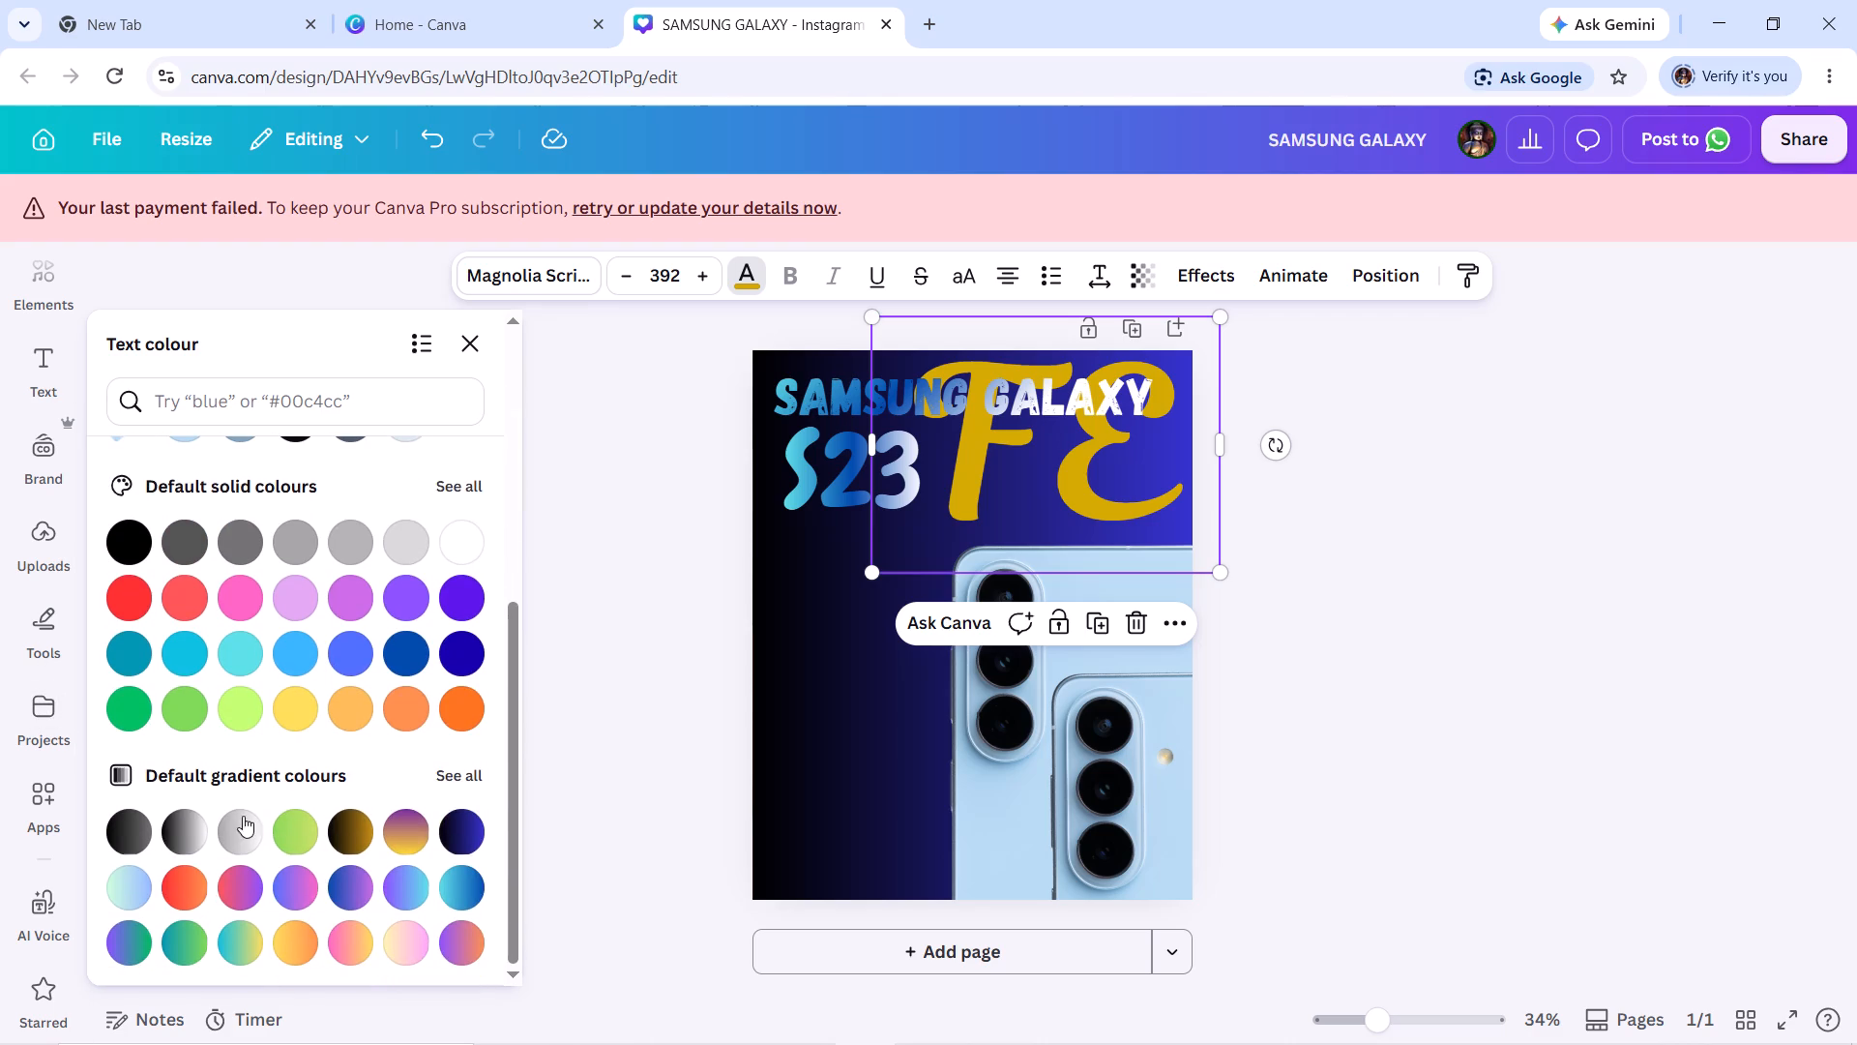
{"action": "left_click", "coordinate": [137, 707]}
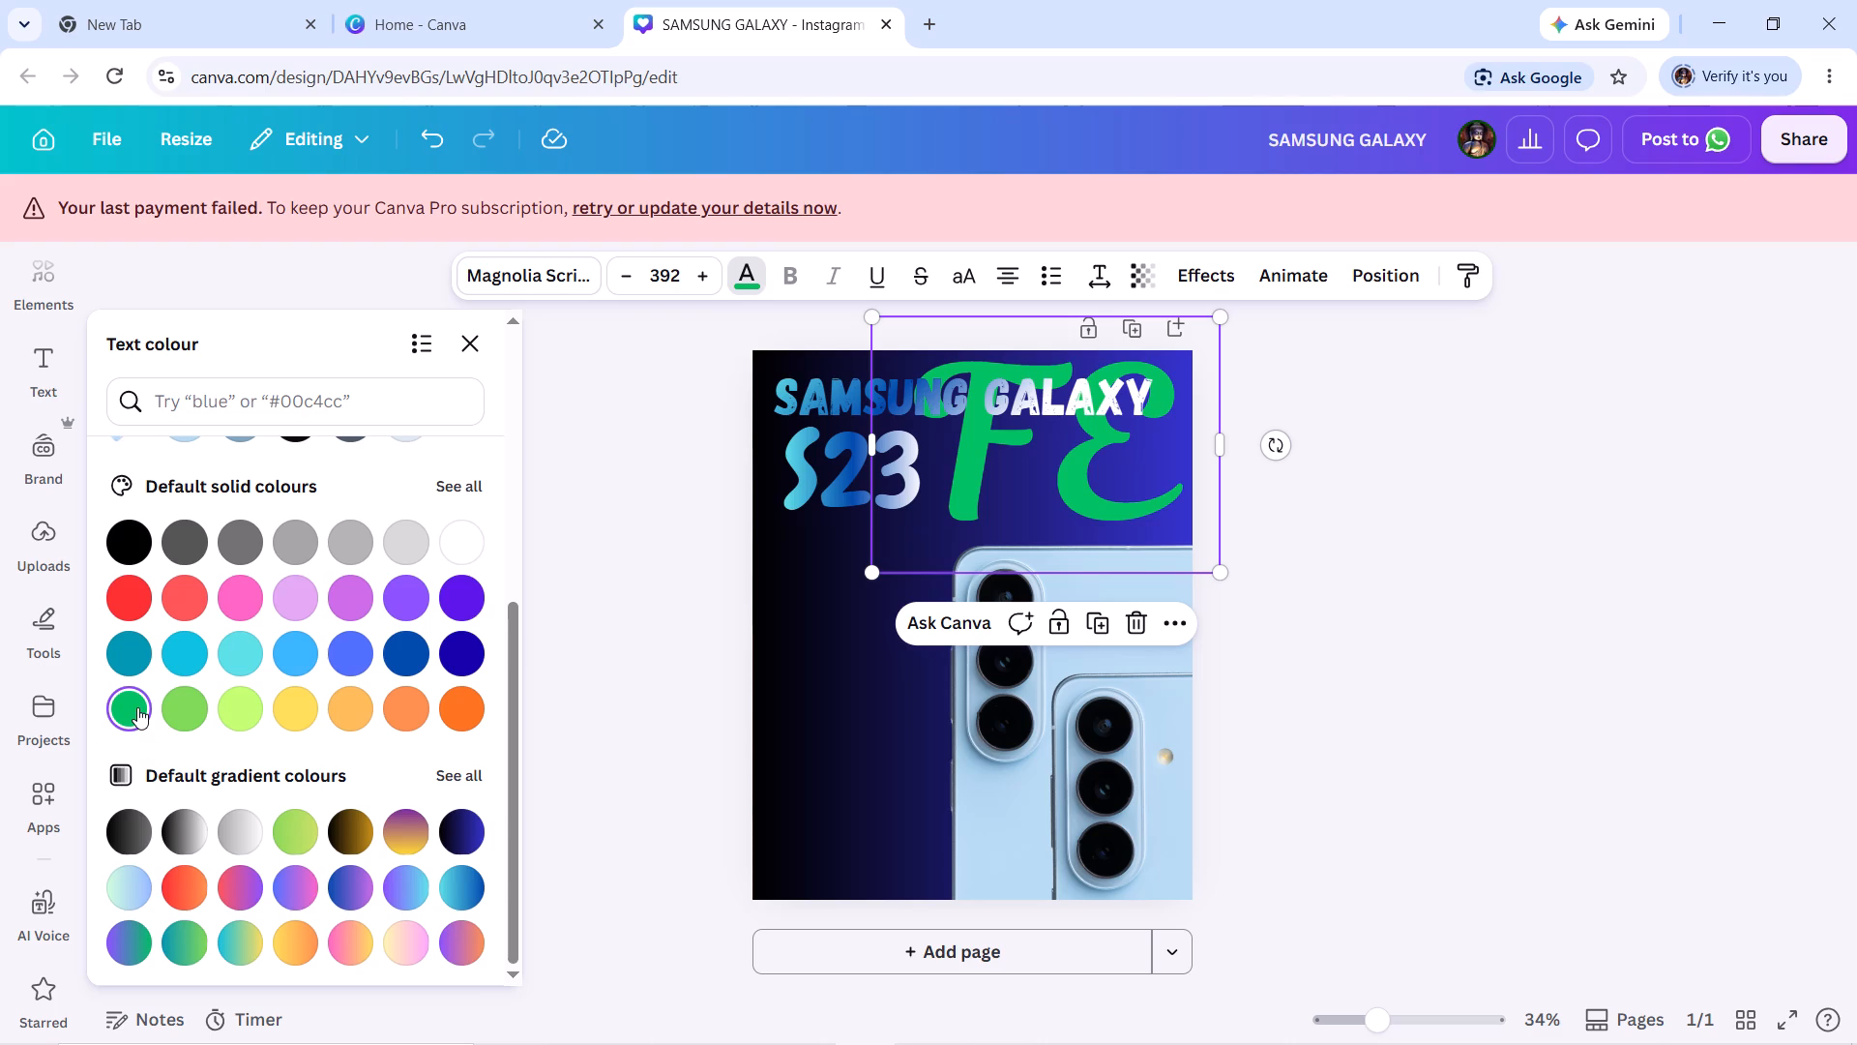
{"action": "scroll", "coordinate": [158, 672], "scroll_direction": "up", "scroll_amount": 4}
{"action": "scroll", "coordinate": [203, 601], "scroll_direction": "up", "scroll_amount": 4}
{"action": "left_click", "coordinate": [131, 514]}
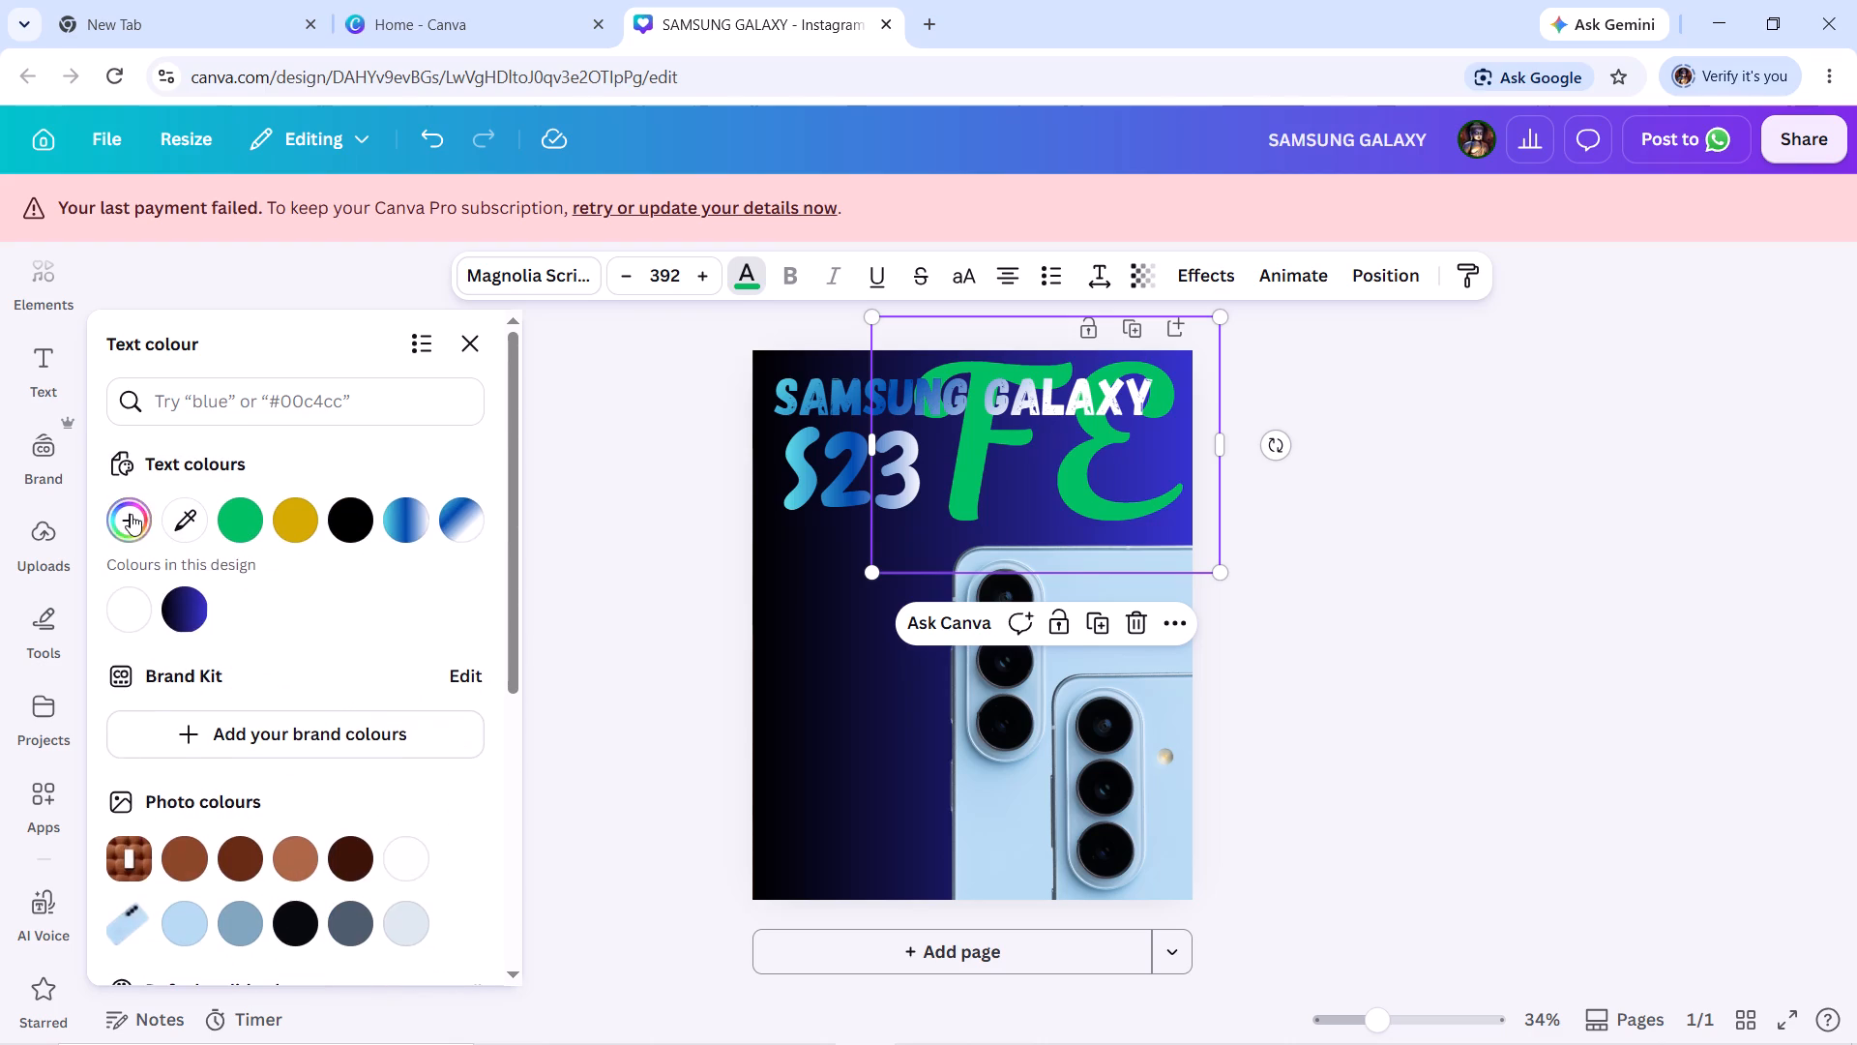
{"action": "left_click_drag", "start_coordinate": [481, 656], "coordinate": [306, 630]}
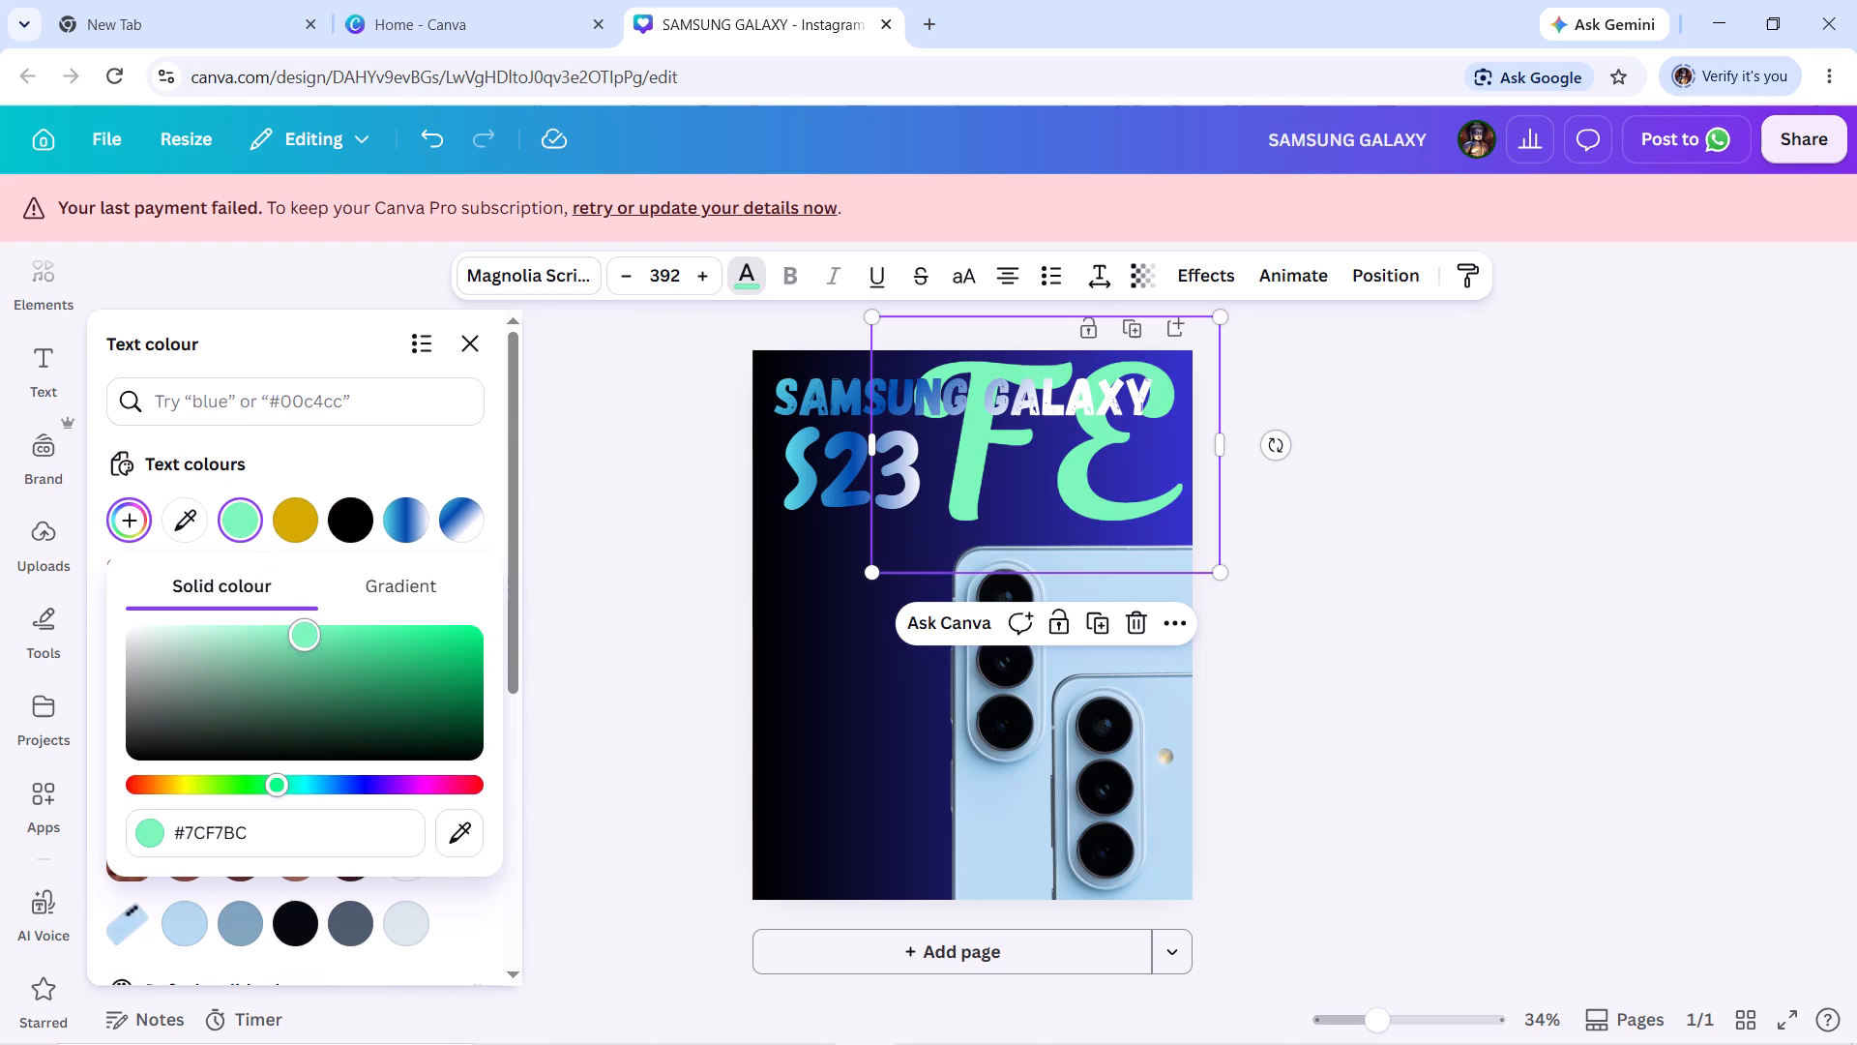
{"action": "left_click_drag", "start_coordinate": [306, 630], "coordinate": [412, 578]}
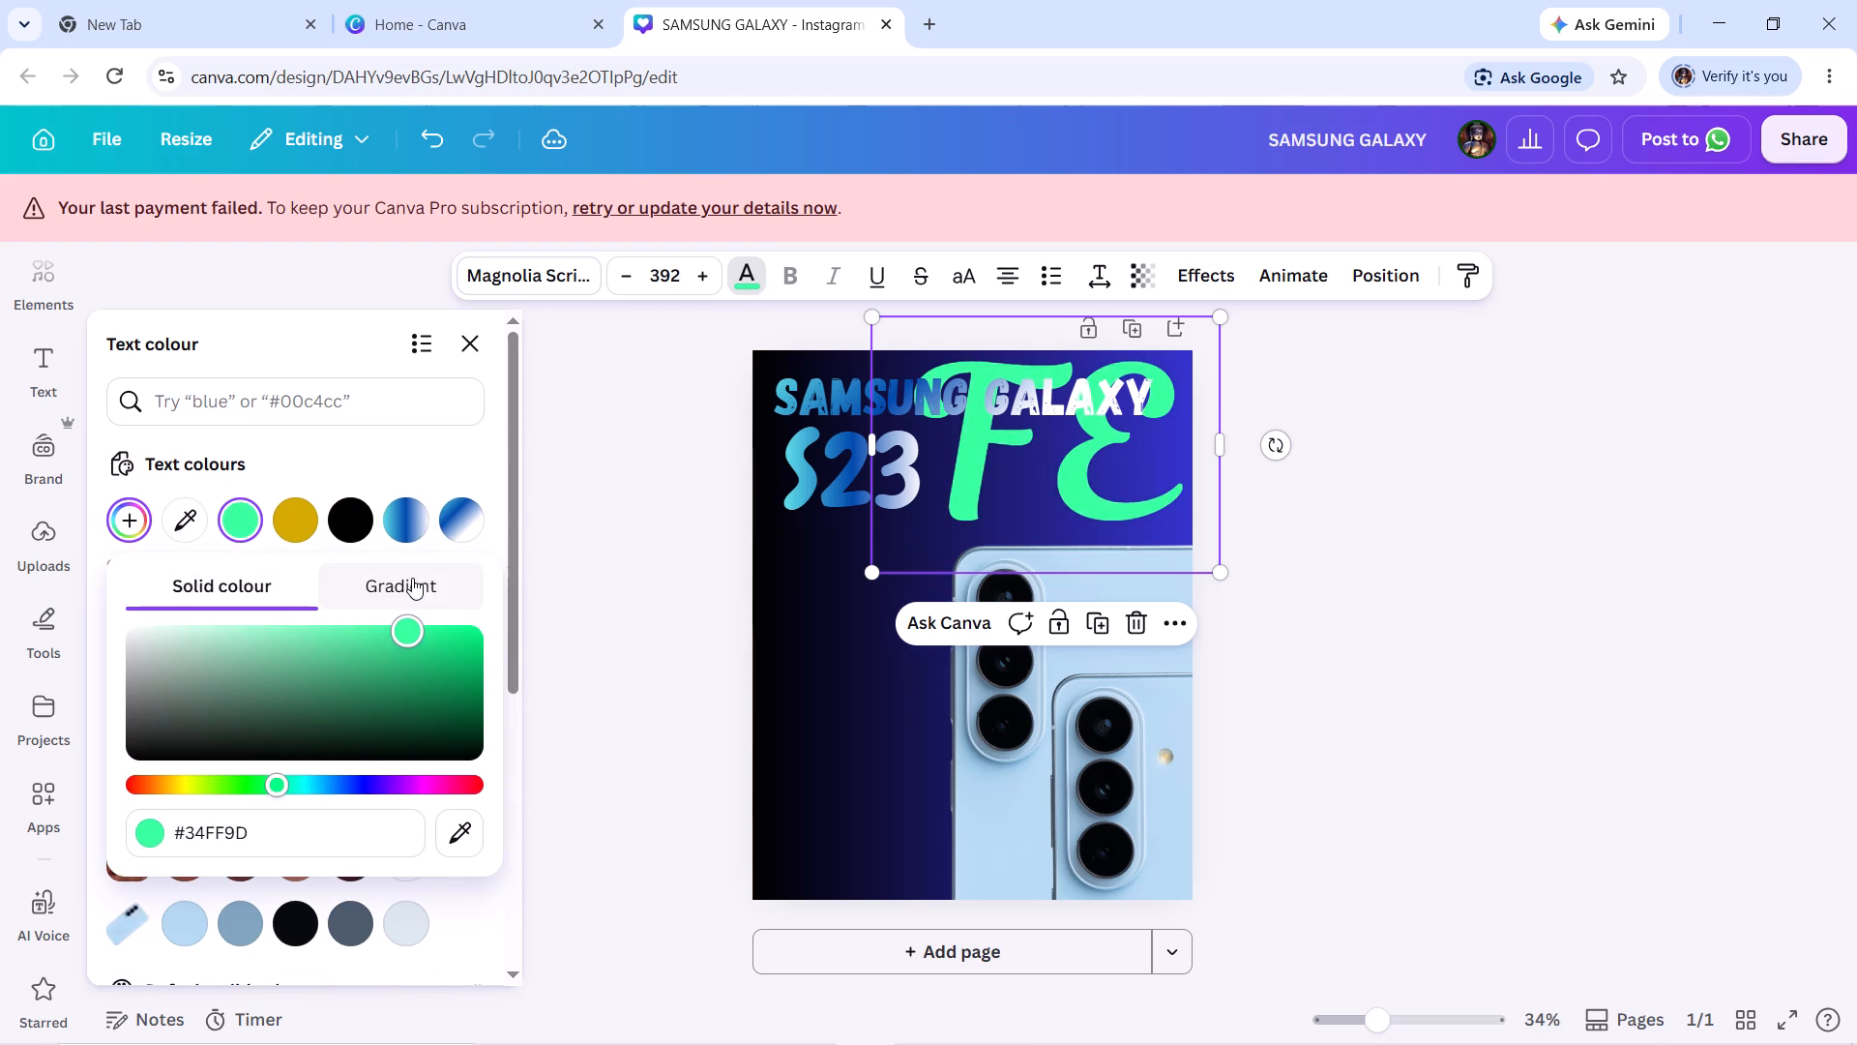
Fine-tune the FE lettering's solid green to #31FF9C and deselect the text.
{"action": "left_click_drag", "start_coordinate": [412, 578], "coordinate": [415, 578]}
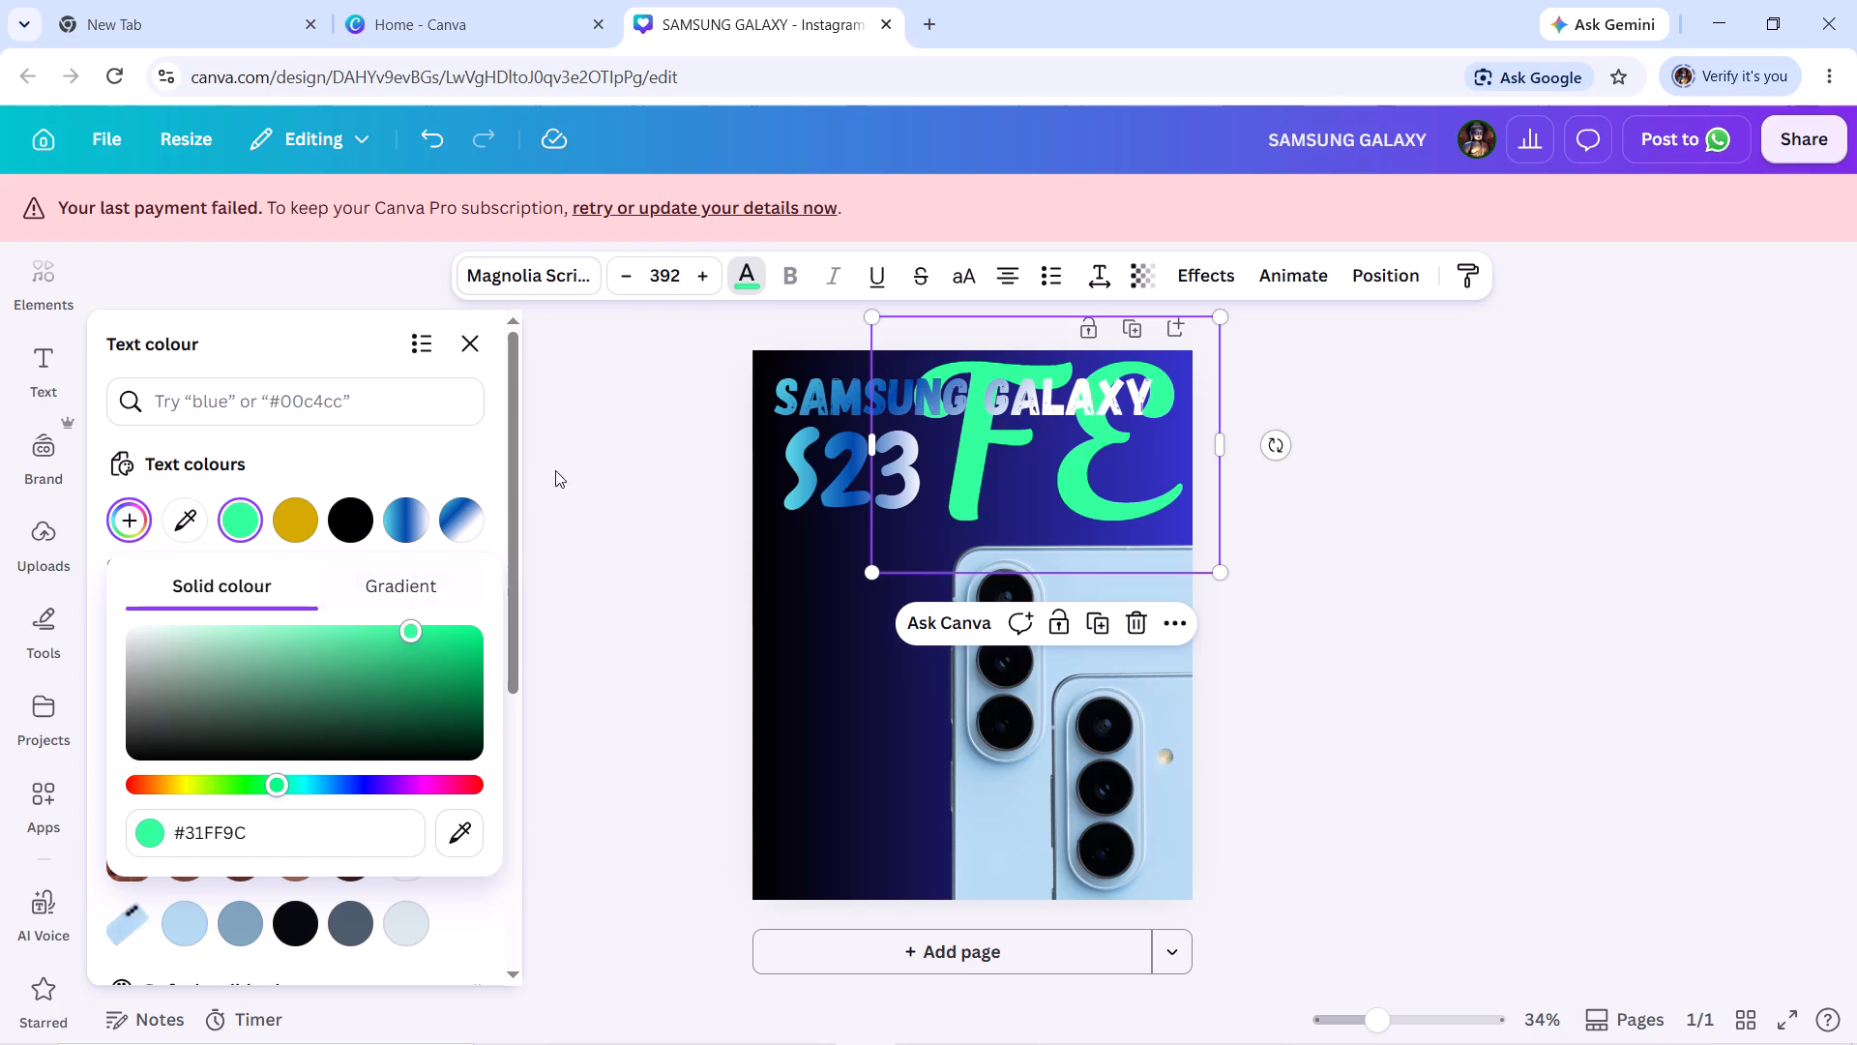
{"action": "left_click", "coordinate": [599, 461]}
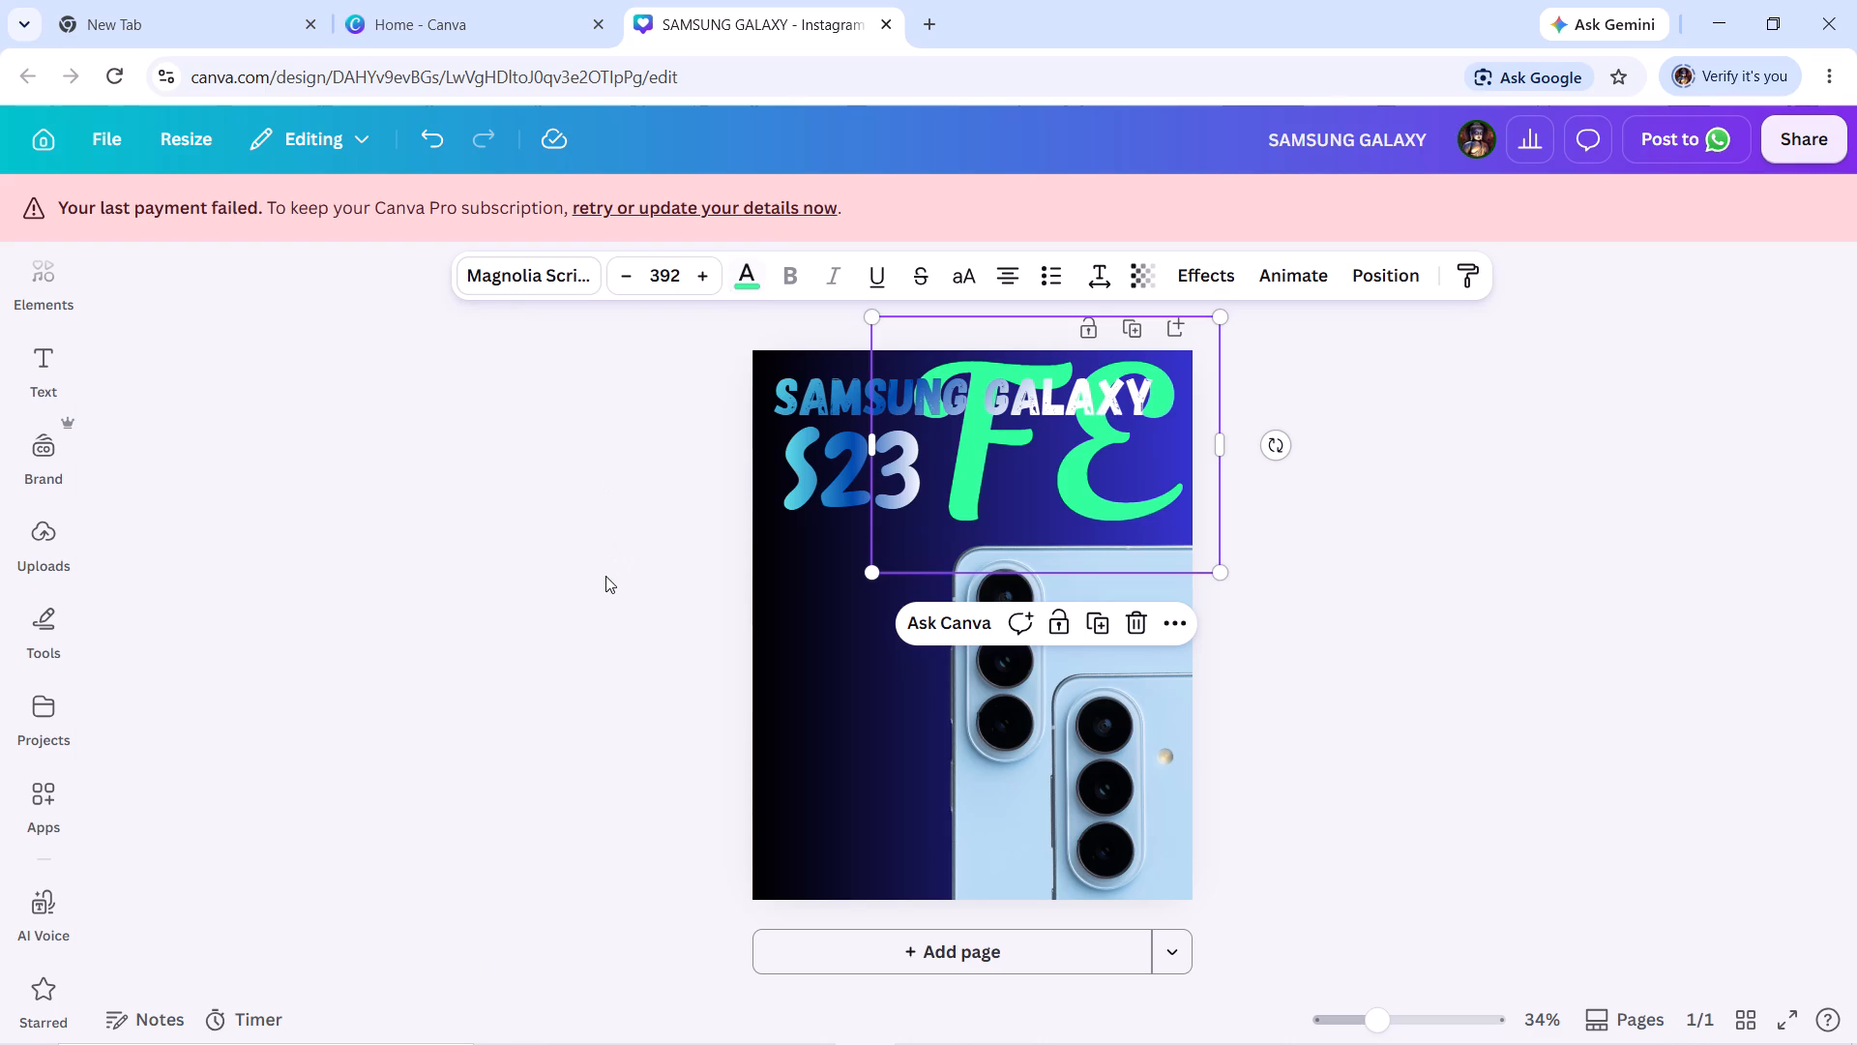
{"action": "left_click", "coordinate": [600, 515]}
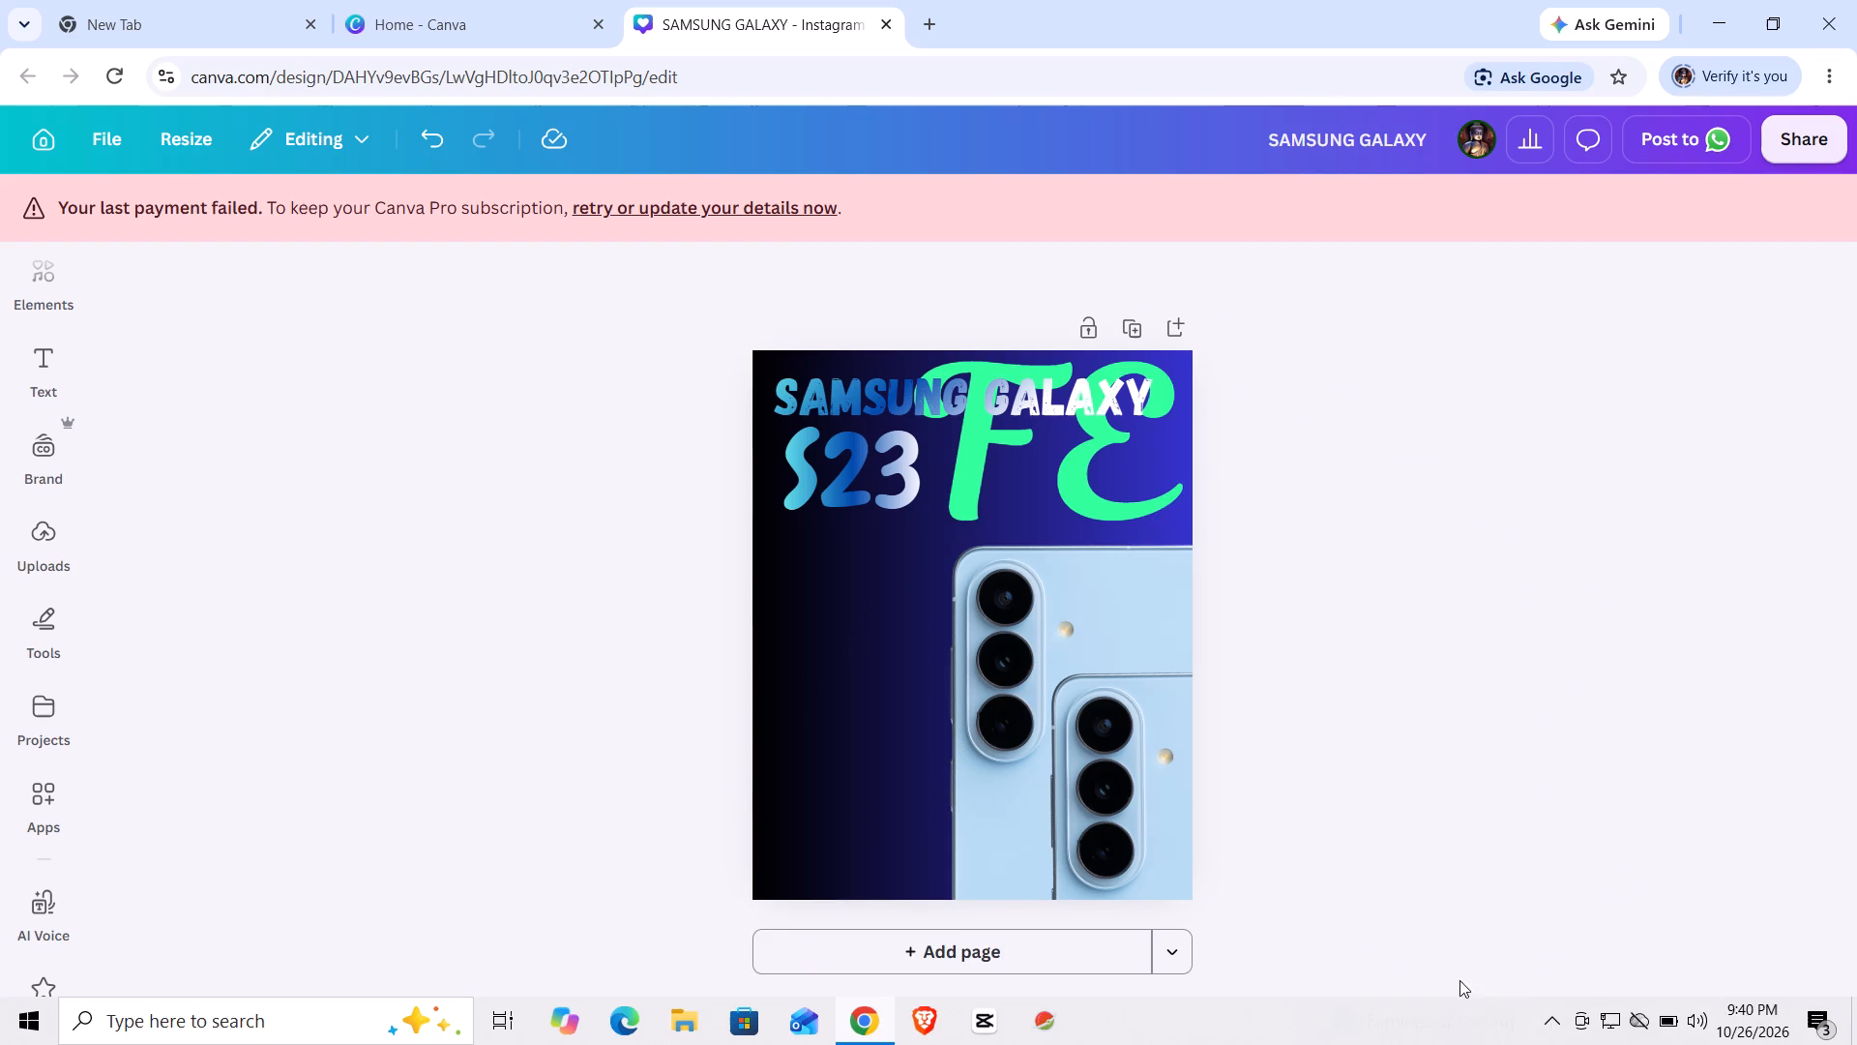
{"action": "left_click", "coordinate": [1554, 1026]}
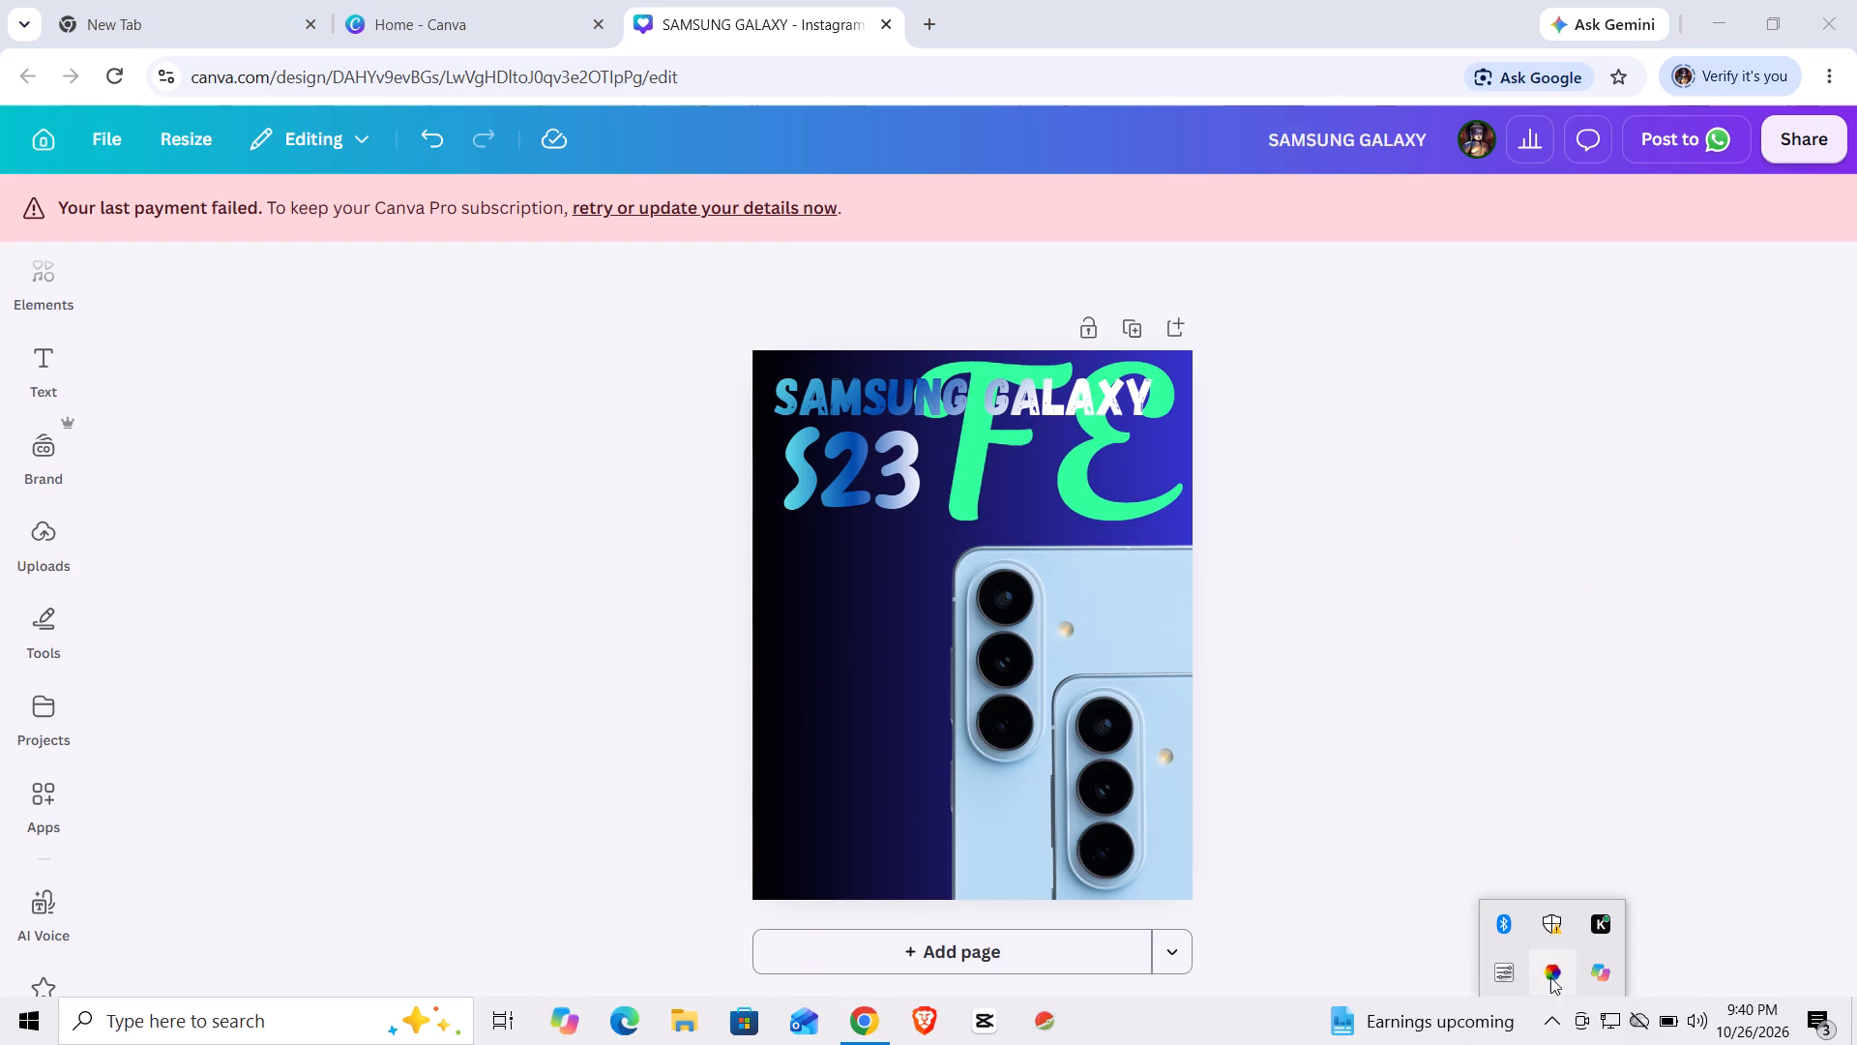
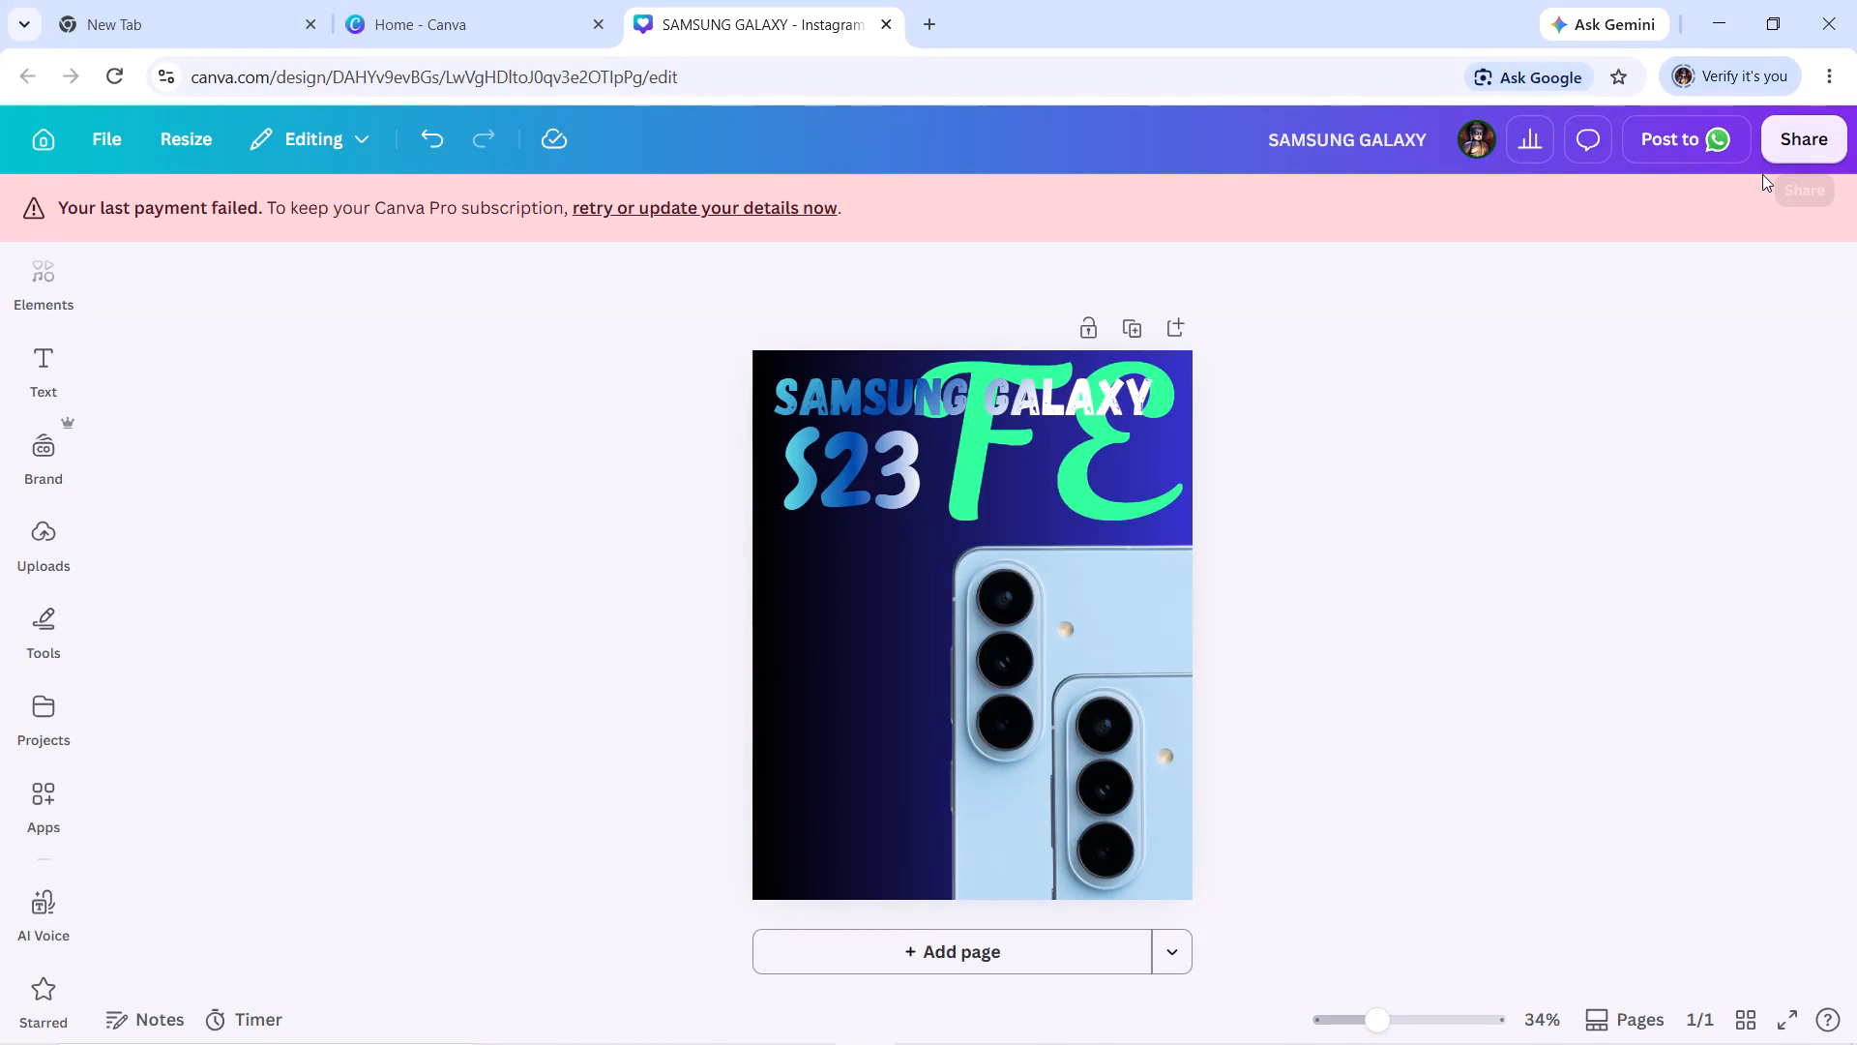
Close the browser window holding the SAMSUNG GALAXY design and return to the desktop.
{"action": "left_click", "coordinate": [1842, 16]}
{"action": "right_click", "coordinate": [853, 465]}
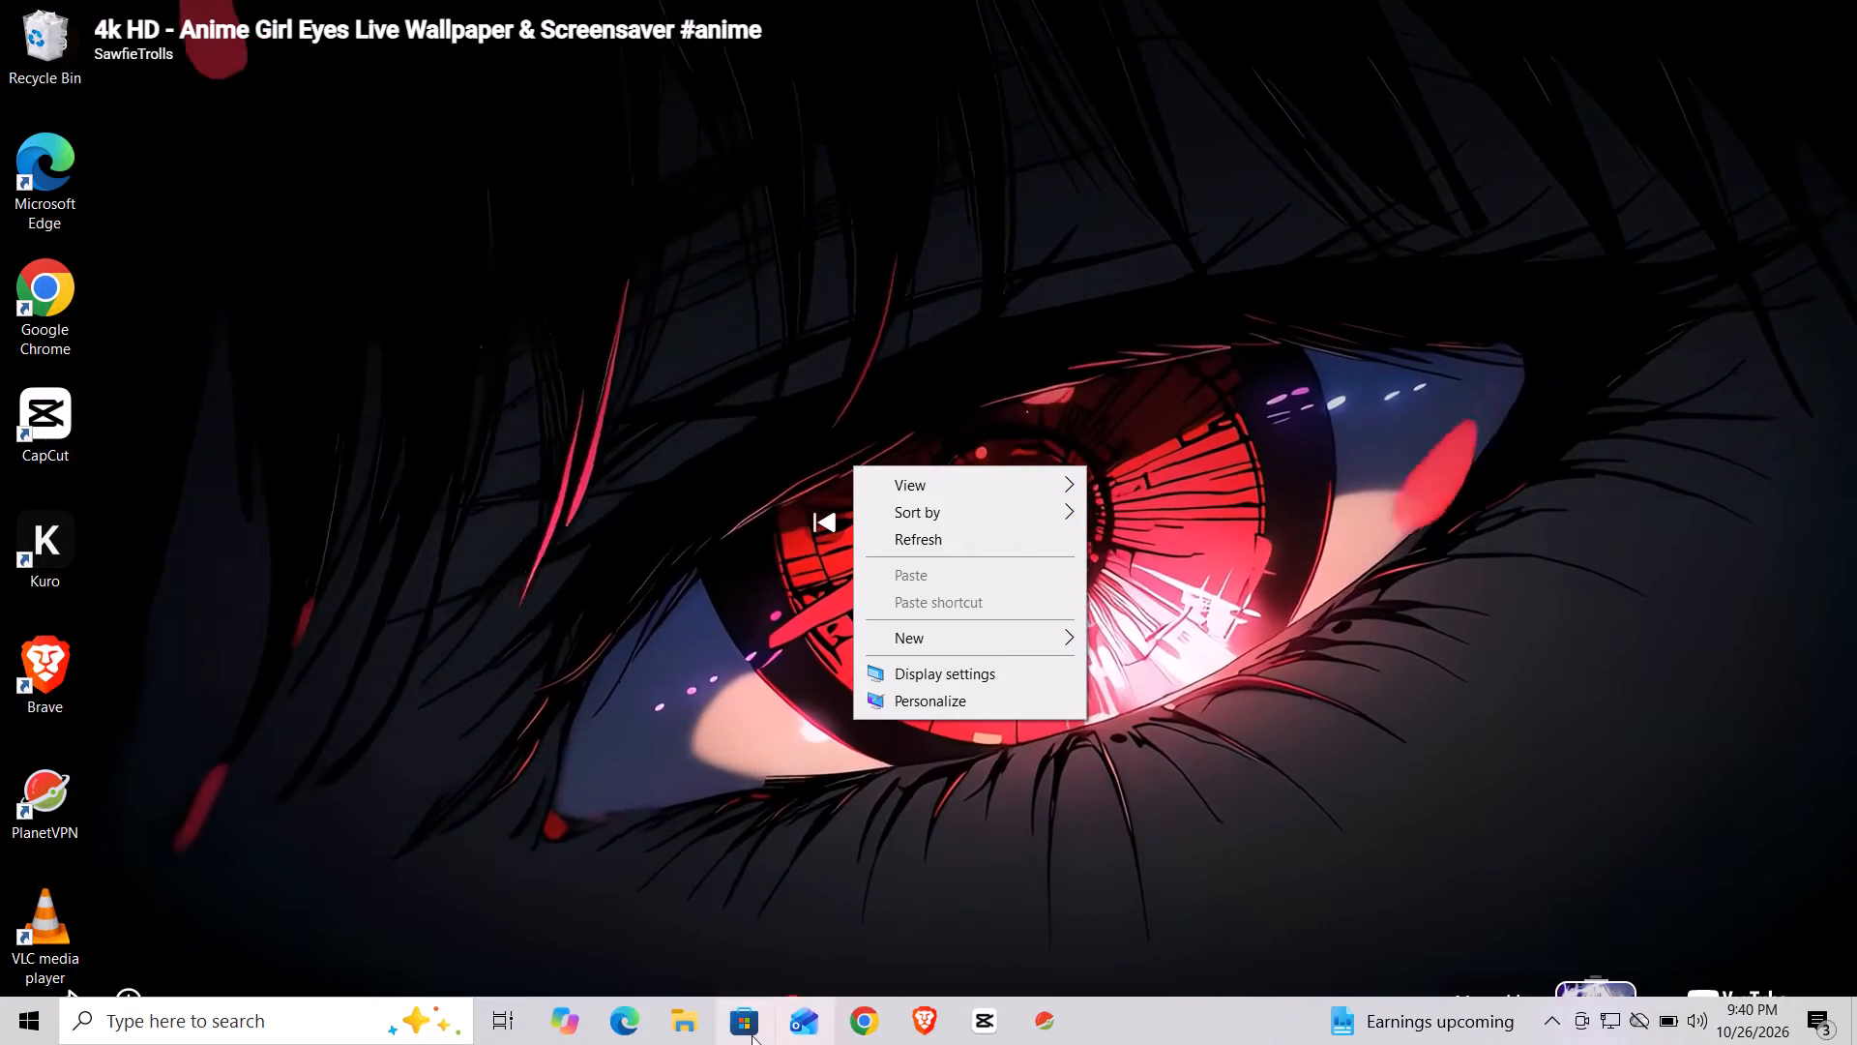
Shut down the computer from the Windows power options.
{"action": "left_click", "coordinate": [36, 1025]}
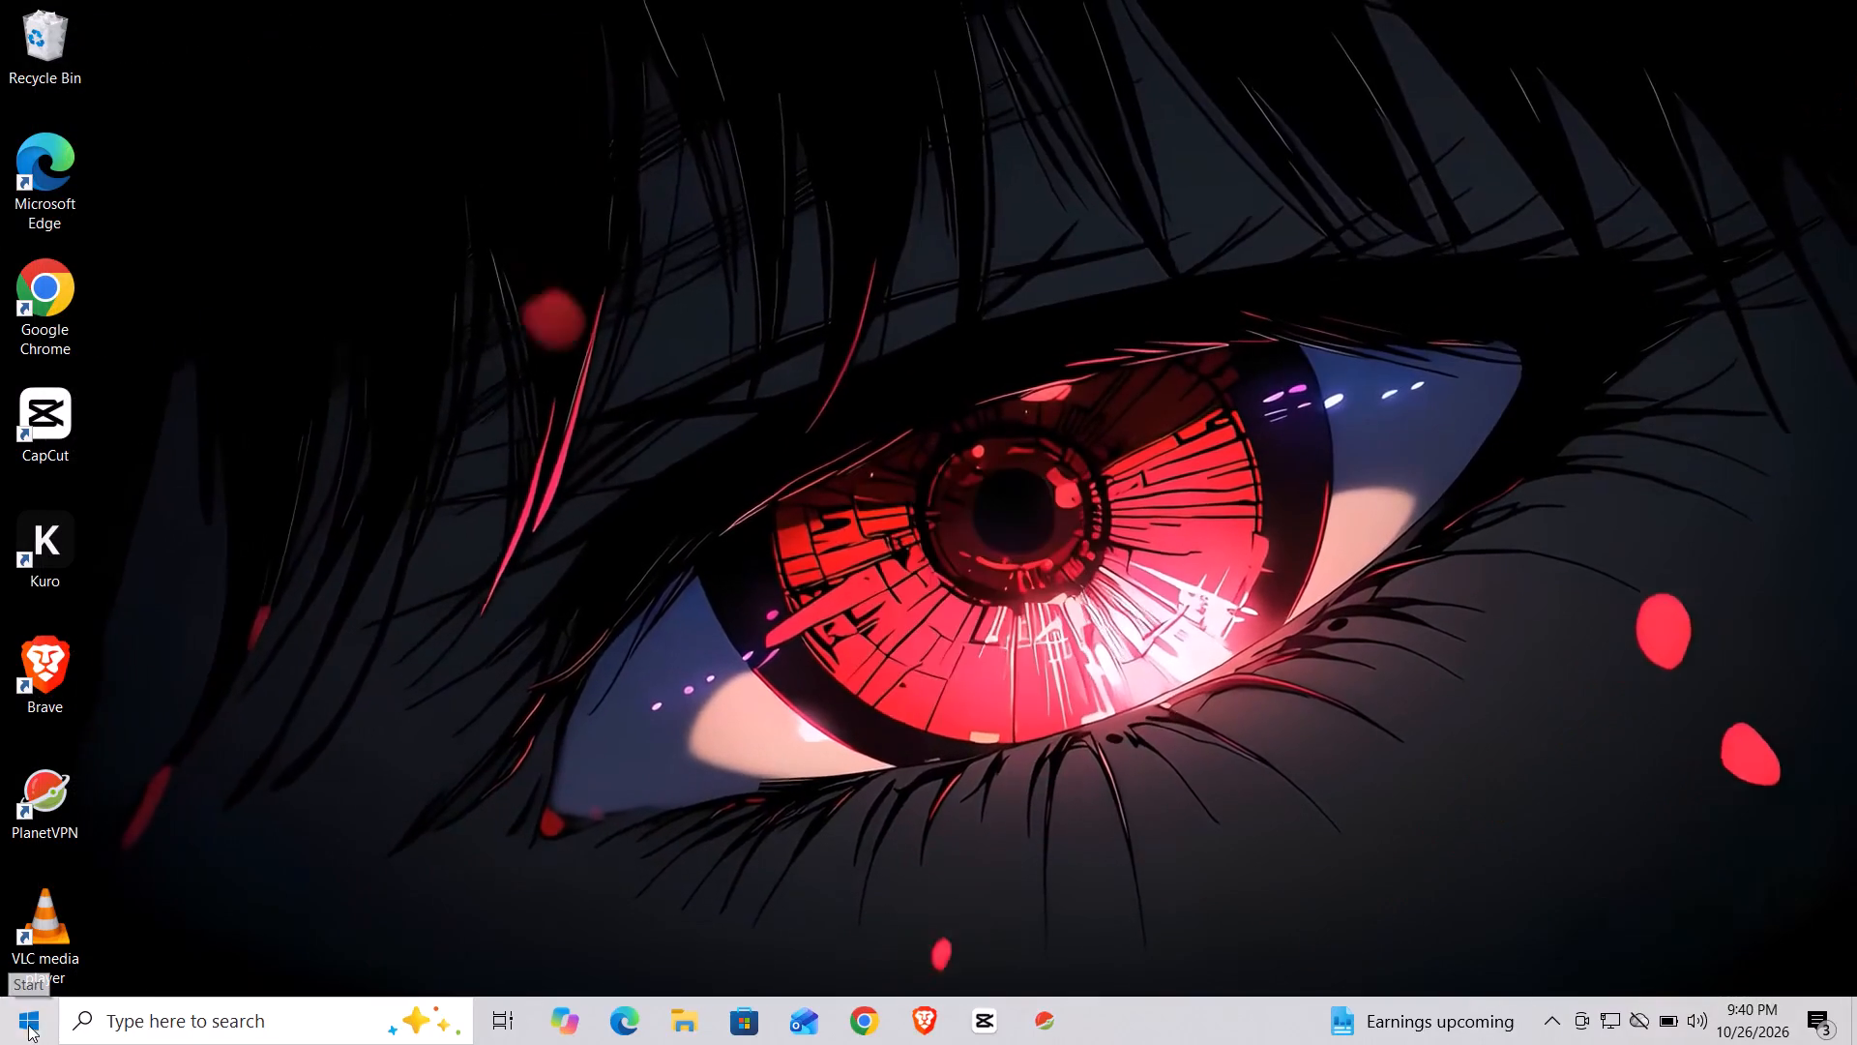
{"action": "left_click", "coordinate": [40, 982]}
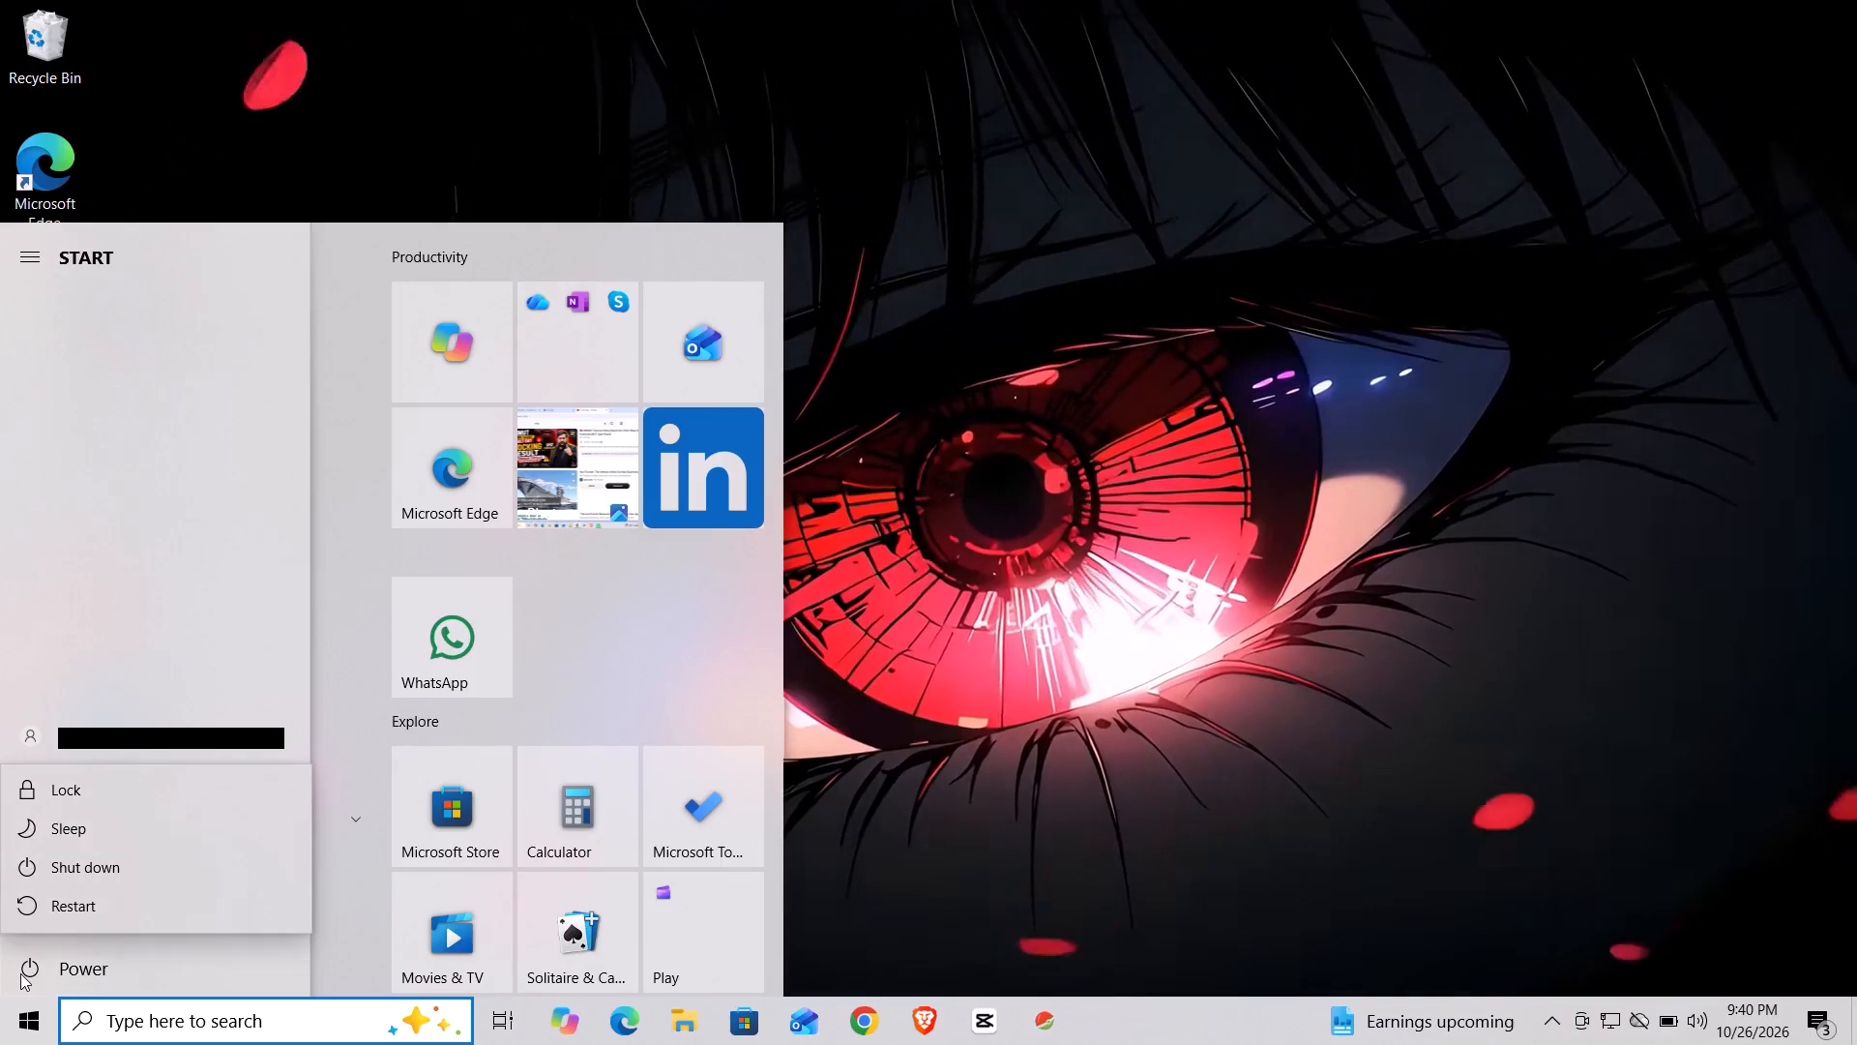
{"action": "left_click", "coordinate": [113, 874]}
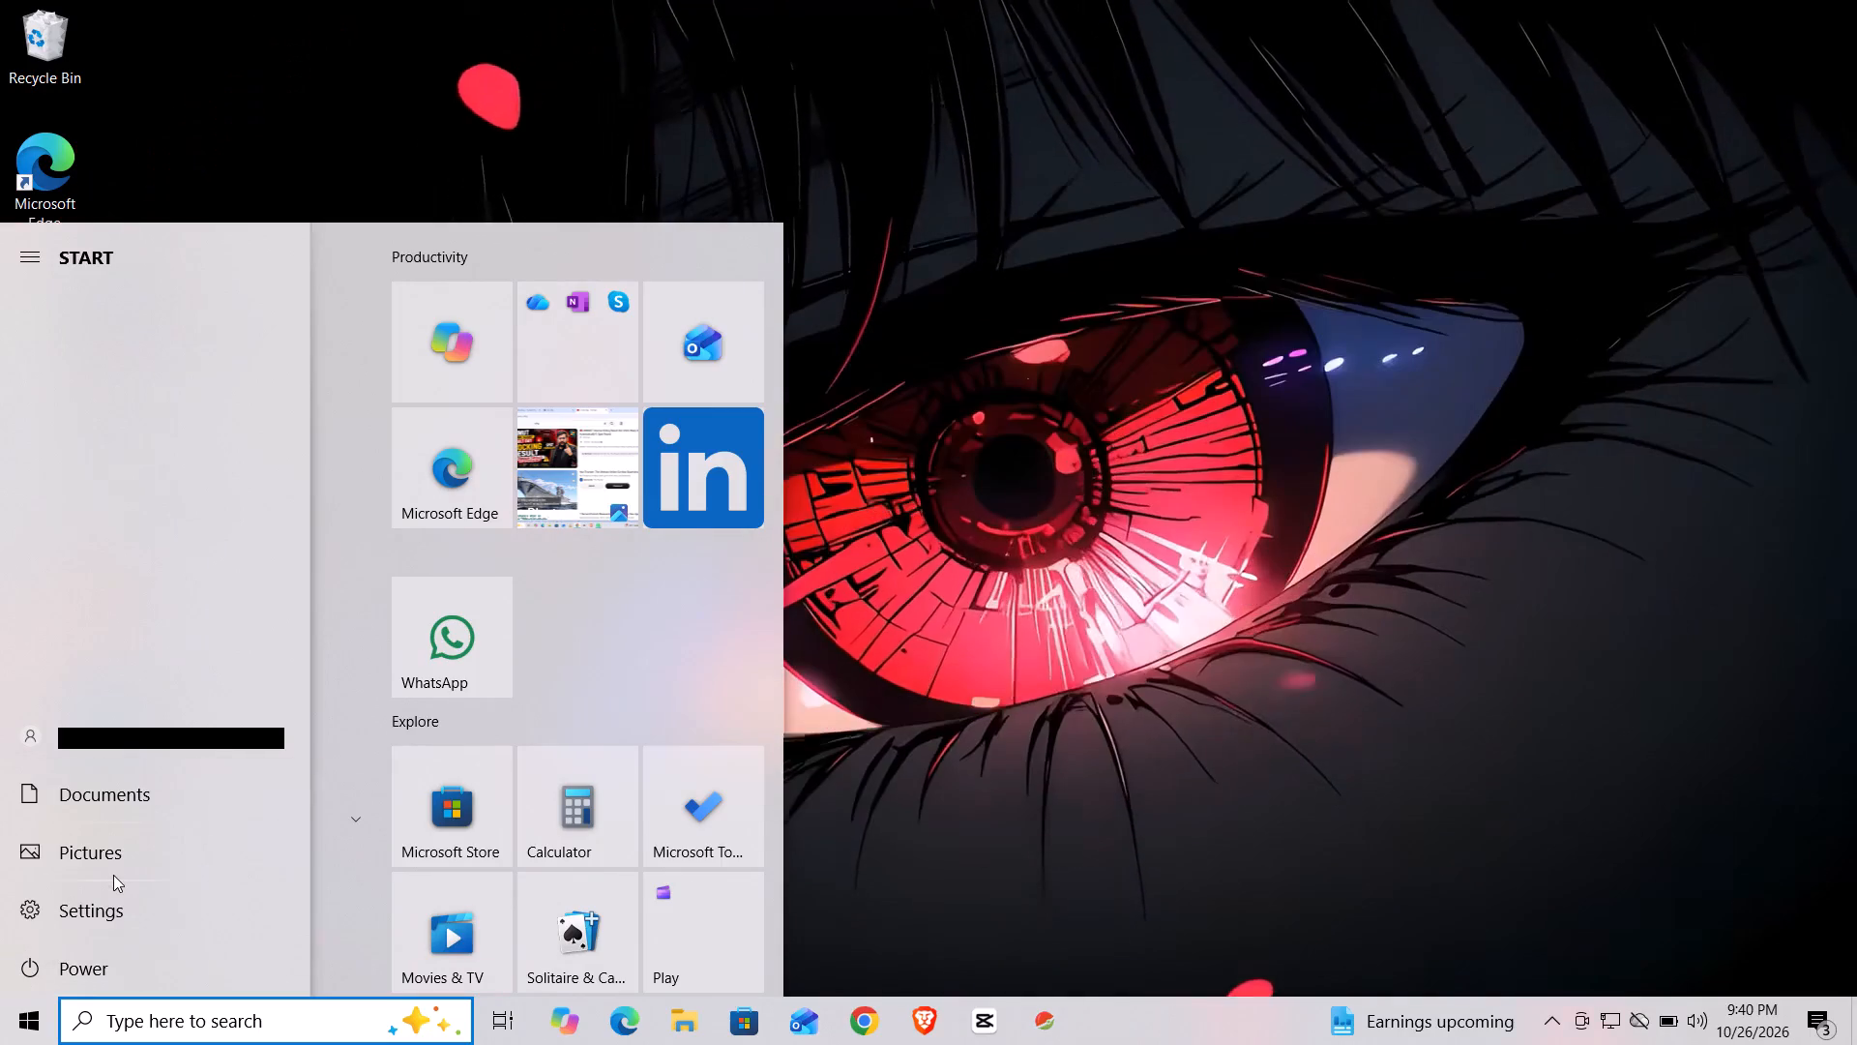